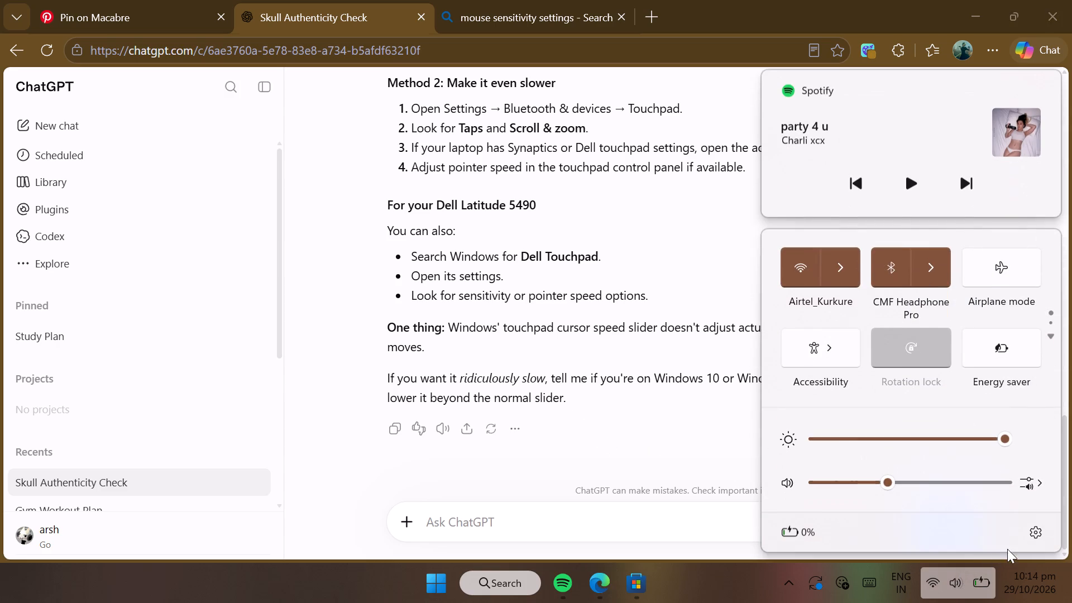
{"action": "left_click", "coordinate": [1027, 535]}
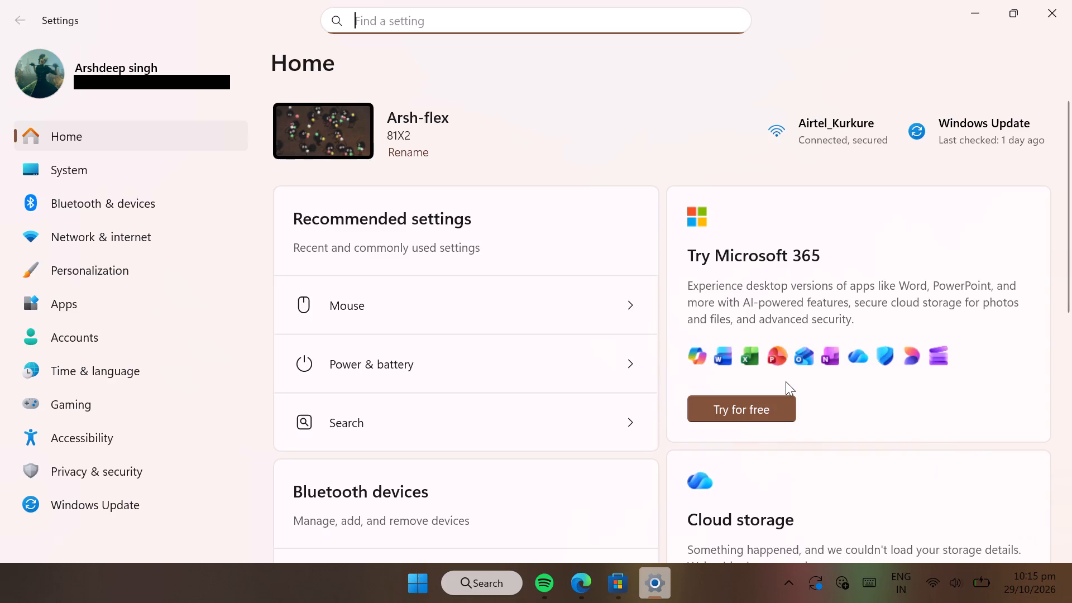
{"action": "left_click", "coordinate": [650, 318]}
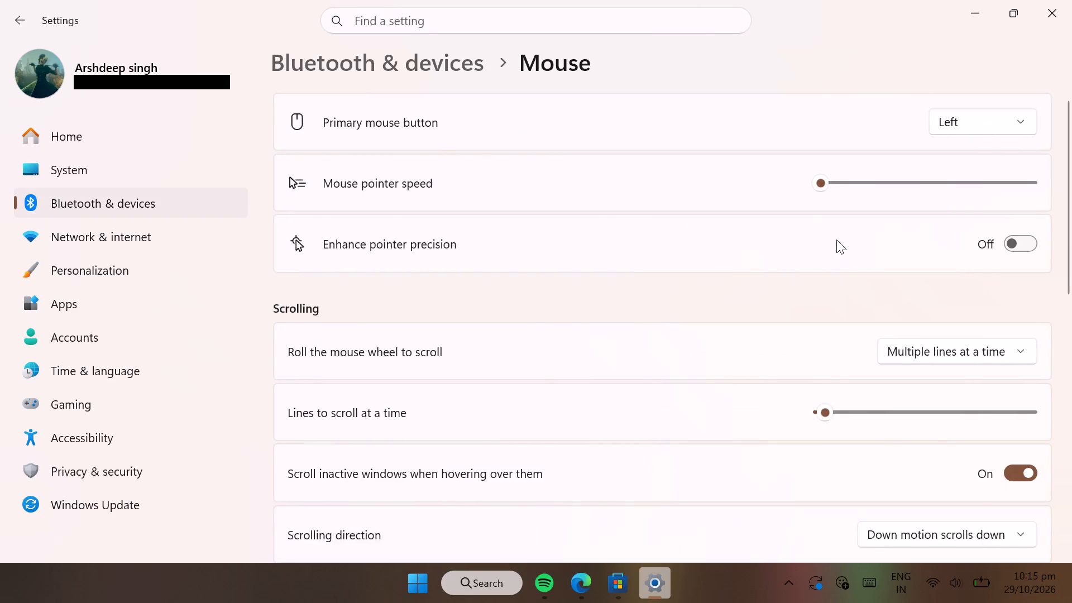
{"action": "left_click", "coordinate": [982, 180]}
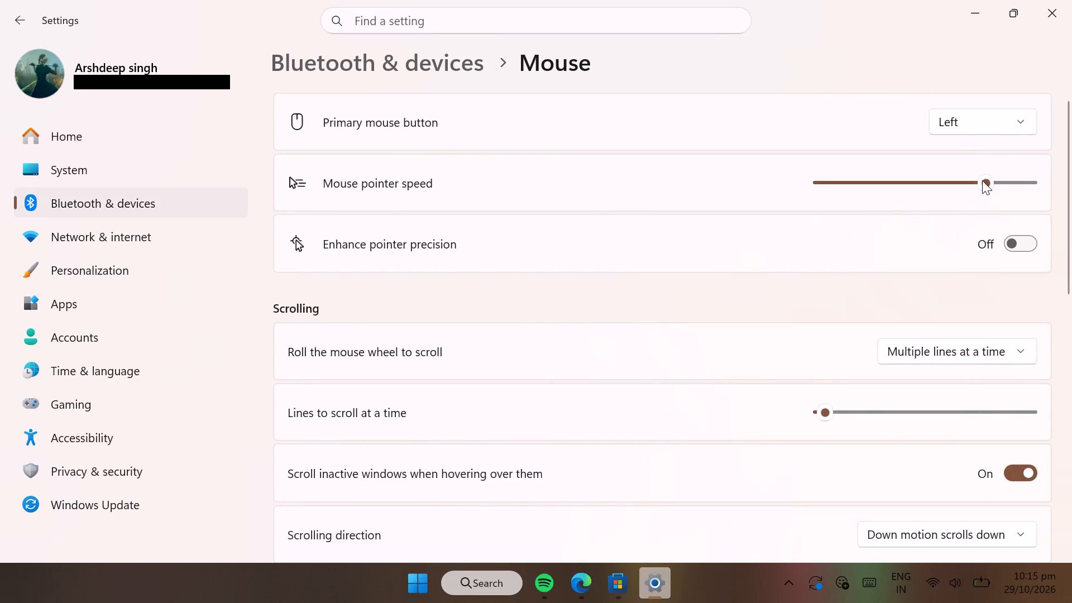
{"action": "left_click", "coordinate": [1045, 32]}
{"action": "left_click", "coordinate": [1020, 240]}
{"action": "left_click", "coordinate": [1049, 15]}
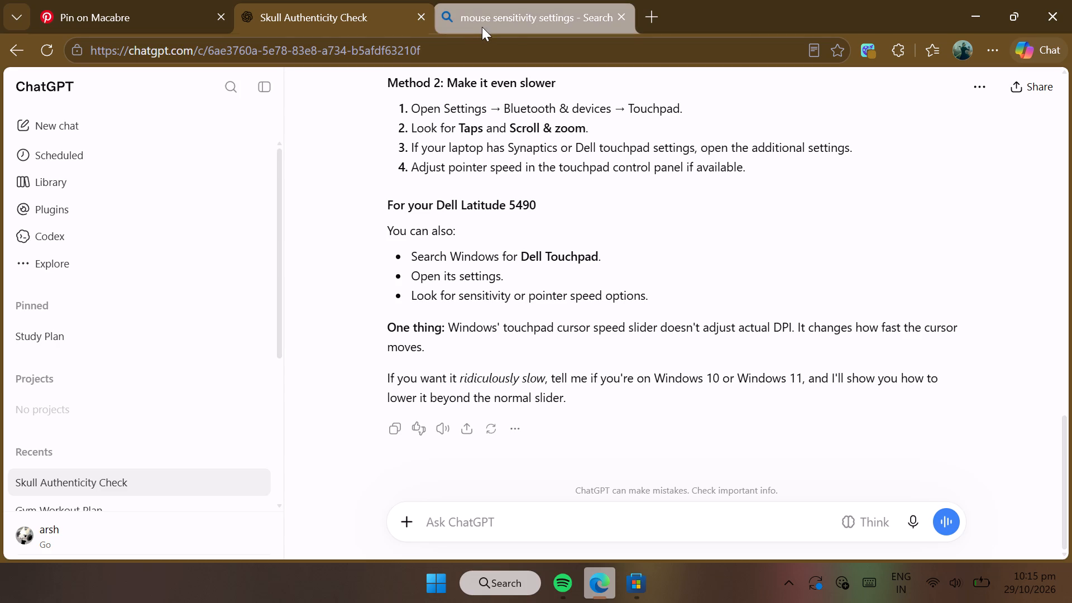
Close the ChatGPT conversation and the mouse sensitivity search results, leaving only the Pinterest pin open.
{"action": "left_click", "coordinate": [425, 18]}
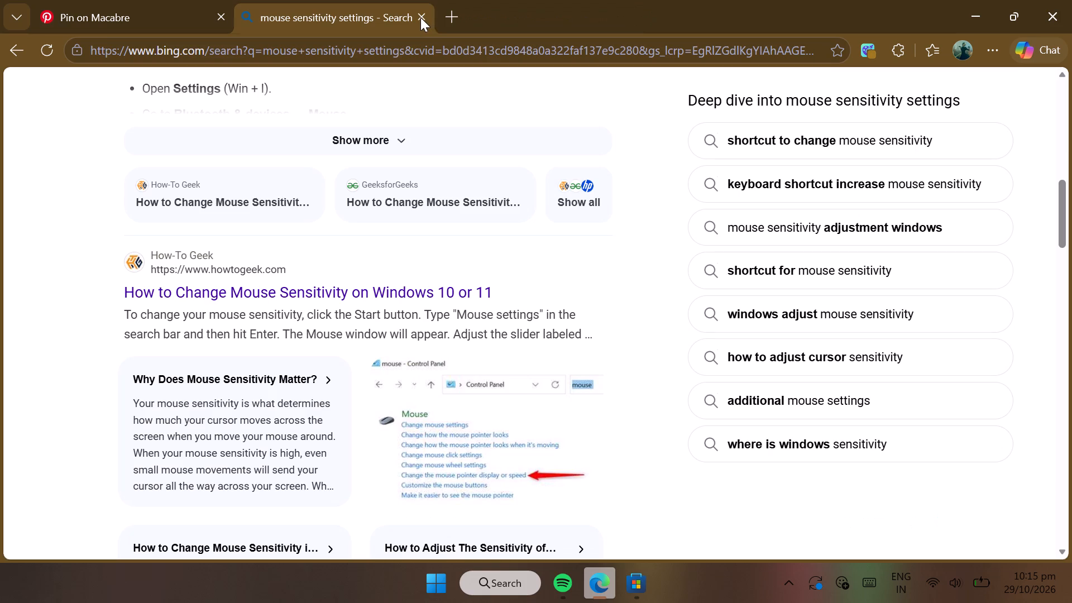
{"action": "left_click", "coordinate": [420, 17]}
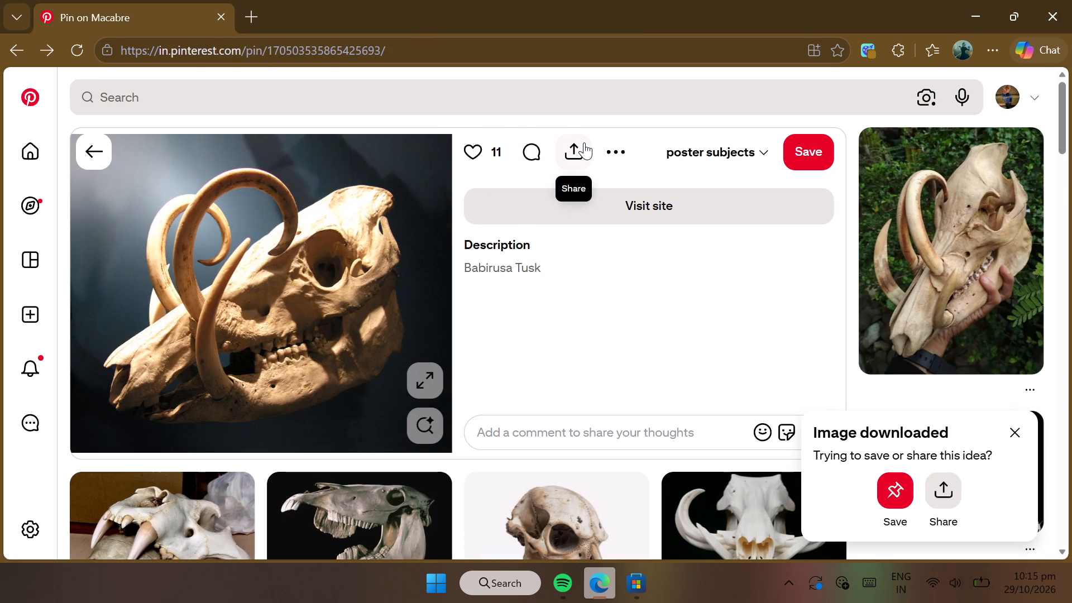
Download the Babirusa Tusk skull image from the Pinterest pin.
{"action": "left_click", "coordinate": [609, 151]}
{"action": "left_click", "coordinate": [612, 202]}
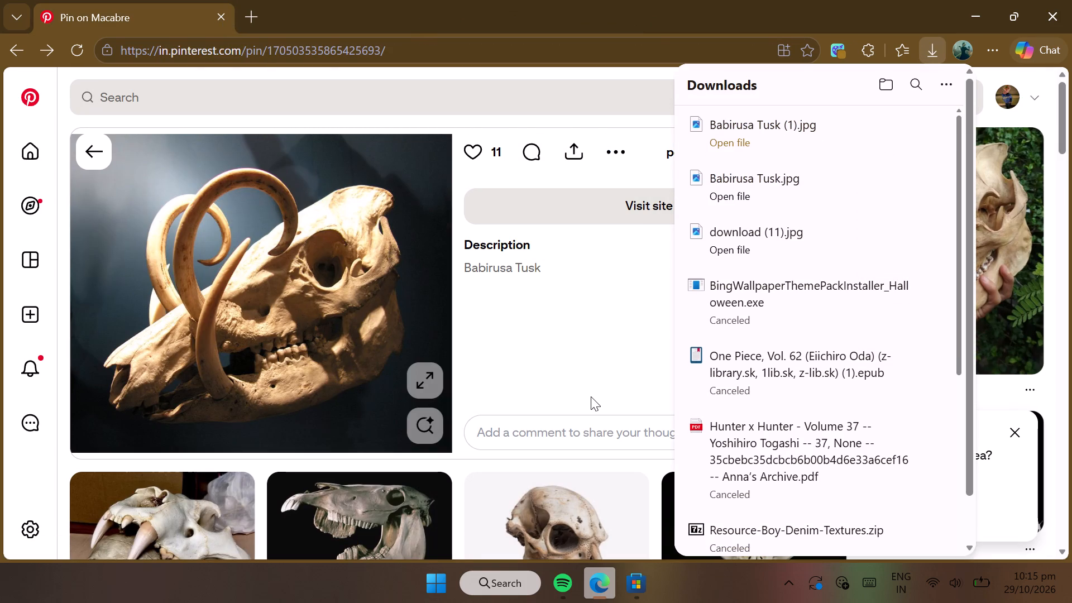
Launch Adobe Photoshop 2026.
{"action": "left_click", "coordinate": [443, 567]}
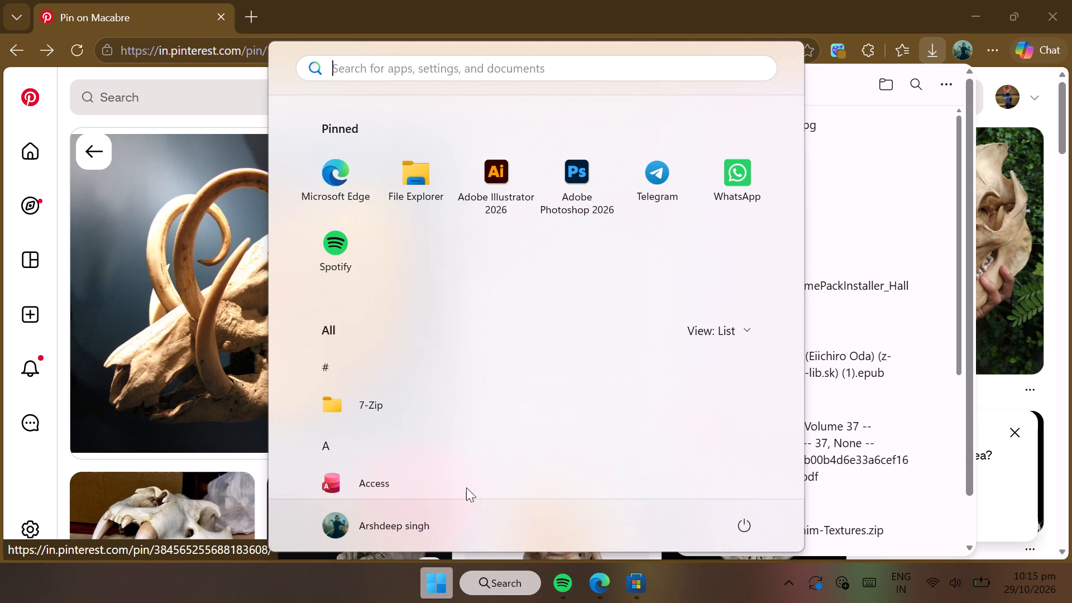
{"action": "left_click", "coordinate": [578, 165]}
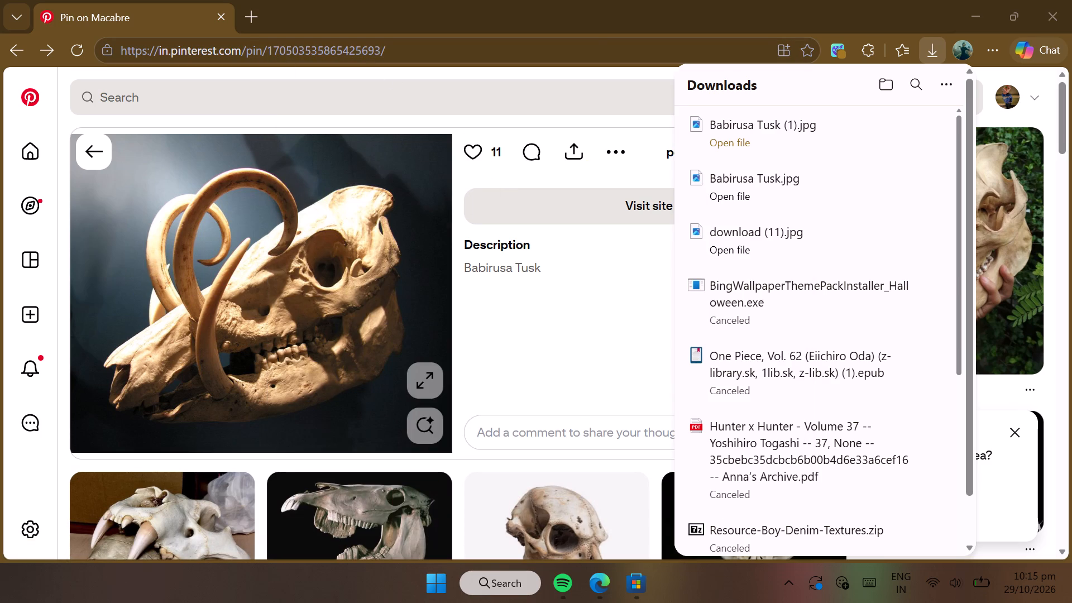
Open a new blank browser tab beside the Pinterest pin.
{"action": "left_click", "coordinate": [250, 20]}
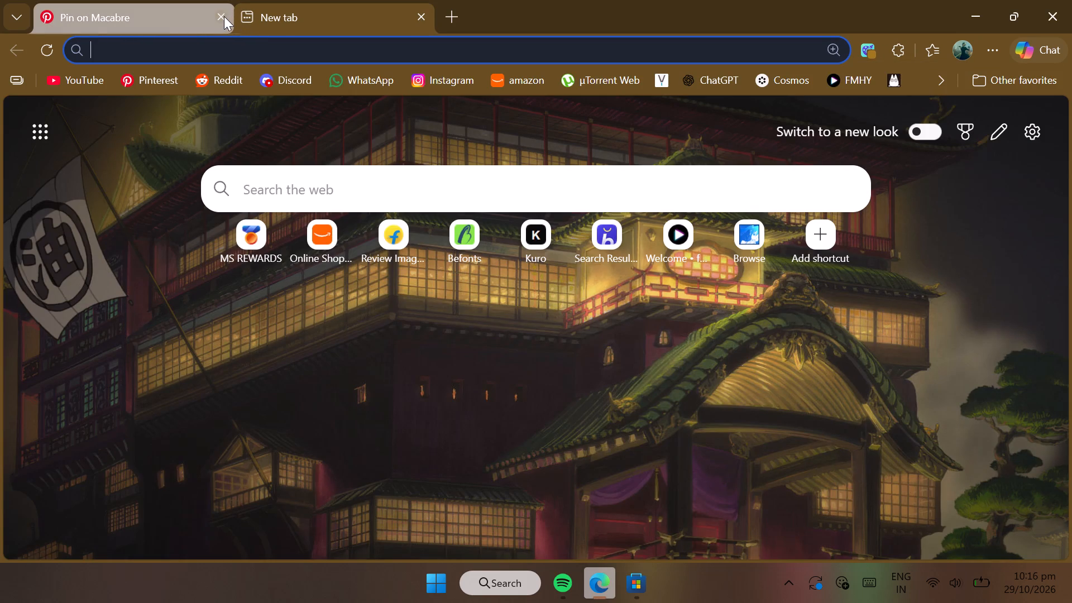
Close the Pinterest tab "Pin on Macabre" in the browser.
{"action": "left_click", "coordinate": [223, 16]}
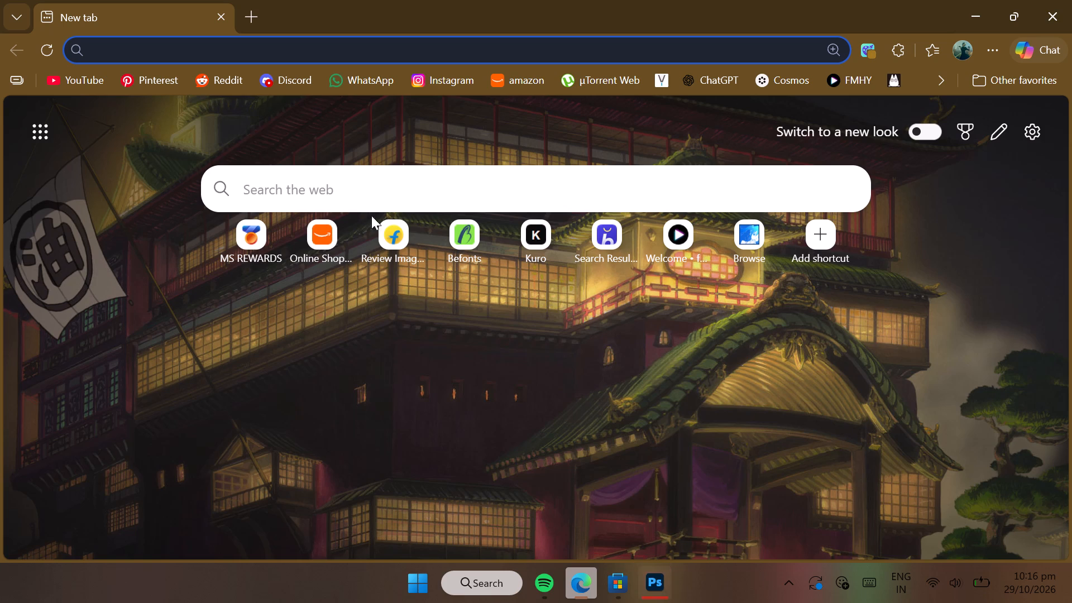
Switch to Photoshop and create a 3000 x 3000 px document at 300 ppi in RGB with a white background.
{"action": "left_click", "coordinate": [659, 567]}
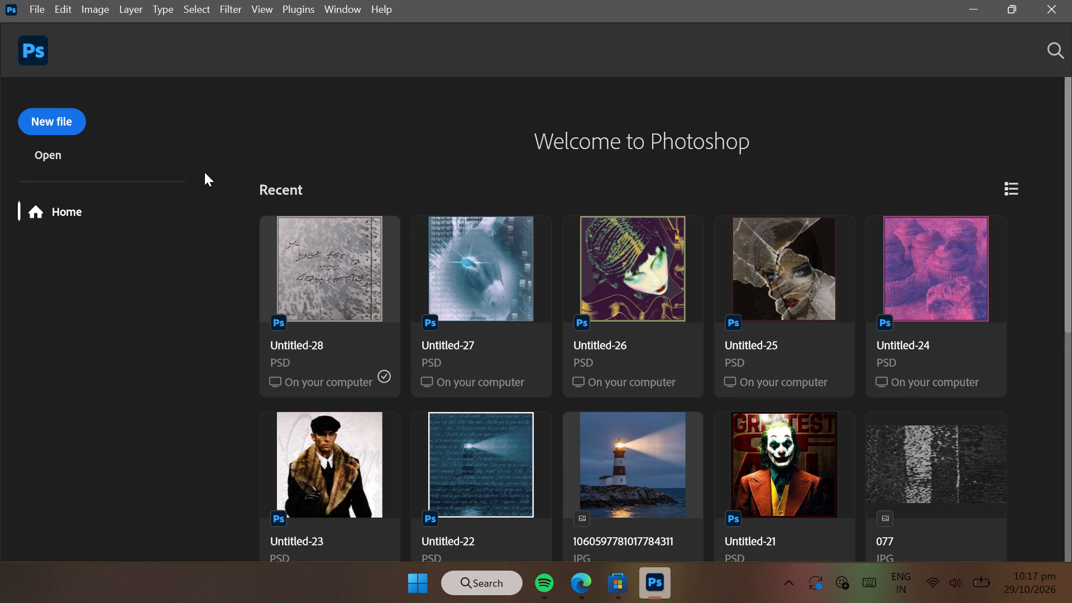
{"action": "left_click", "coordinate": [78, 121]}
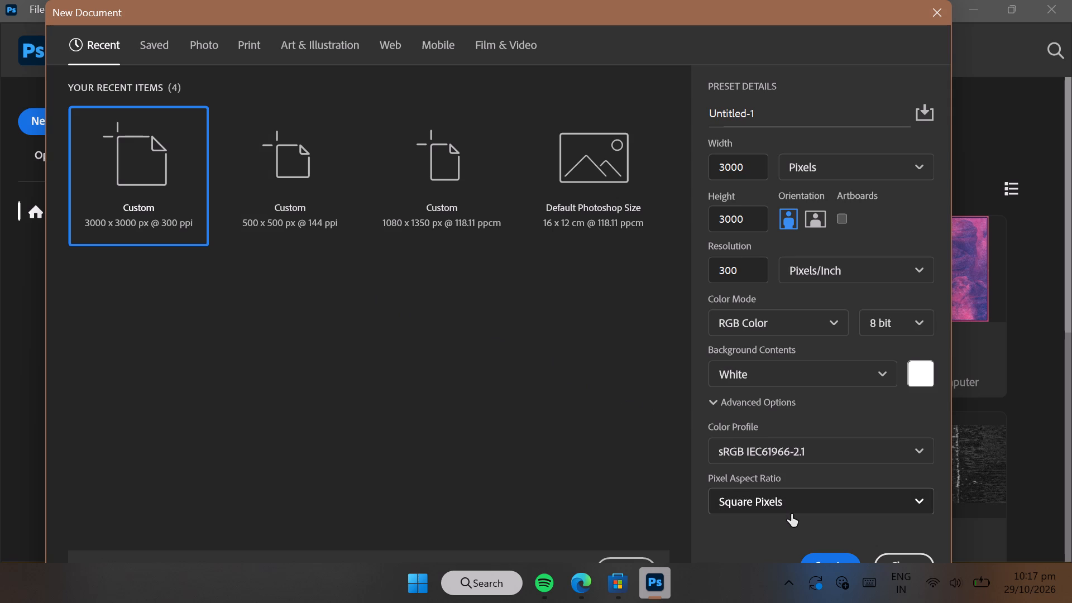
{"action": "left_click", "coordinate": [821, 557]}
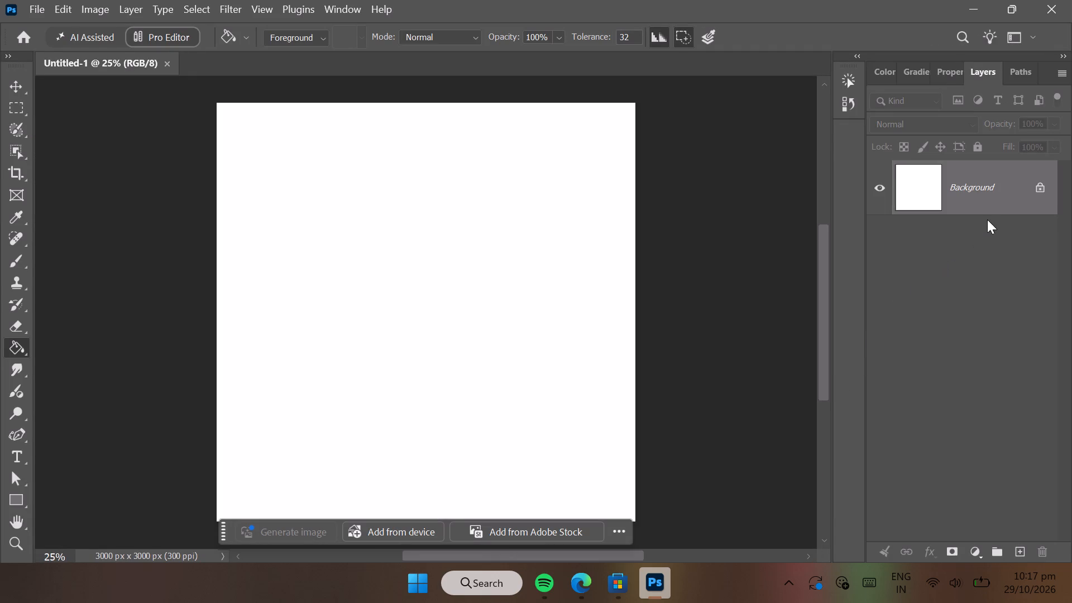
Unlock the white background layer, add an empty transparent layer and delete the white one.
{"action": "left_click", "coordinate": [1037, 189]}
{"action": "left_click", "coordinate": [1037, 189]}
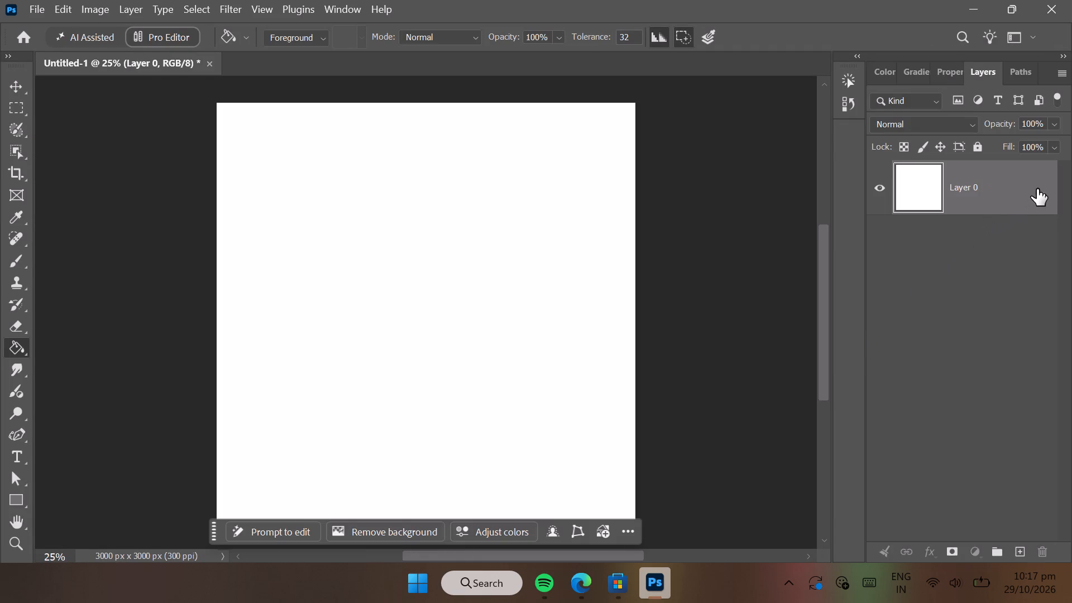
{"action": "left_click", "coordinate": [1018, 545]}
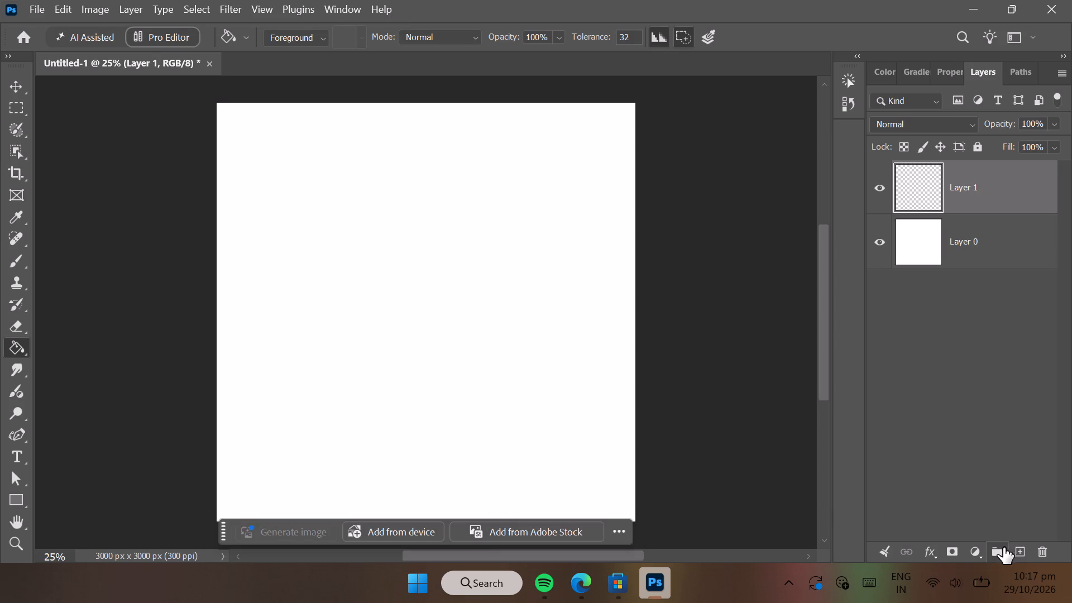
{"action": "left_click", "coordinate": [997, 247]}
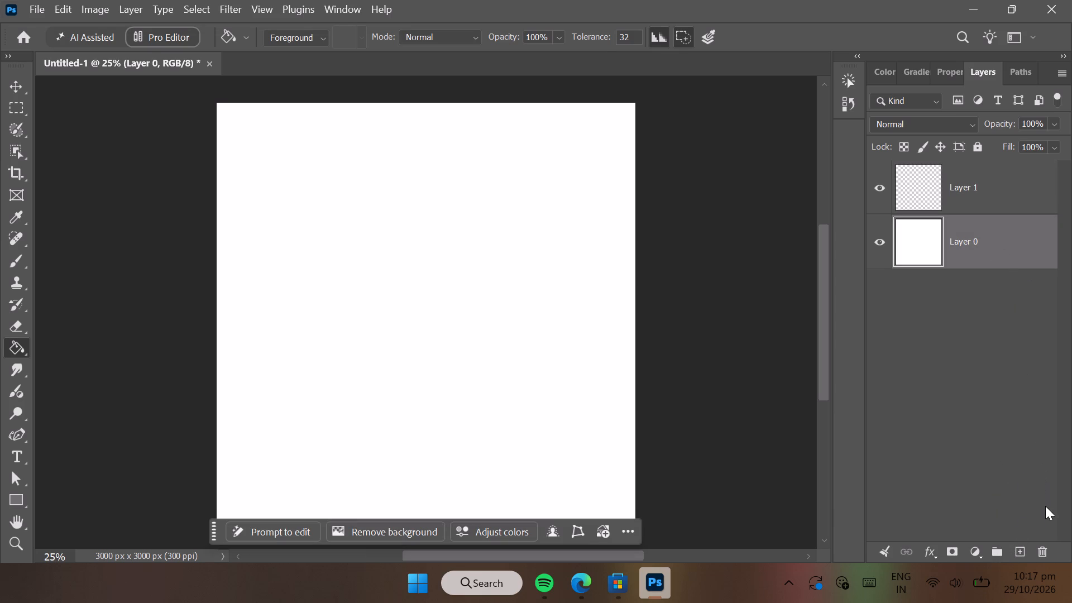
{"action": "left_click", "coordinate": [1044, 549]}
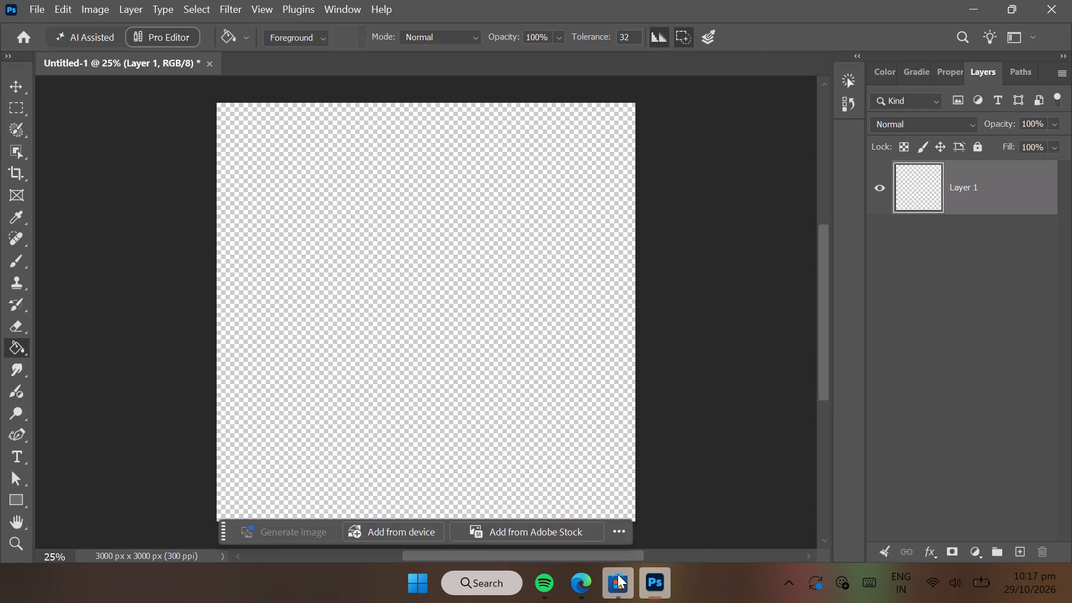
Place Babirusa Tusk (1).jpg from the Edge browser's downloads into the Photoshop document.
{"action": "left_click", "coordinate": [583, 577]}
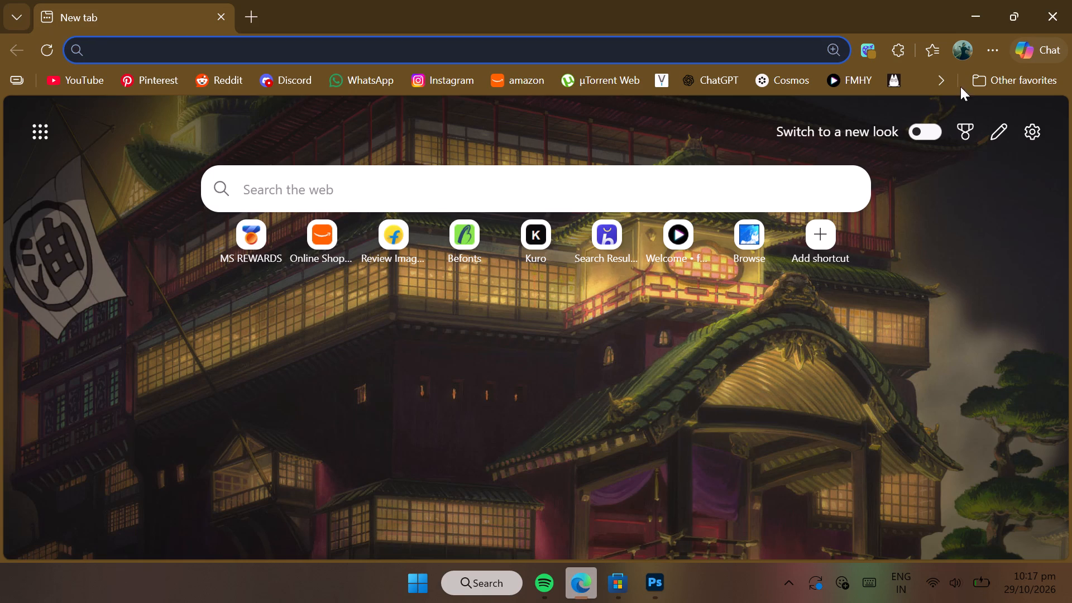
{"action": "left_click", "coordinate": [986, 54]}
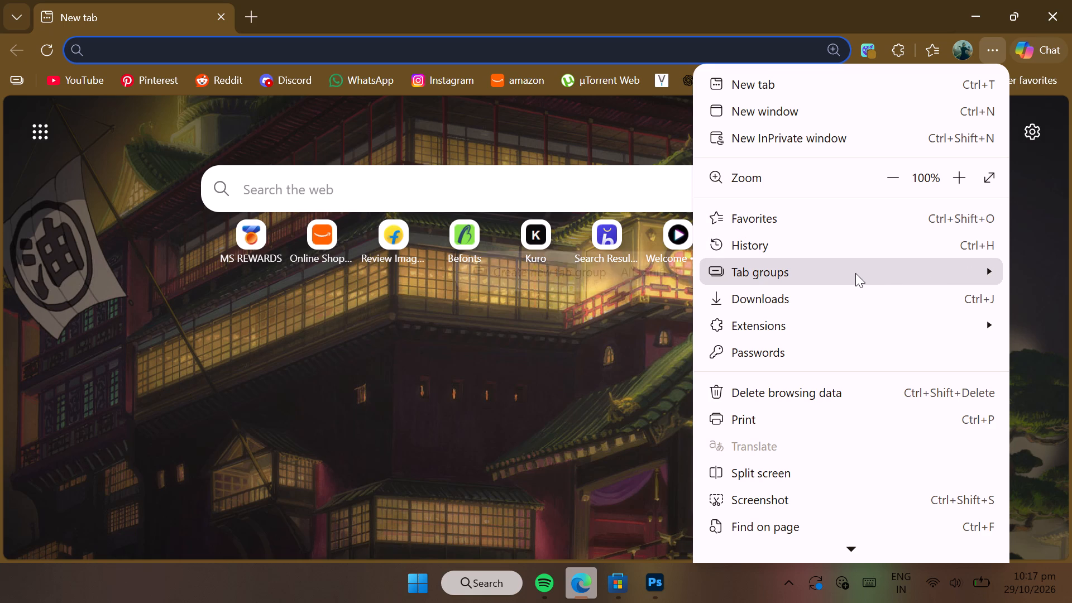
{"action": "left_click", "coordinate": [856, 292]}
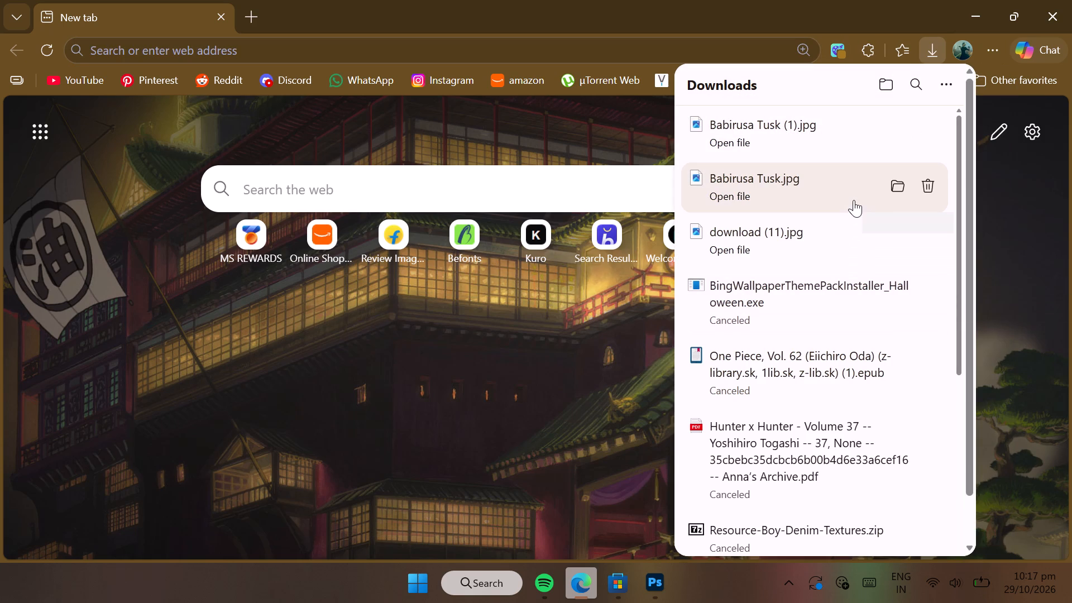
{"action": "left_click_drag", "start_coordinate": [828, 151], "coordinate": [769, 276]}
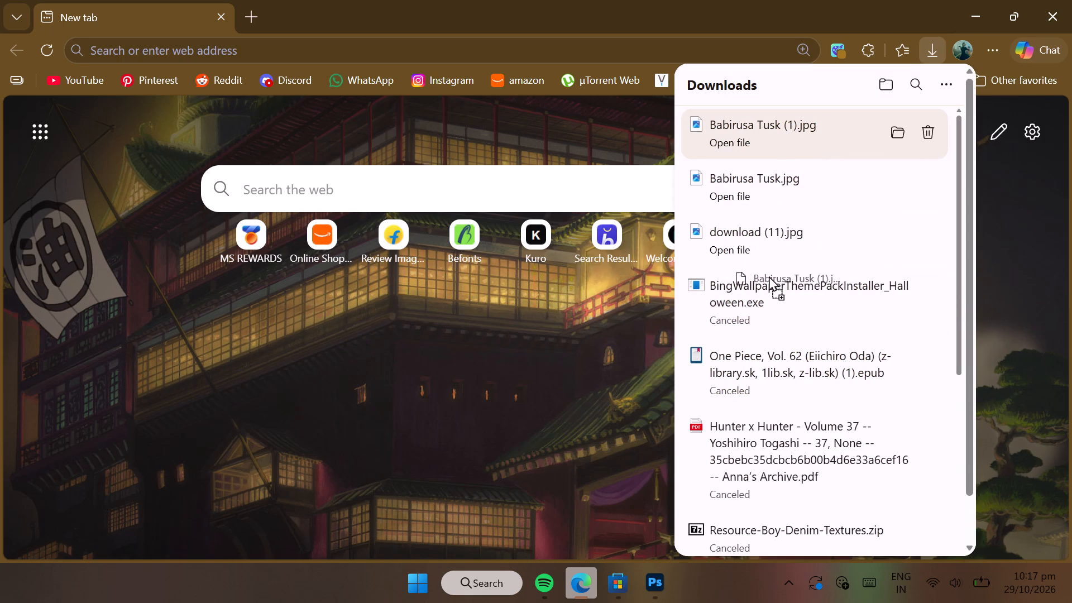
{"action": "left_click_drag", "start_coordinate": [769, 276], "coordinate": [750, 336]}
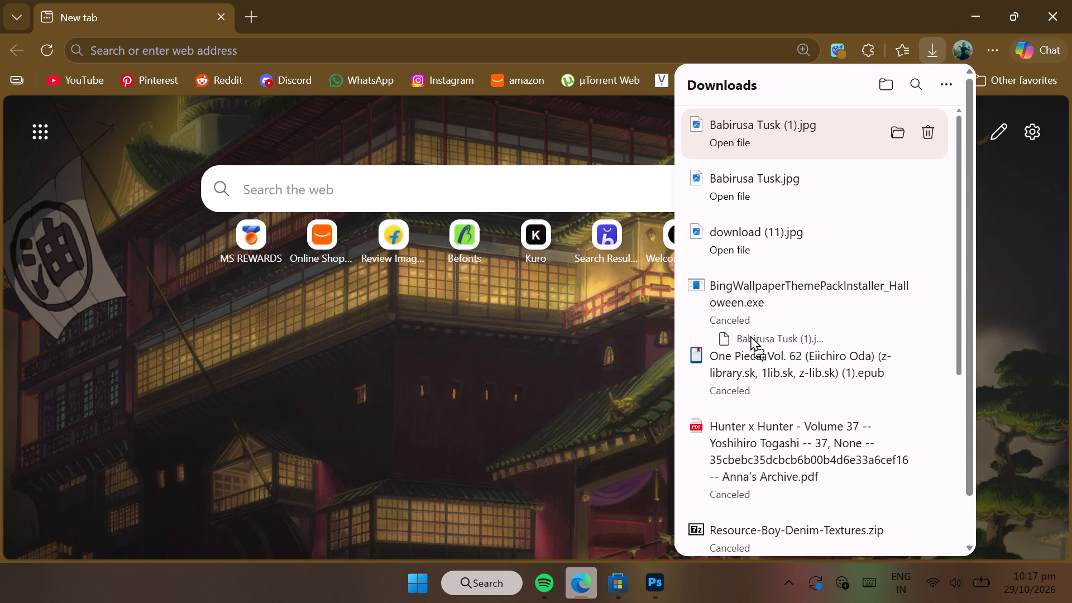
{"action": "left_click_drag", "start_coordinate": [750, 336], "coordinate": [674, 400]}
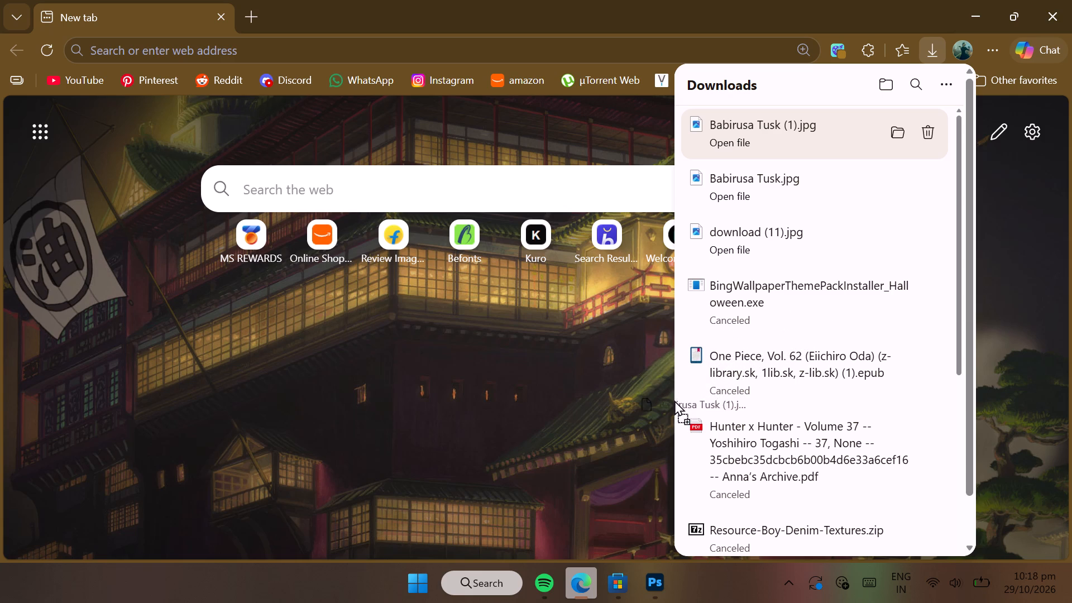
{"action": "left_click_drag", "start_coordinate": [674, 400], "coordinate": [679, 461]}
{"action": "left_click_drag", "start_coordinate": [679, 461], "coordinate": [679, 517]}
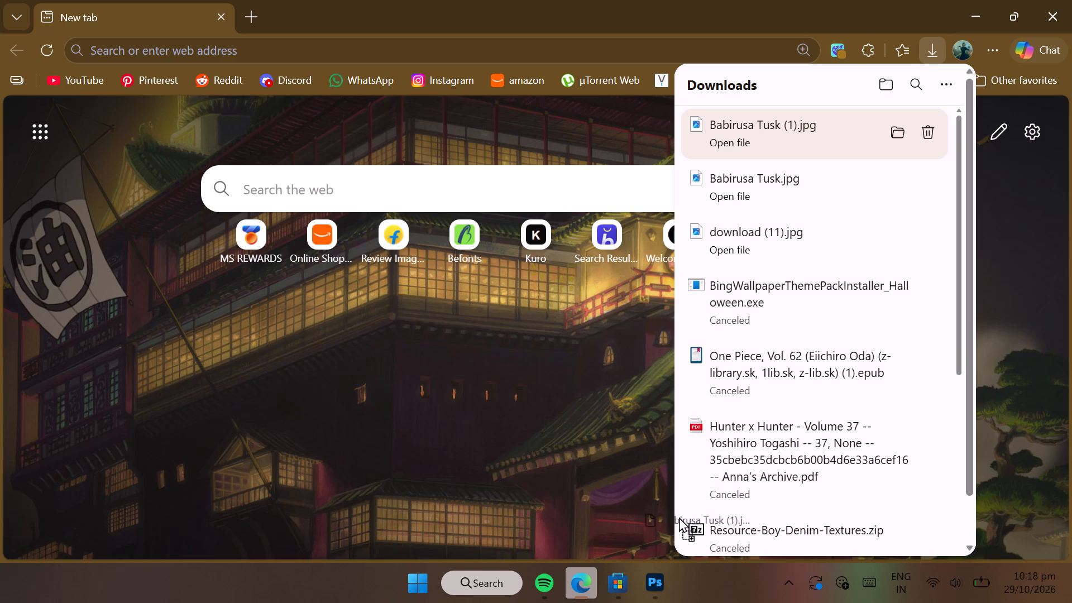
{"action": "left_click_drag", "start_coordinate": [679, 517], "coordinate": [677, 564]}
{"action": "left_click_drag", "start_coordinate": [677, 564], "coordinate": [646, 585]}
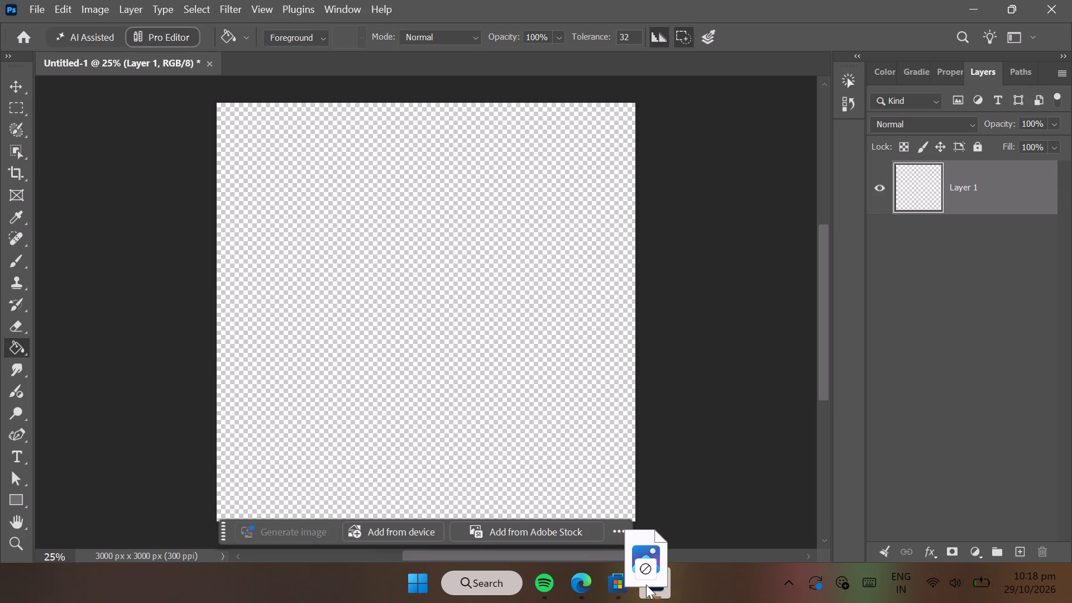
{"action": "left_click_drag", "start_coordinate": [646, 585], "coordinate": [624, 505]}
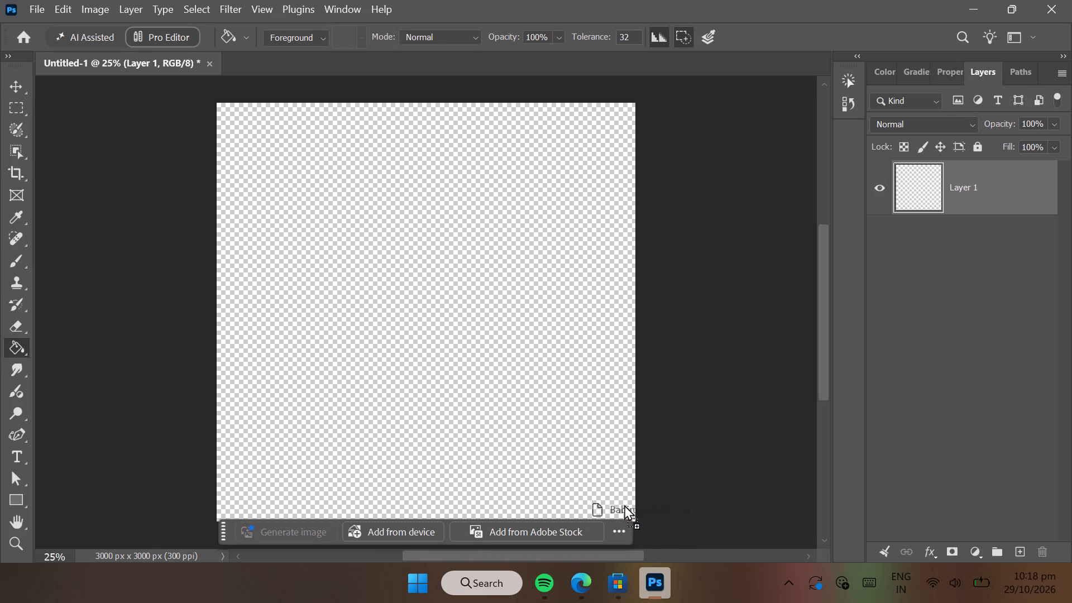
{"action": "left_click_drag", "start_coordinate": [624, 505], "coordinate": [565, 440]}
{"action": "left_click_drag", "start_coordinate": [565, 440], "coordinate": [503, 381]}
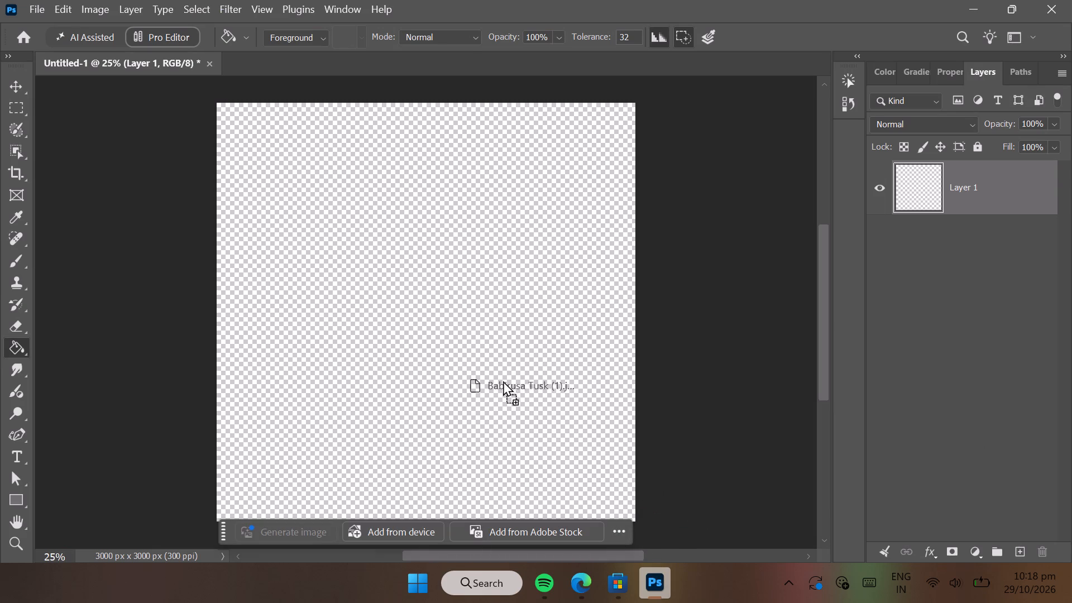
{"action": "left_click_drag", "start_coordinate": [503, 381], "coordinate": [486, 364]}
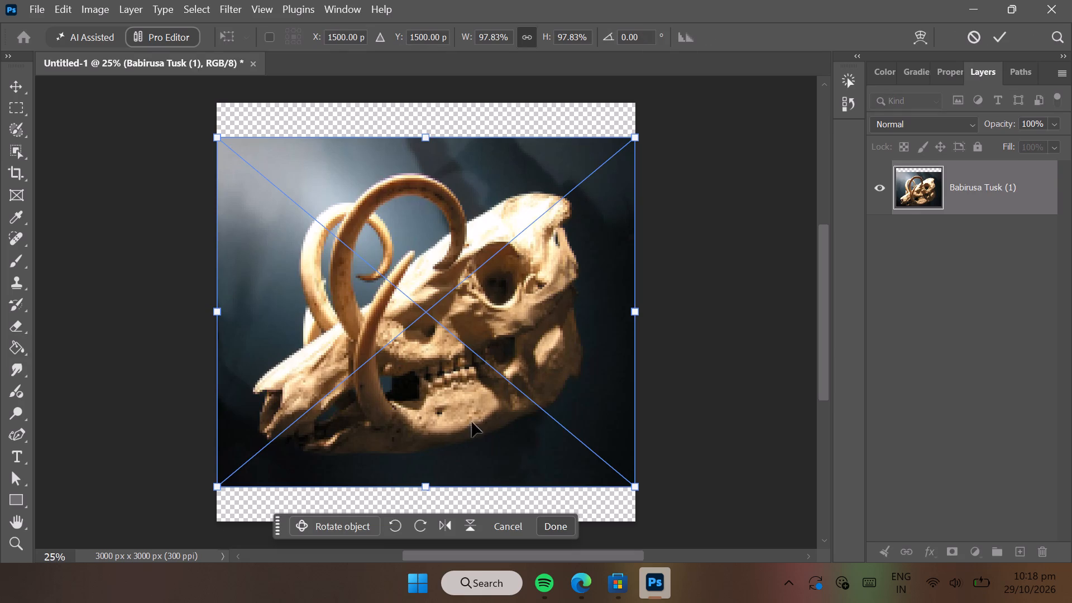
Scale the placed skull image to about 116.88% to fill the canvas height, align its left edge with the canvas, and commit.
{"action": "left_click_drag", "start_coordinate": [426, 484], "coordinate": [423, 504]}
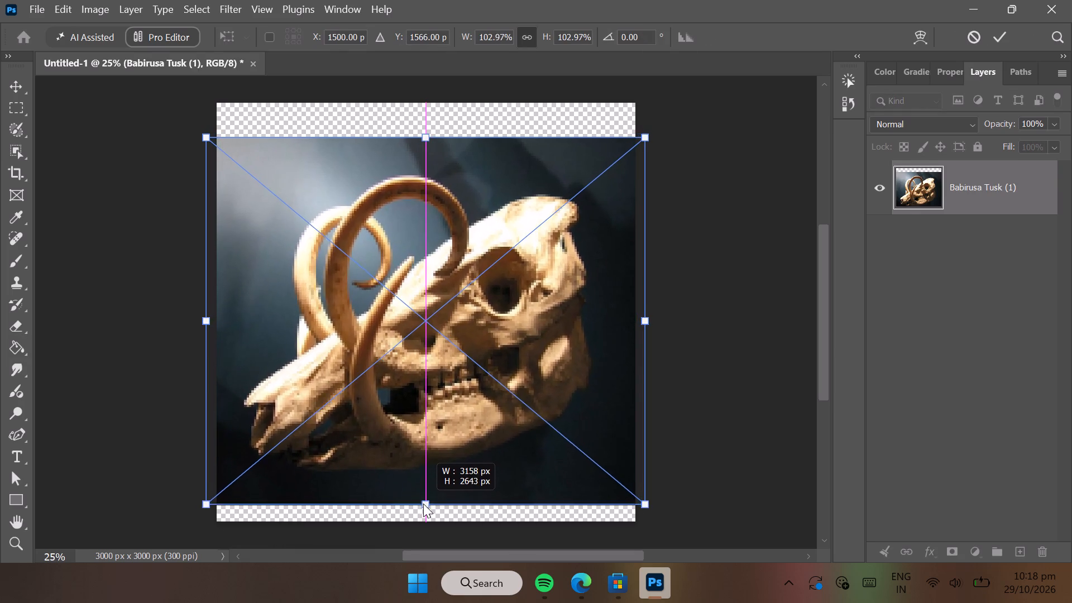
{"action": "left_click_drag", "start_coordinate": [423, 504], "coordinate": [421, 515]}
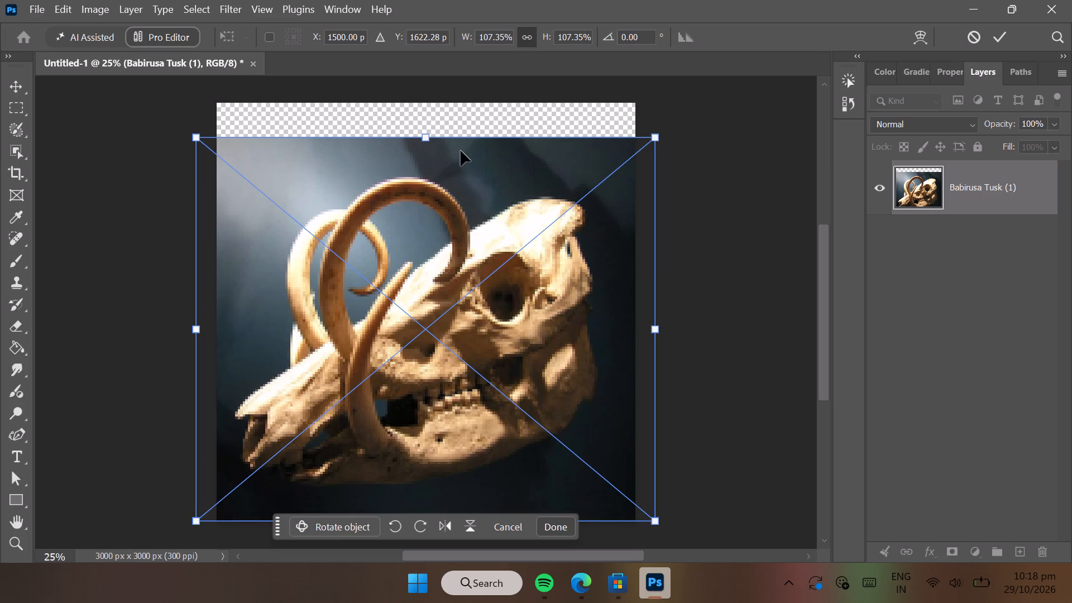
{"action": "left_click_drag", "start_coordinate": [426, 138], "coordinate": [429, 109]}
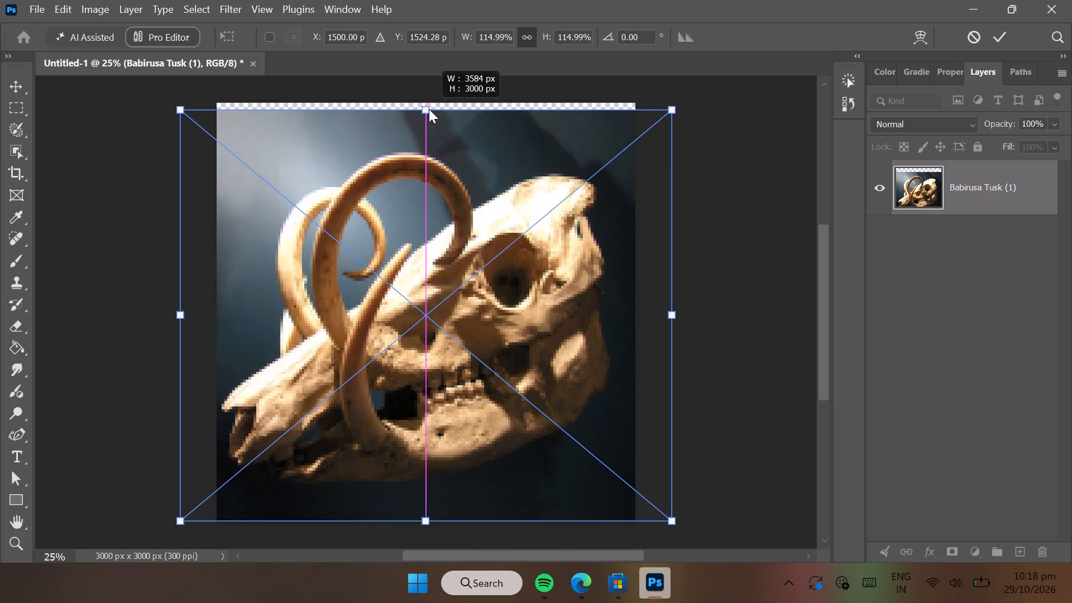
{"action": "left_click_drag", "start_coordinate": [429, 109], "coordinate": [429, 107]}
{"action": "left_click_drag", "start_coordinate": [415, 176], "coordinate": [420, 176]}
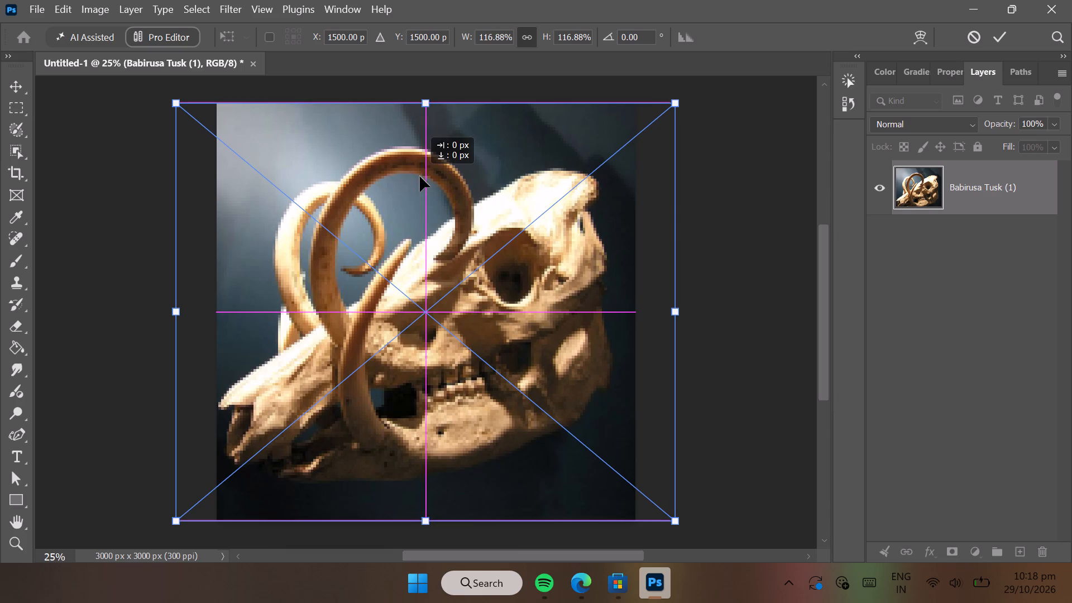
{"action": "left_click_drag", "start_coordinate": [420, 176], "coordinate": [438, 175]}
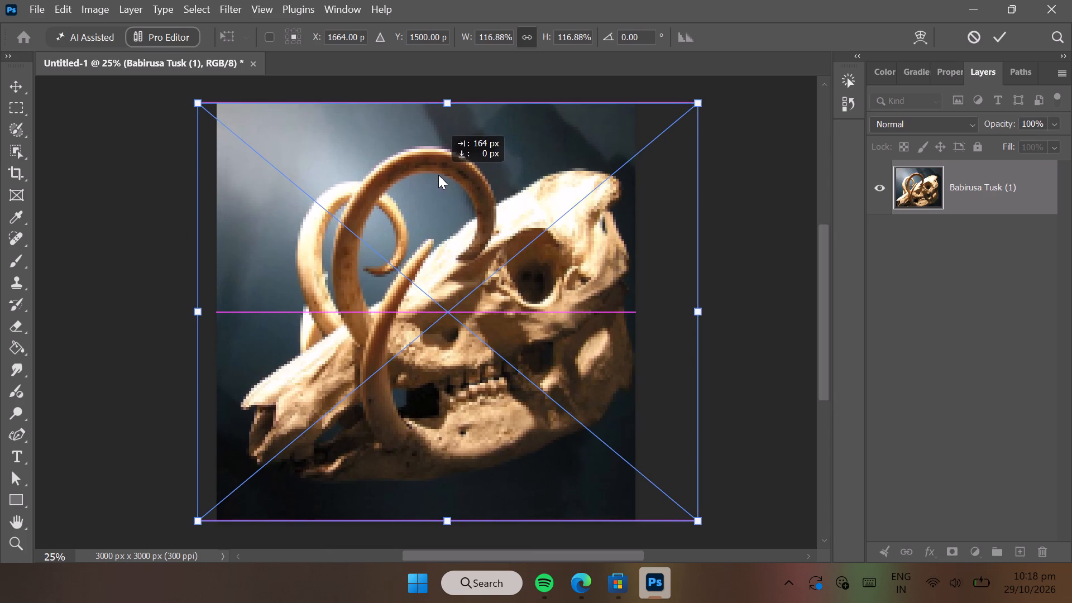
{"action": "left_click_drag", "start_coordinate": [438, 175], "coordinate": [451, 174]}
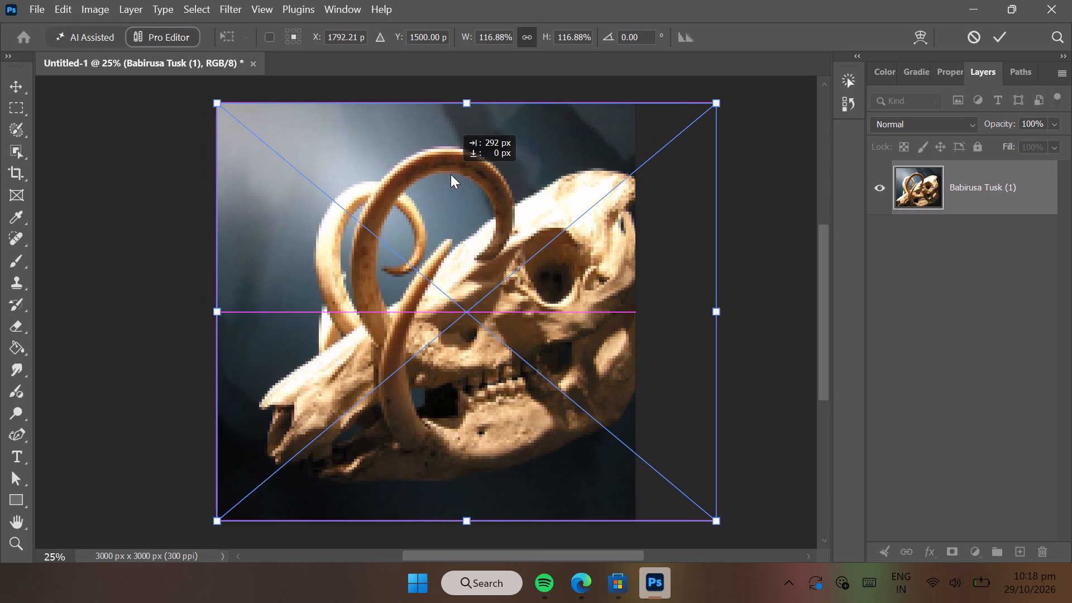
{"action": "left_click_drag", "start_coordinate": [451, 174], "coordinate": [456, 174]}
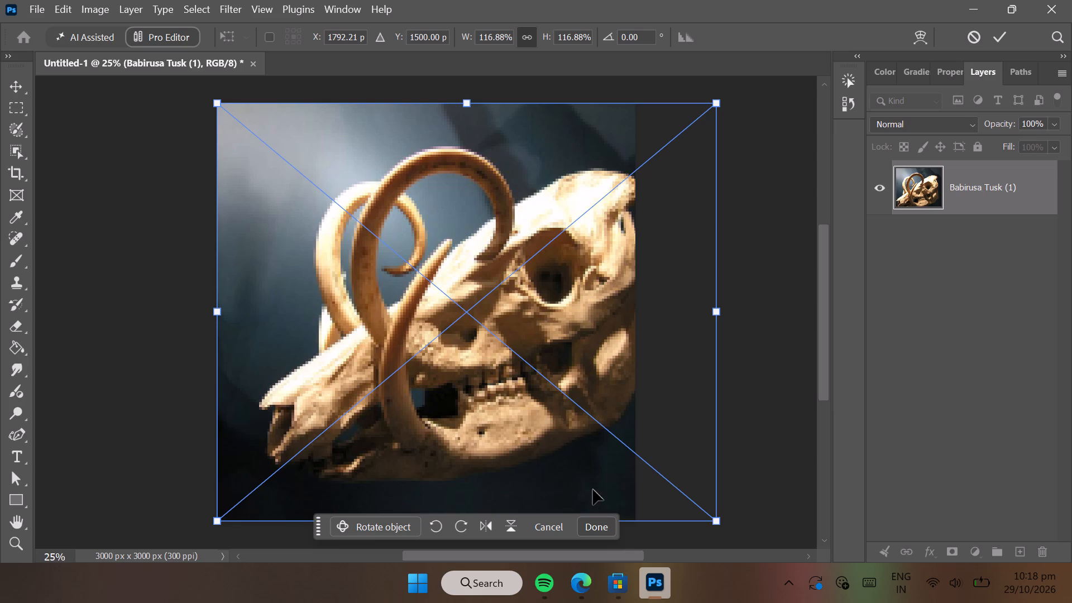
{"action": "left_click", "coordinate": [601, 523]}
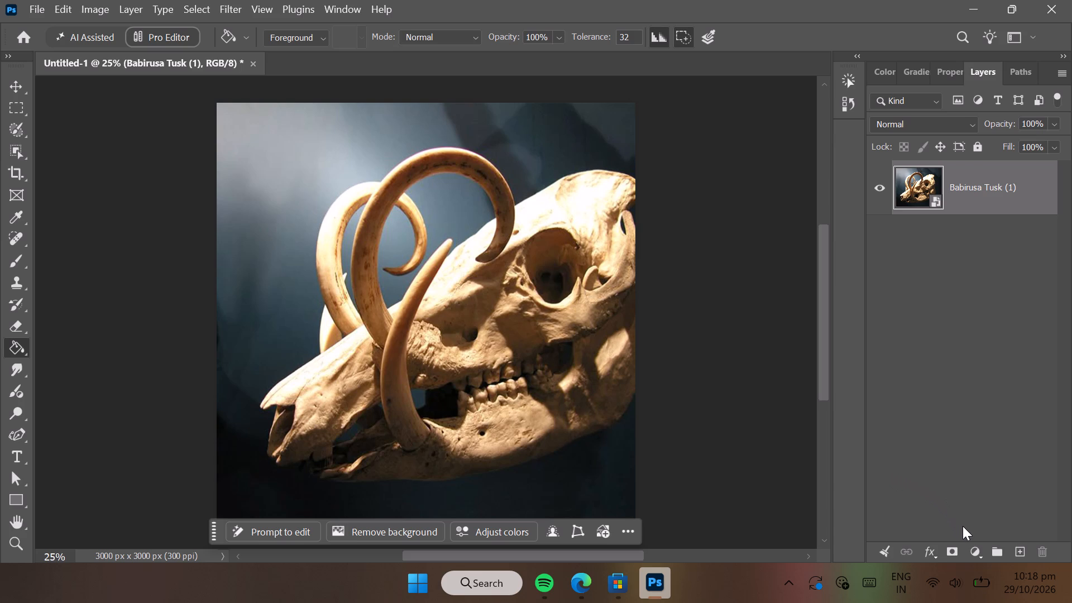
Add a Grain adjustment layer above the skull image with the amount set to +70.
{"action": "left_click", "coordinate": [979, 549]}
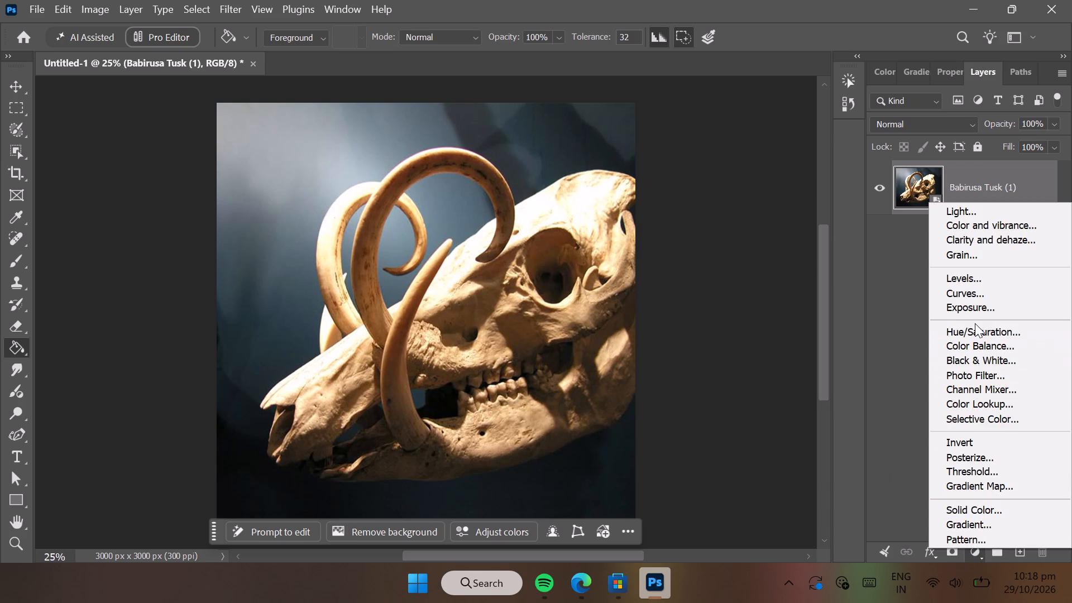
{"action": "left_click", "coordinate": [966, 255]}
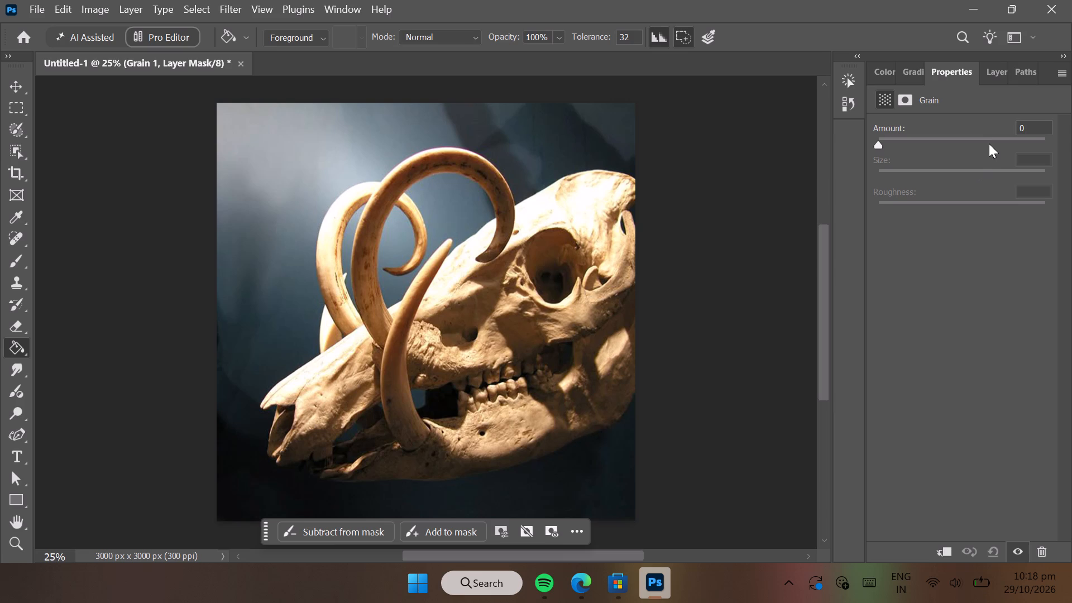
{"action": "left_click", "coordinate": [990, 138]}
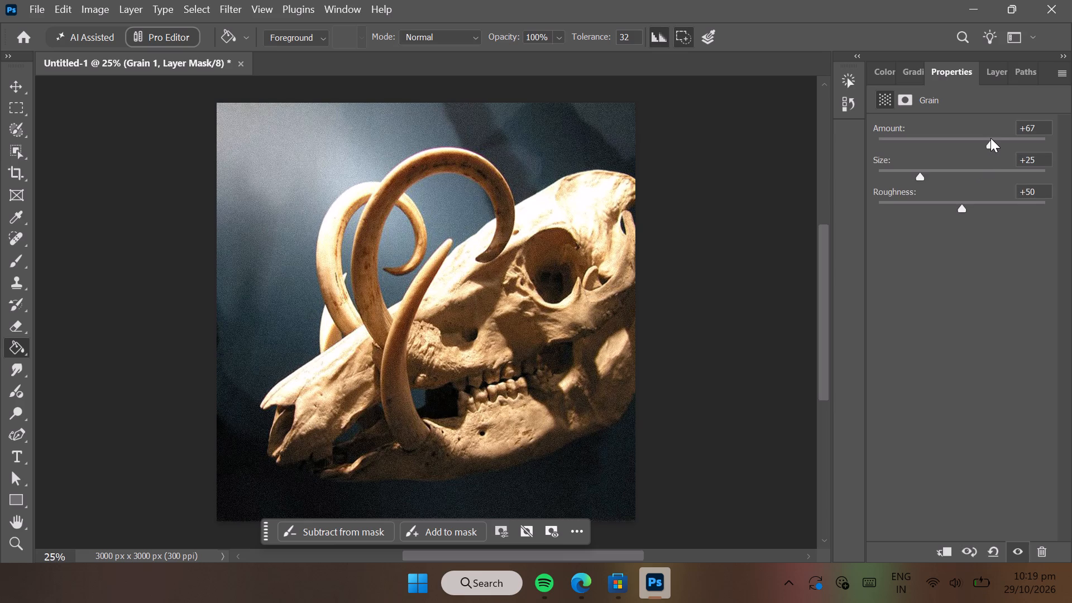
{"action": "left_click_drag", "start_coordinate": [990, 138], "coordinate": [993, 137]}
{"action": "left_click_drag", "start_coordinate": [993, 137], "coordinate": [996, 137]}
{"action": "left_click", "coordinate": [989, 77]}
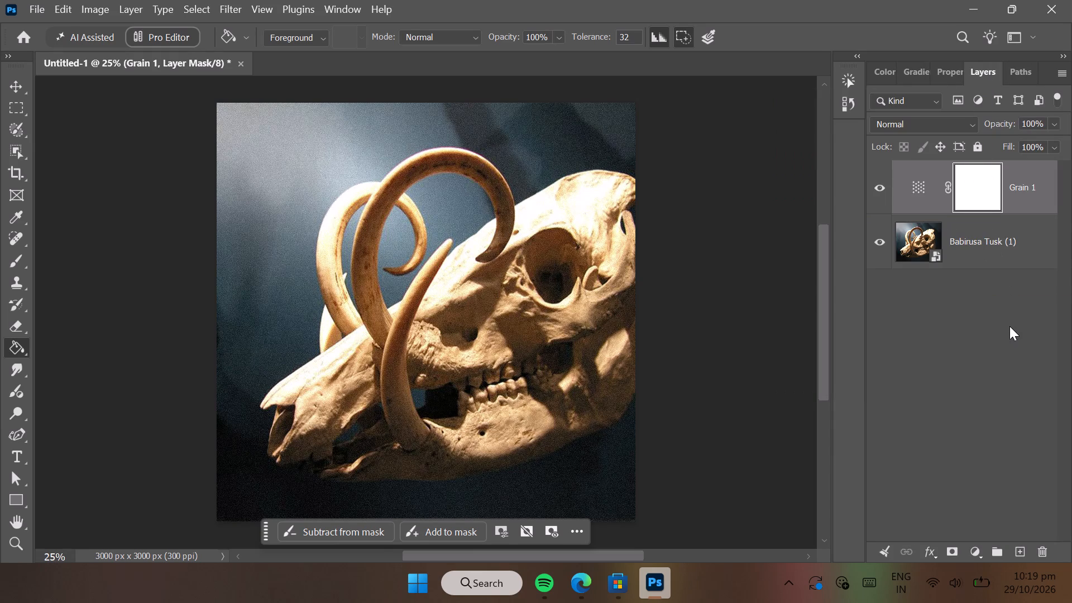
Switch to the Move tool and deselect all layers.
{"action": "left_click", "coordinate": [969, 256]}
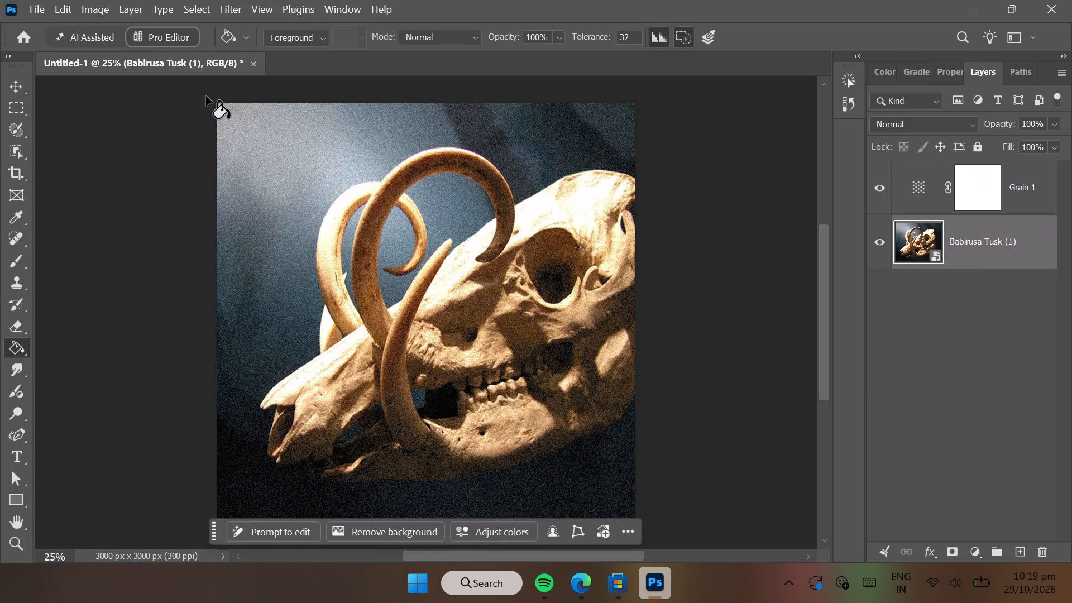
{"action": "left_click", "coordinate": [29, 88]}
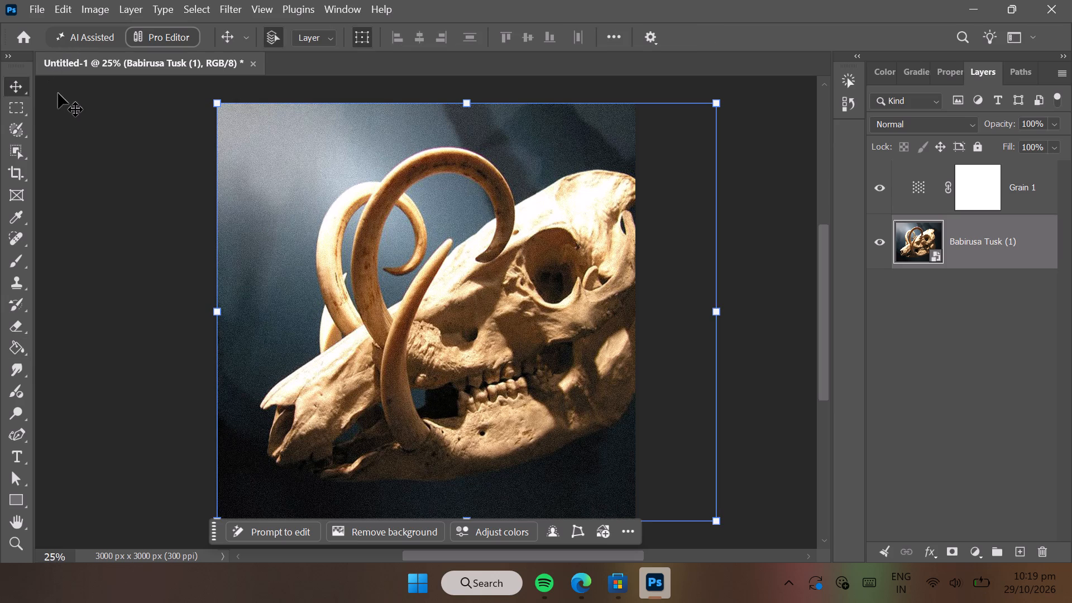
{"action": "left_click", "coordinate": [57, 97]}
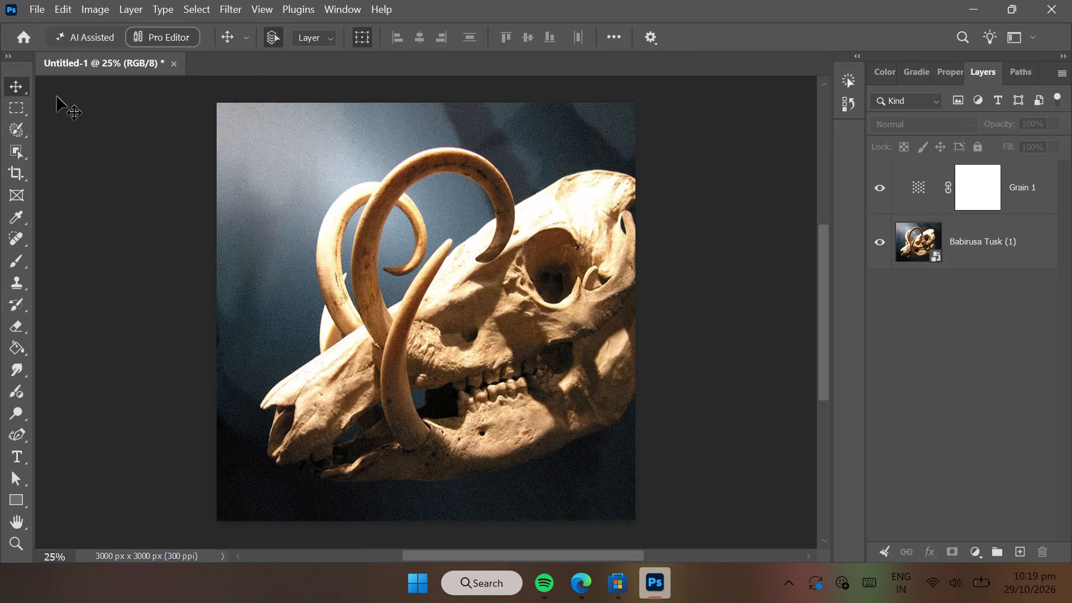
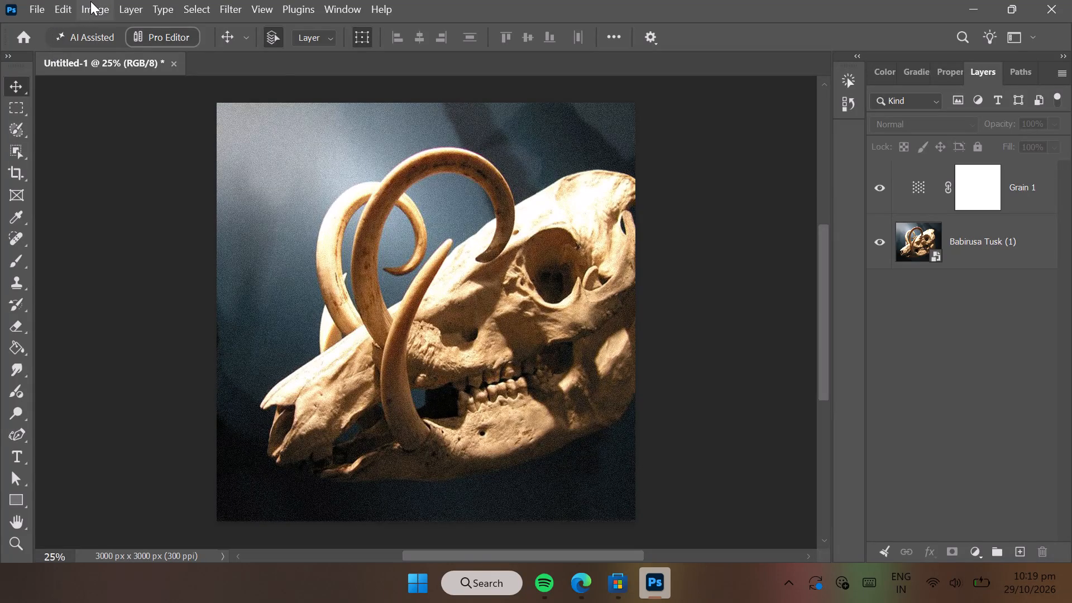
Apply a Brightness/Contrast adjustment to the Babirusa Tusk (1) layer with brightness set to -45.
{"action": "left_click", "coordinate": [90, 2]}
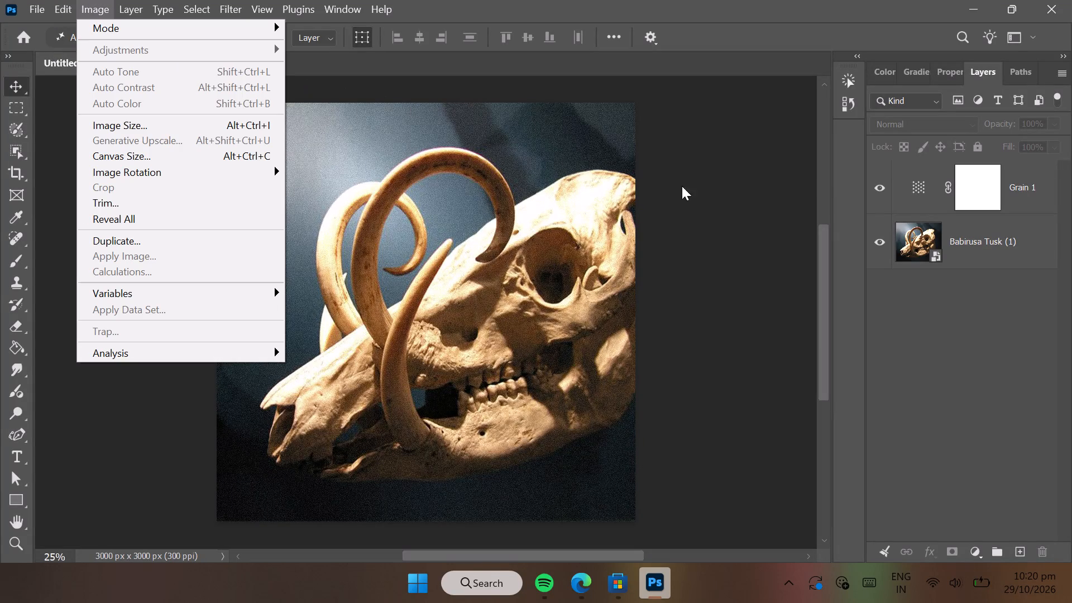
{"action": "left_click", "coordinate": [914, 250]}
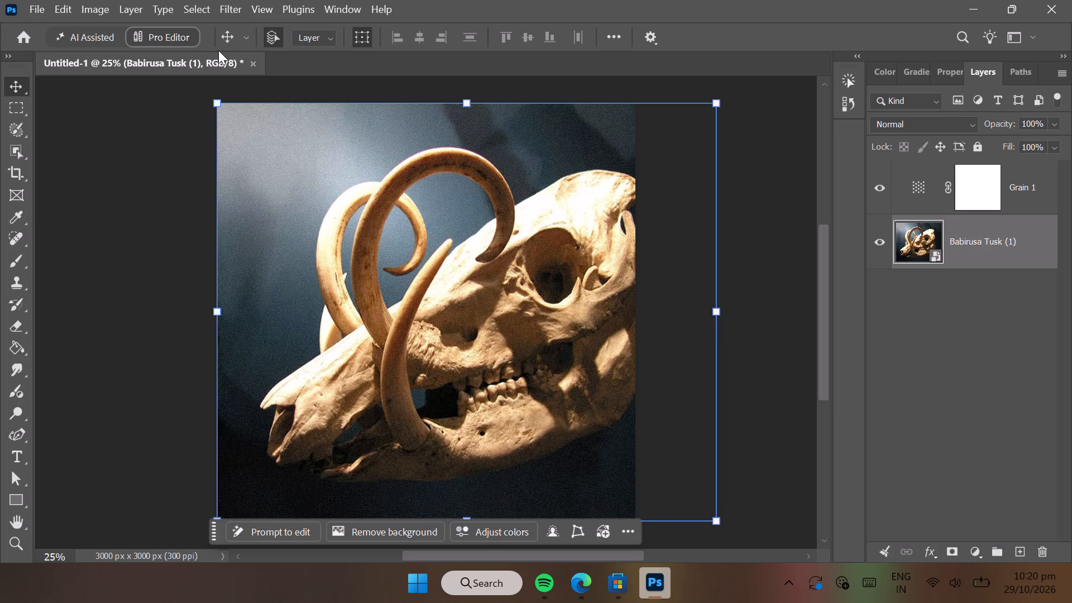
{"action": "left_click", "coordinate": [141, 7]}
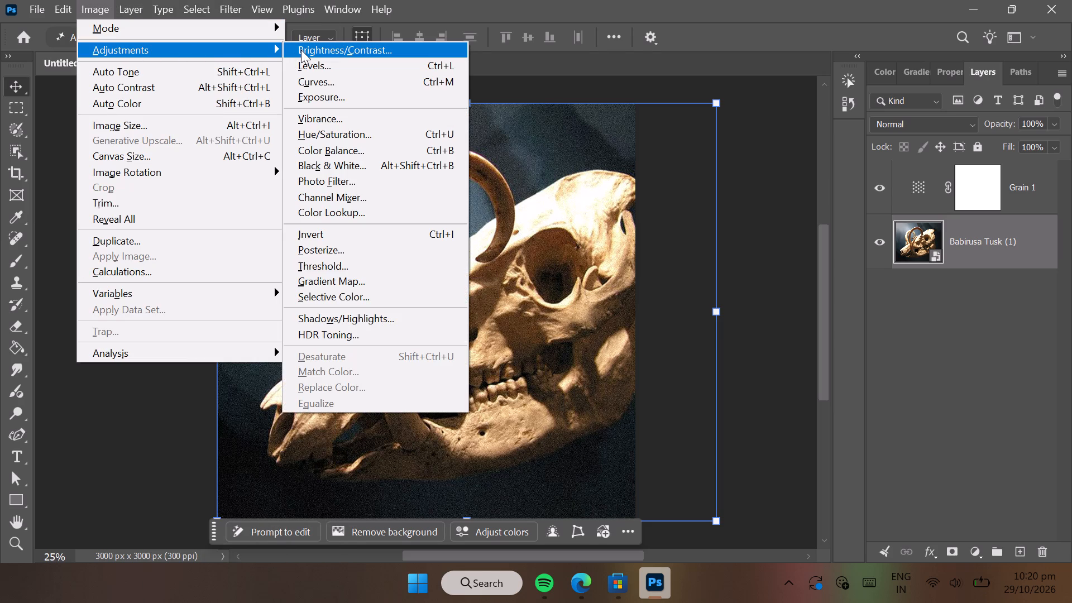
{"action": "left_click", "coordinate": [301, 50]}
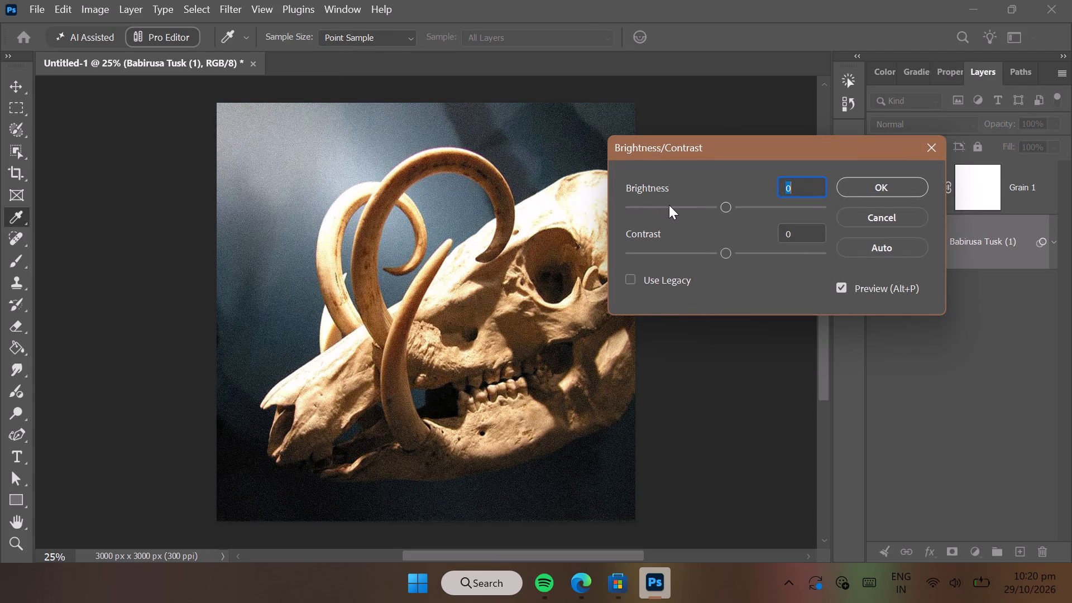
{"action": "left_click", "coordinate": [697, 208]}
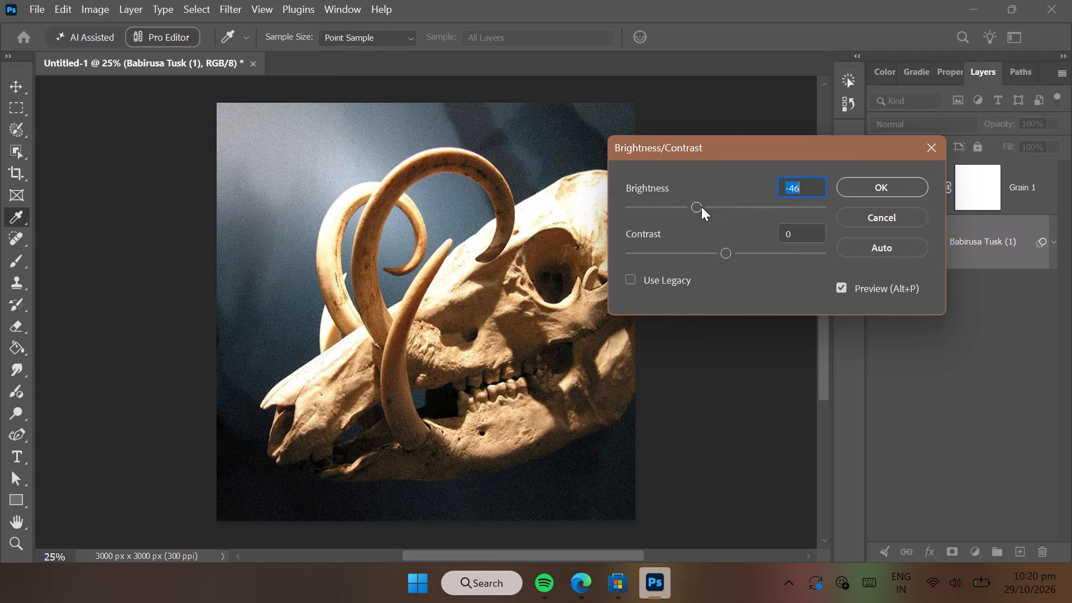
{"action": "left_click", "coordinate": [698, 207]}
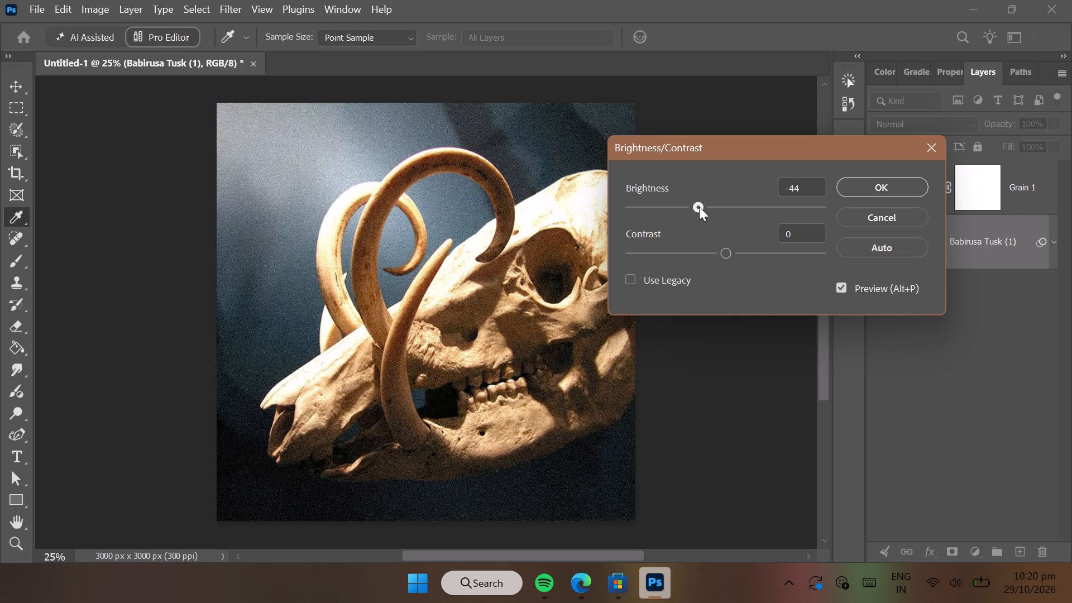
{"action": "left_click", "coordinate": [840, 186]}
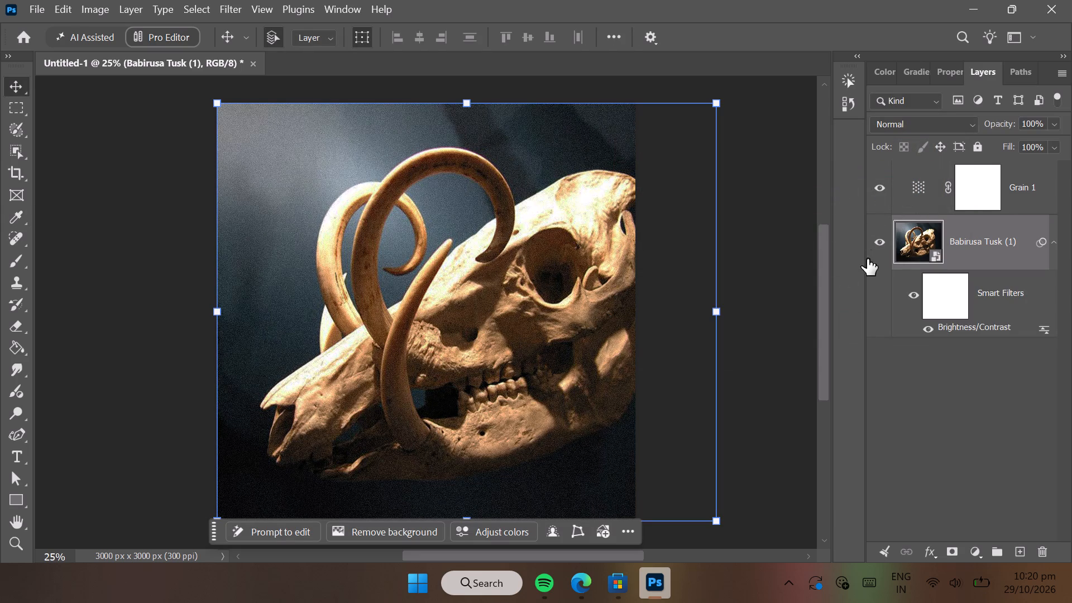
Rasterize the Babirusa Tusk (1) layer and deselect it.
{"action": "right_click", "coordinate": [954, 256]}
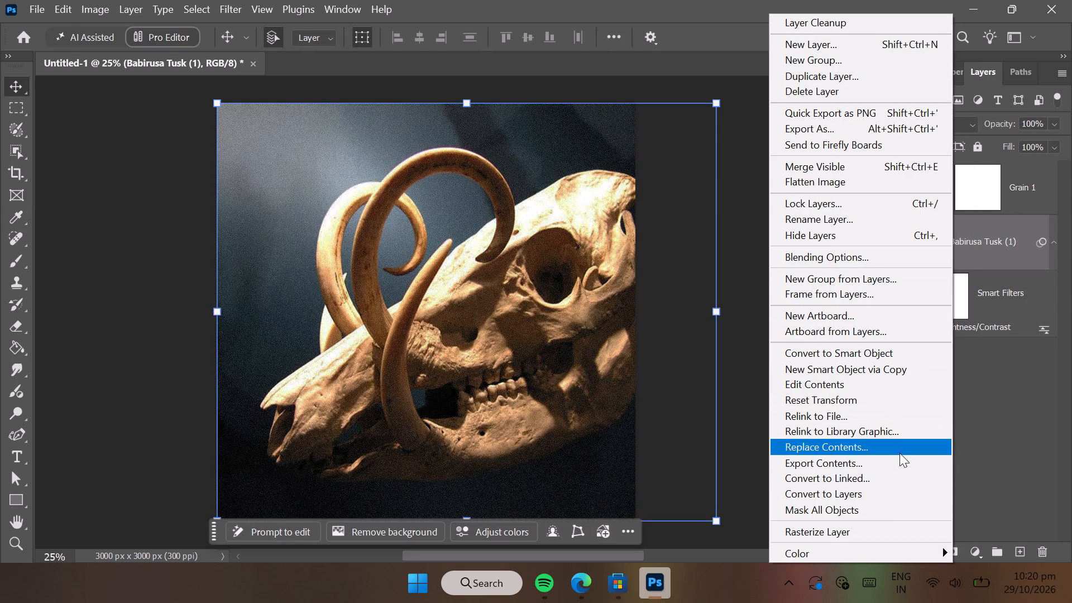
{"action": "left_click", "coordinate": [883, 529]}
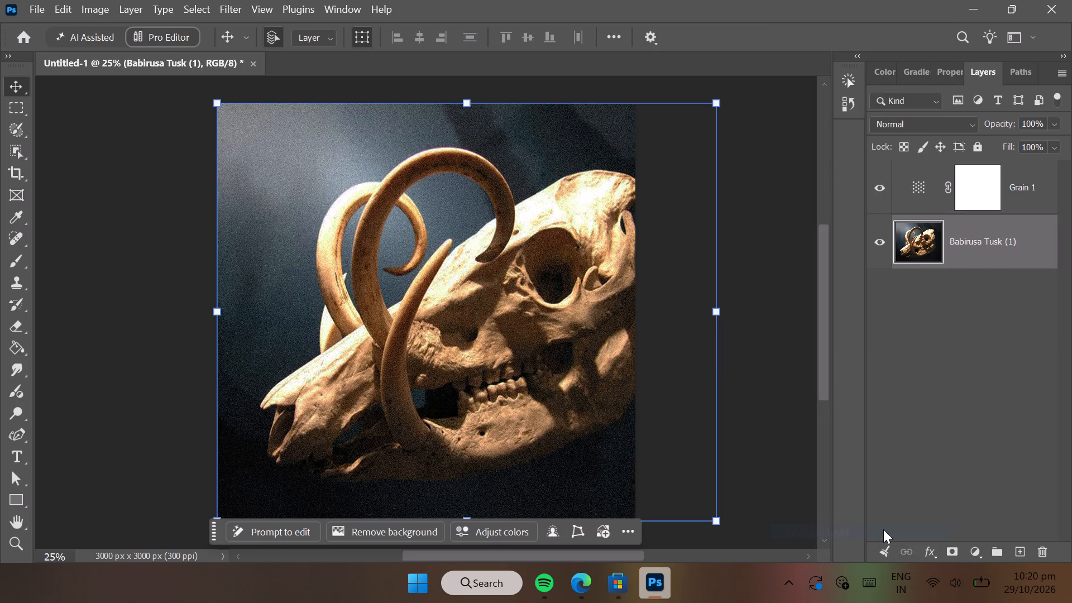
{"action": "left_click", "coordinate": [912, 449]}
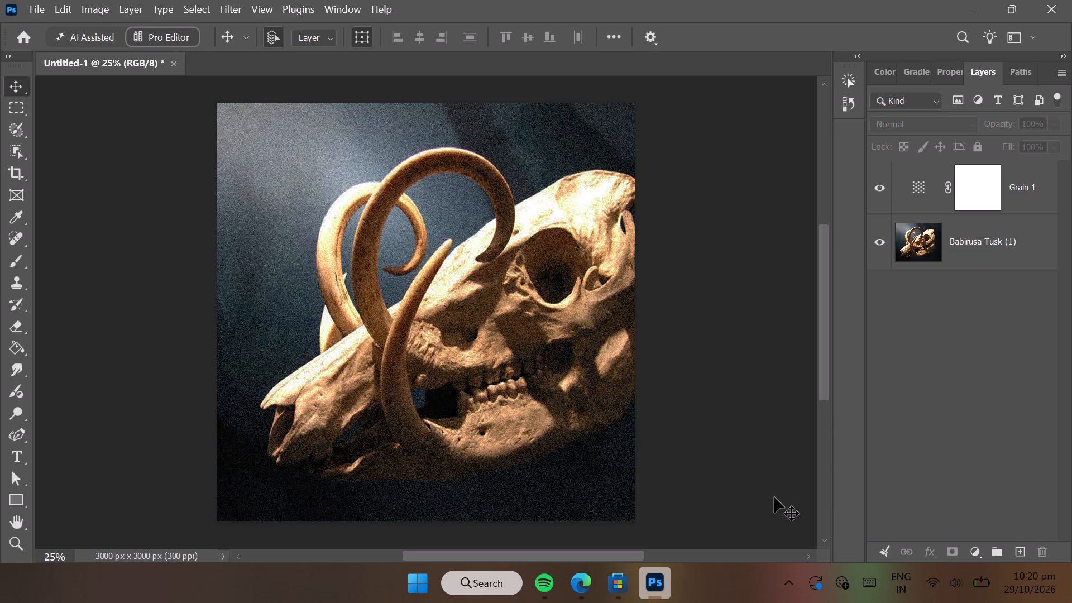
Open Windows HDR Calibration from the Microsoft Store, maximize it, enable full calibration on the internal display, and try to start calibrating.
{"action": "left_click", "coordinate": [611, 585]}
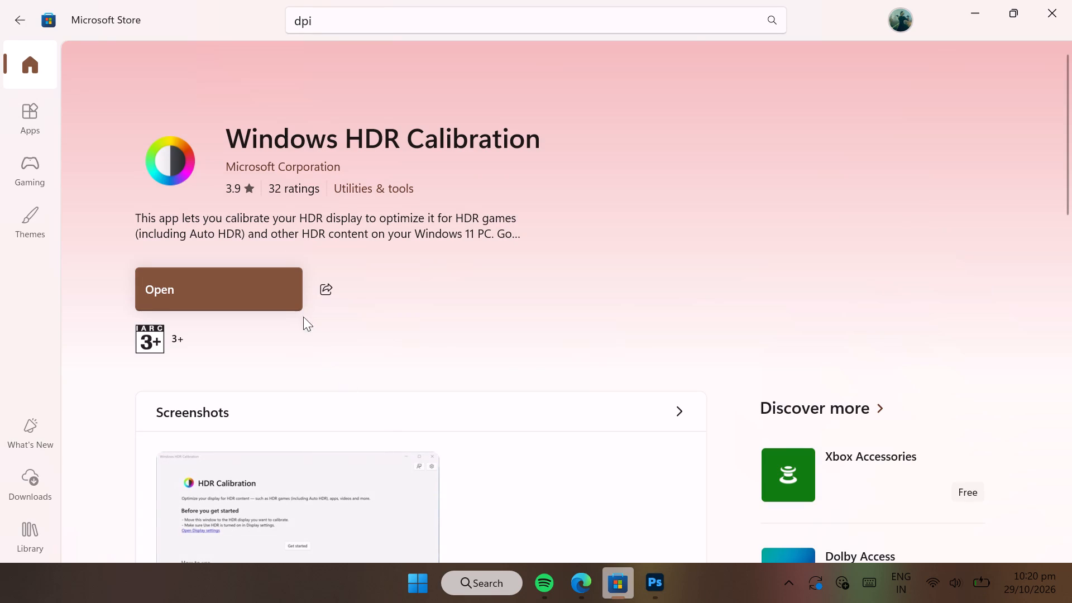
{"action": "left_click", "coordinate": [277, 300]}
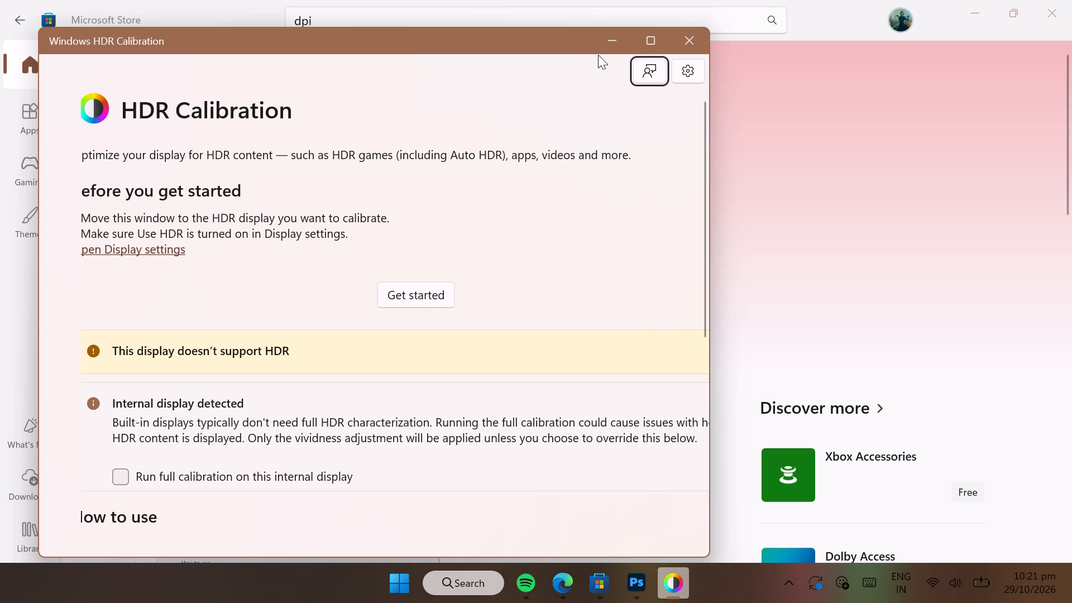
{"action": "left_click", "coordinate": [651, 44]}
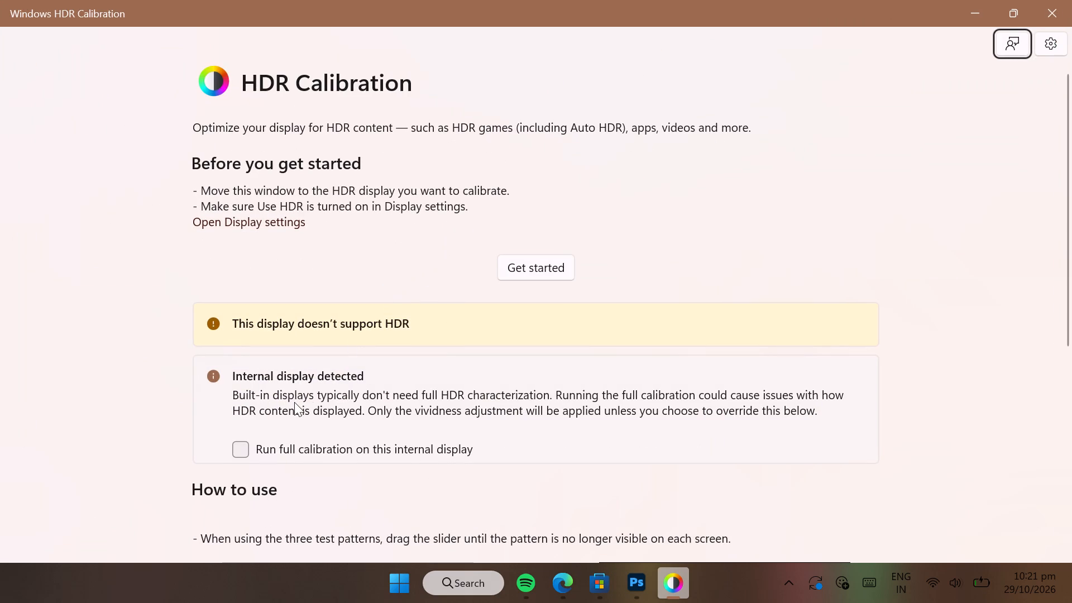
{"action": "left_click", "coordinate": [238, 454]}
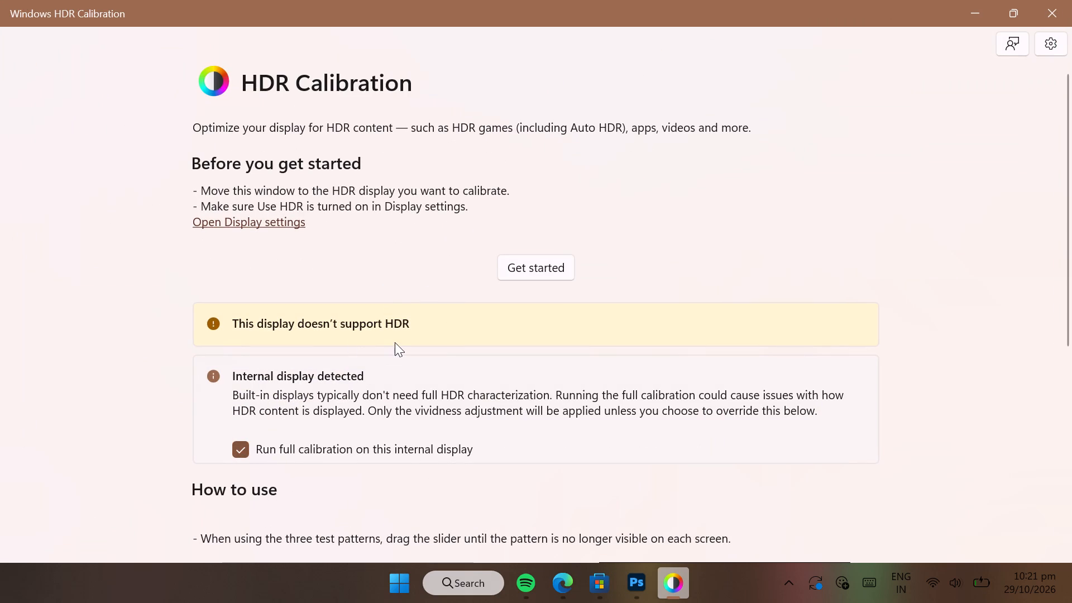
{"action": "left_click", "coordinate": [510, 267]}
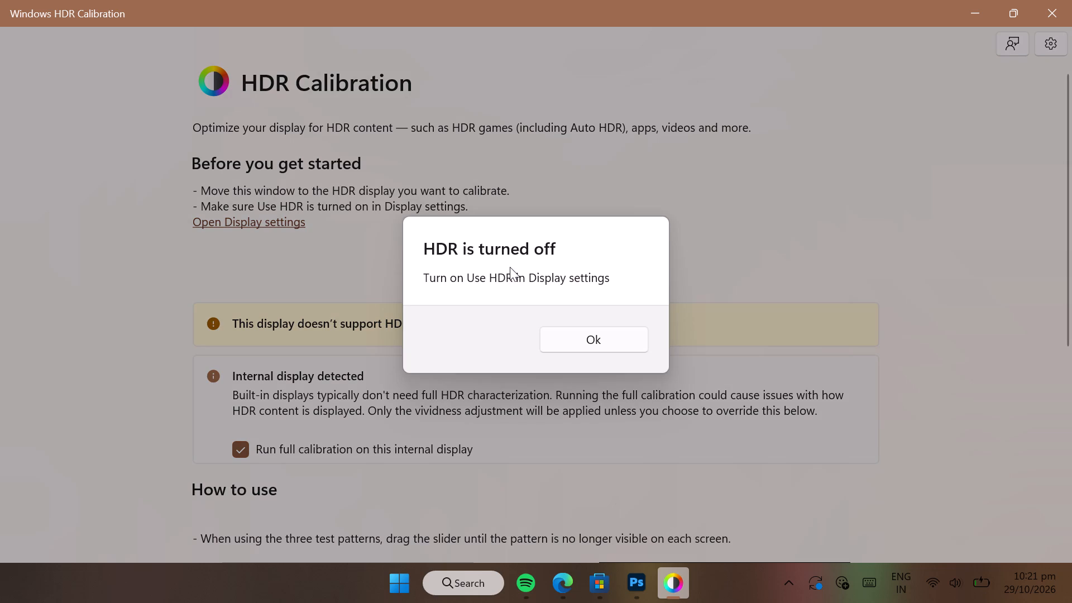
{"action": "left_click", "coordinate": [554, 338]}
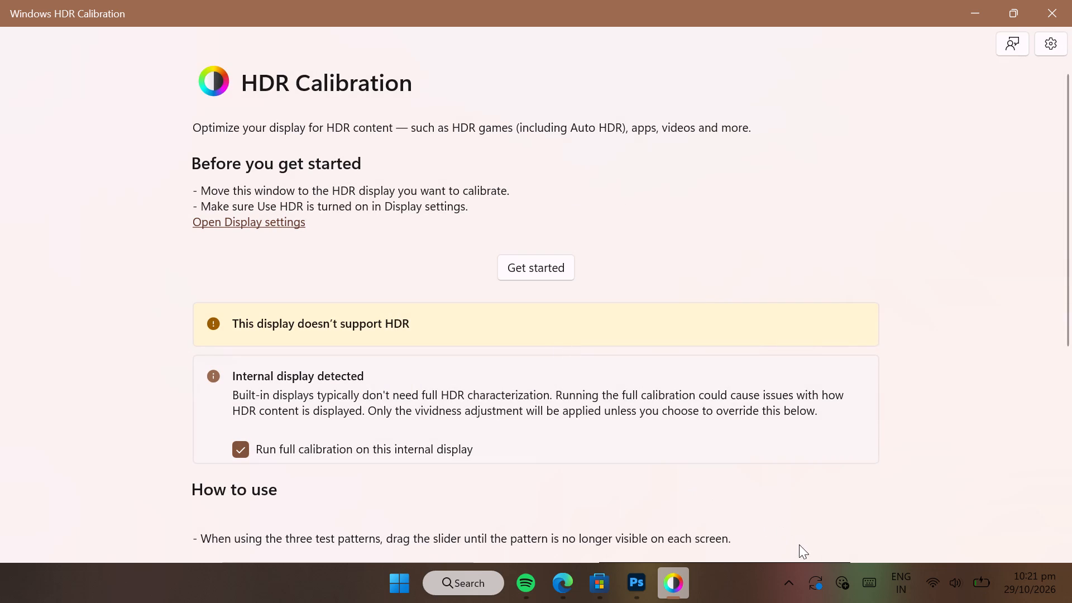
Turn on HDR video streaming for the internal display in the HDR page of Windows Settings.
{"action": "left_click", "coordinate": [936, 572]}
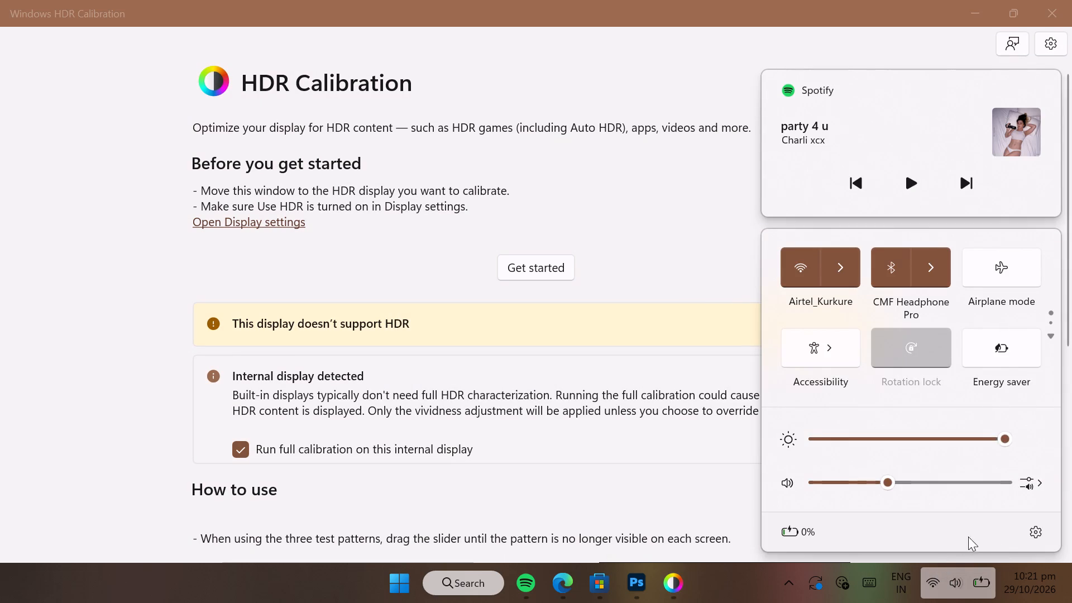
{"action": "left_click", "coordinate": [1025, 530]}
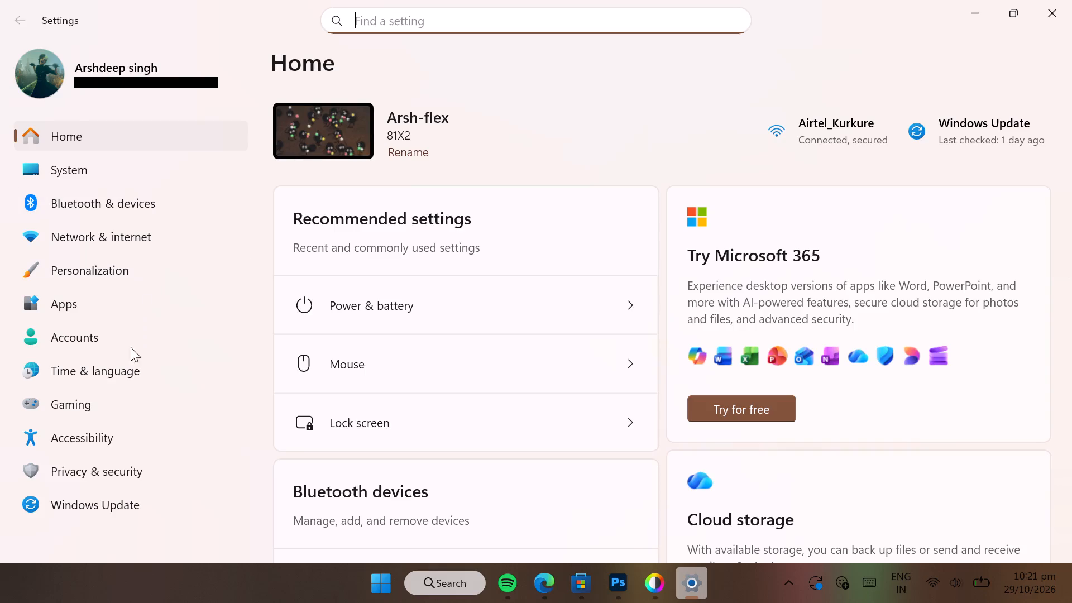
{"action": "left_click", "coordinate": [142, 178]}
{"action": "left_click", "coordinate": [286, 203]}
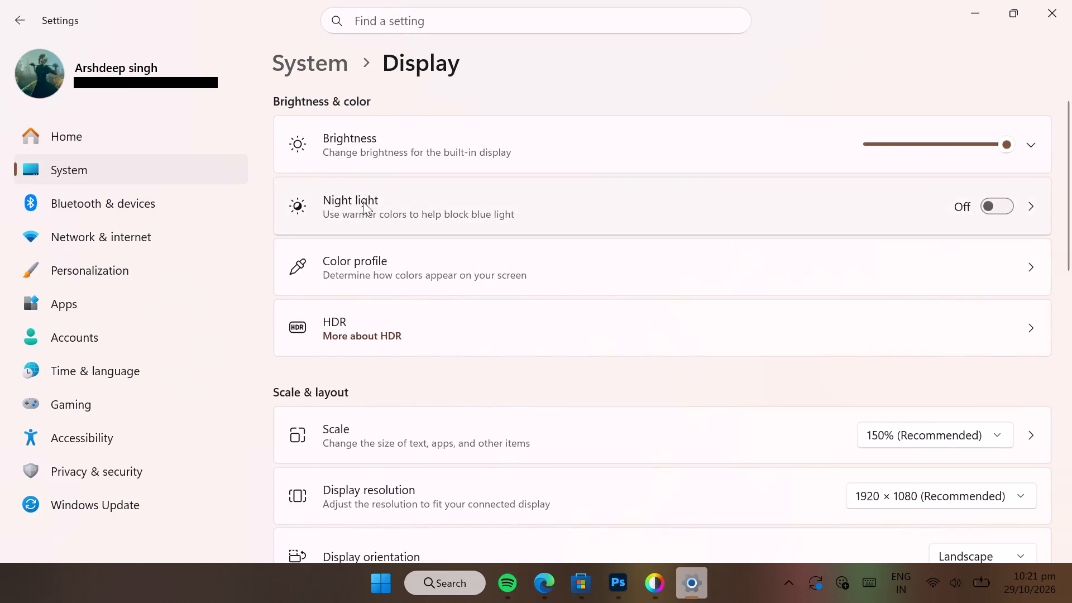
{"action": "left_click", "coordinate": [400, 310]}
{"action": "left_click", "coordinate": [439, 333]}
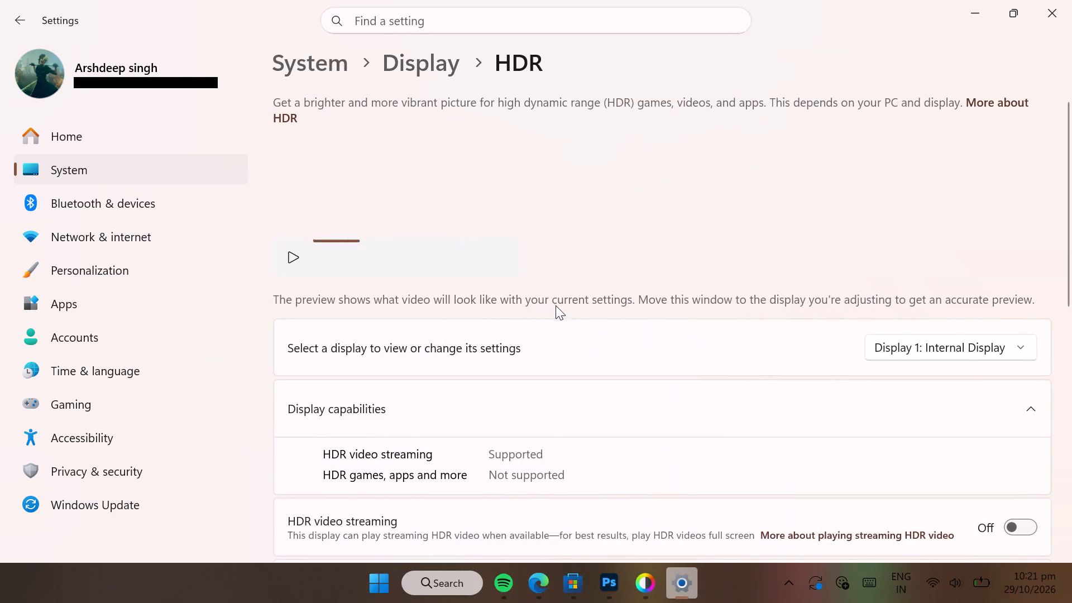
{"action": "scroll", "coordinate": [559, 309], "scroll_direction": "down", "scroll_amount": 2}
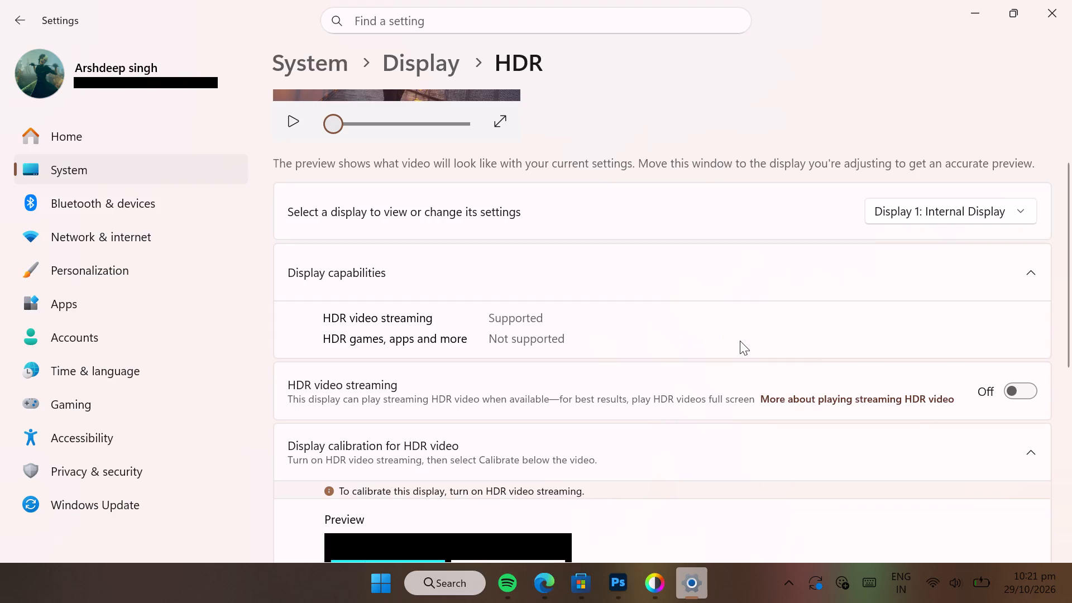
{"action": "scroll", "coordinate": [728, 383], "scroll_direction": "down", "scroll_amount": 4}
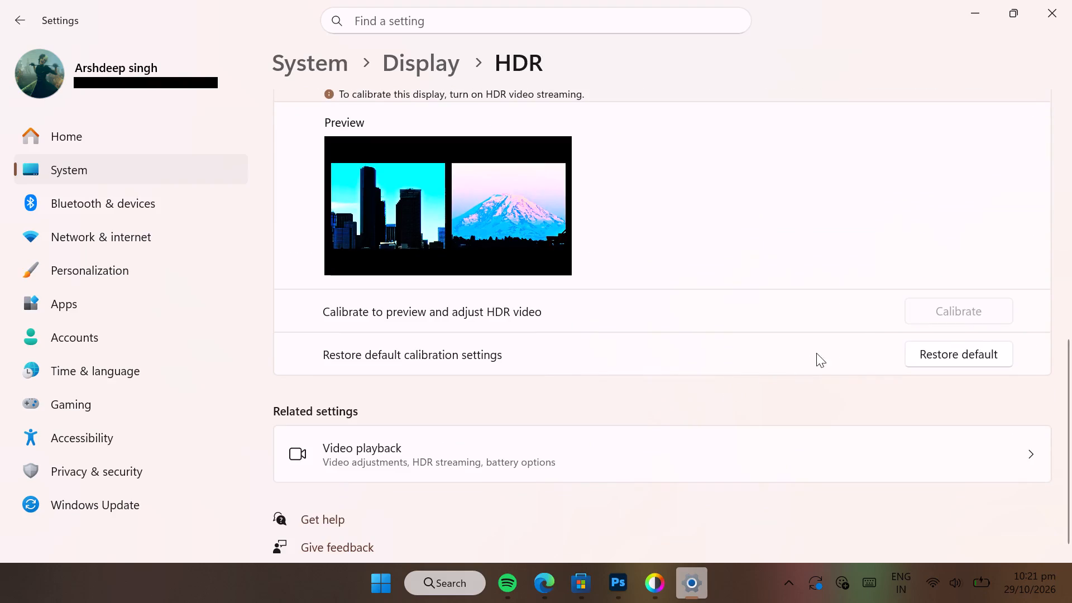
{"action": "scroll", "coordinate": [867, 333], "scroll_direction": "up", "scroll_amount": 2}
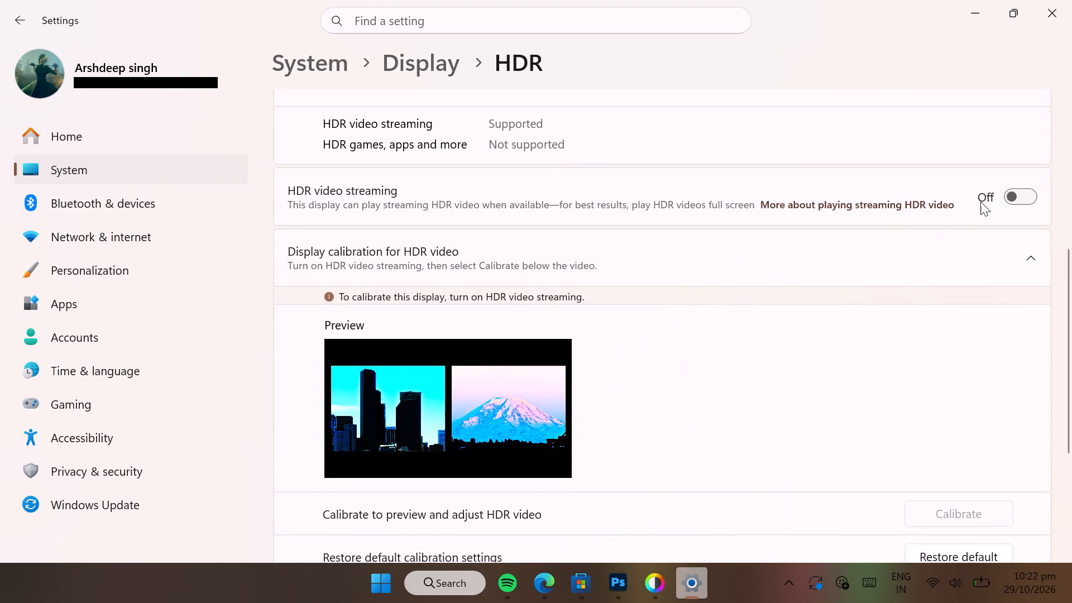
{"action": "left_click", "coordinate": [1008, 197]}
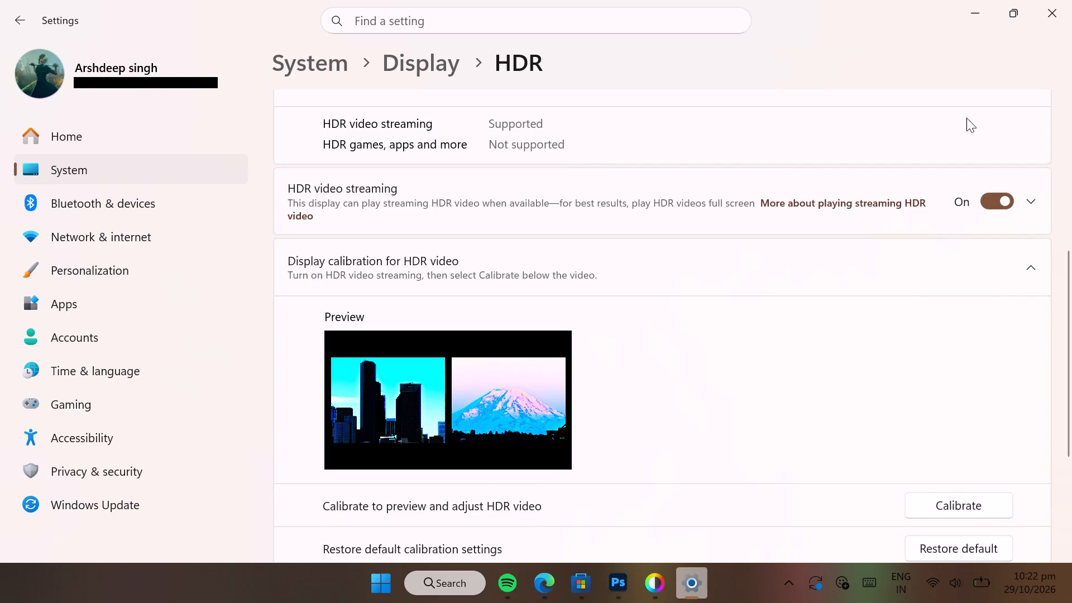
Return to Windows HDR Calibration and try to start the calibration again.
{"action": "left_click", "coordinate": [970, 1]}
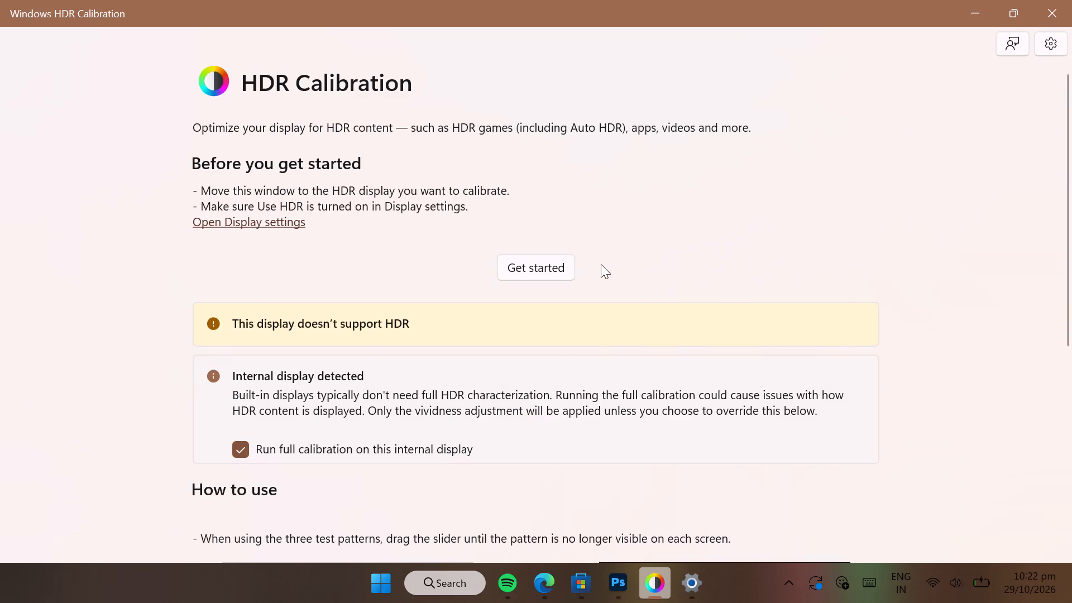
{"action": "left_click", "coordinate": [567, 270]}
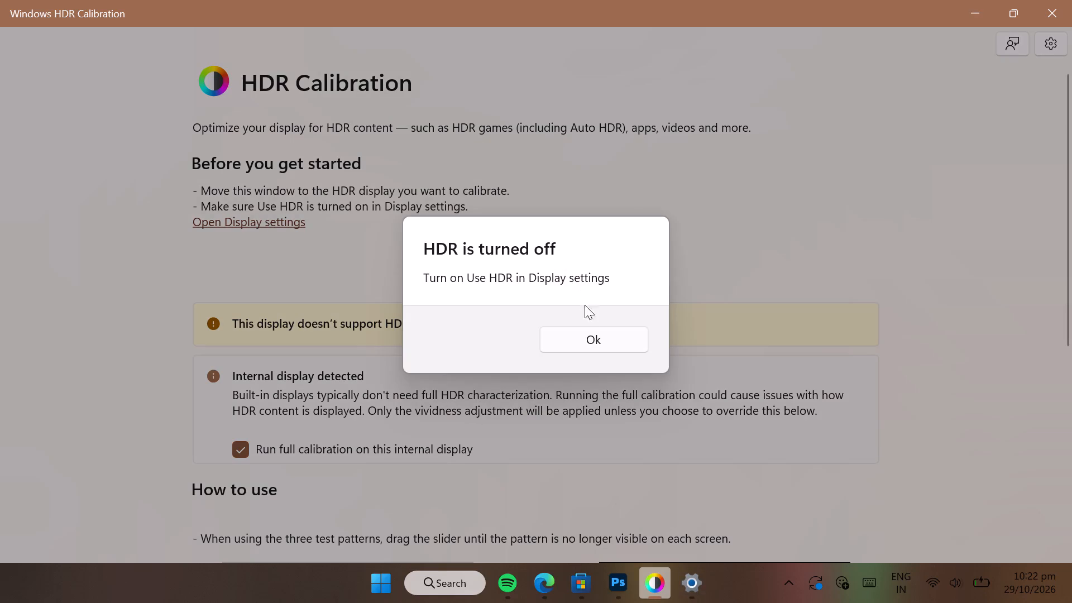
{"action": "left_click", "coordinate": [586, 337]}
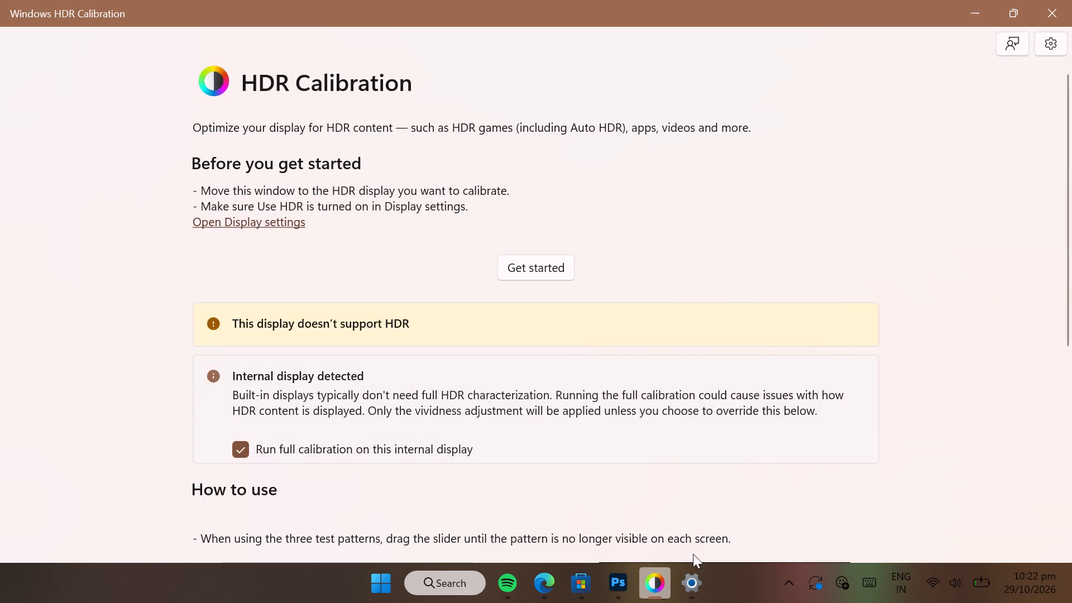
Calibrate HDR video for the internal display in Windows Settings, setting the balance to maximum mountain detail, and close the full-screen preview.
{"action": "left_click", "coordinate": [693, 576]}
{"action": "scroll", "coordinate": [740, 519], "scroll_direction": "down", "scroll_amount": 1}
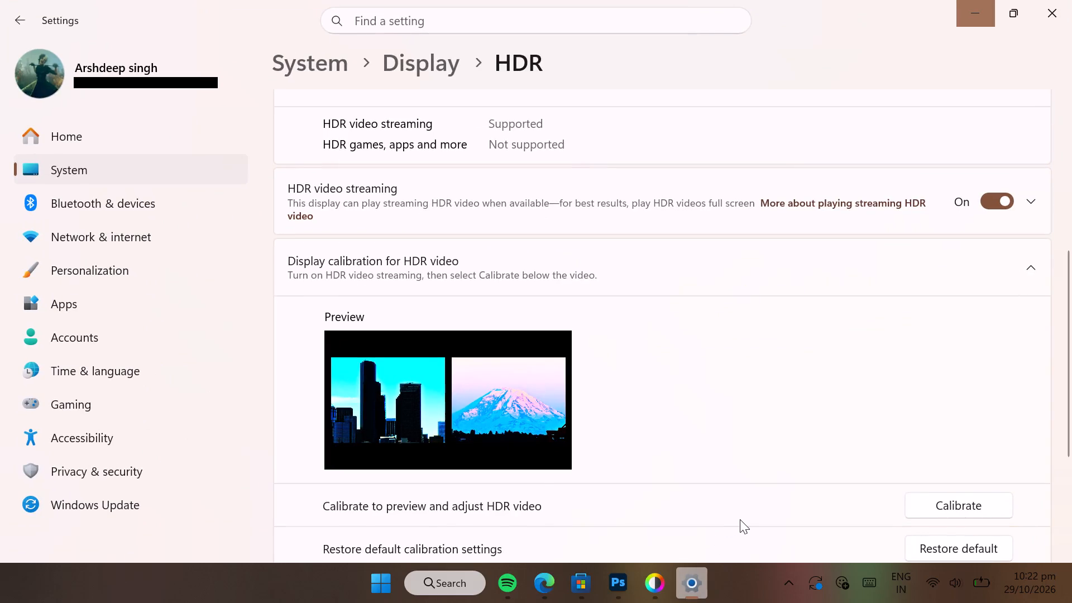
{"action": "scroll", "coordinate": [740, 519], "scroll_direction": "down", "scroll_amount": 1}
{"action": "left_click", "coordinate": [921, 505]}
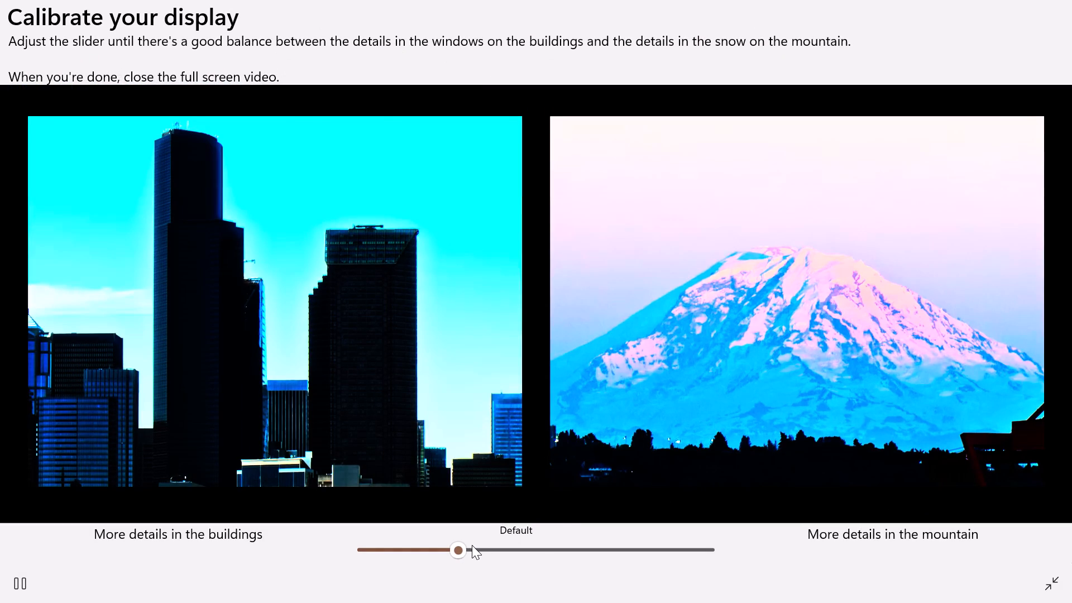
{"action": "left_click_drag", "start_coordinate": [460, 548], "coordinate": [496, 546]}
{"action": "left_click_drag", "start_coordinate": [496, 546], "coordinate": [573, 544]}
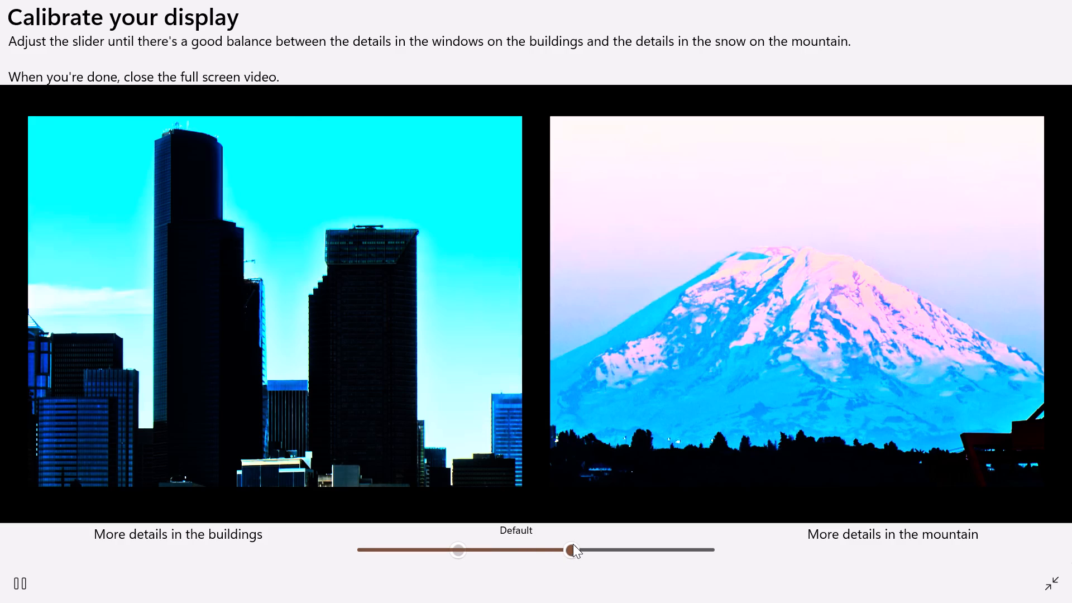
{"action": "left_click_drag", "start_coordinate": [571, 551], "coordinate": [651, 543]}
{"action": "left_click_drag", "start_coordinate": [651, 543], "coordinate": [601, 534]}
{"action": "left_click_drag", "start_coordinate": [601, 534], "coordinate": [450, 535]}
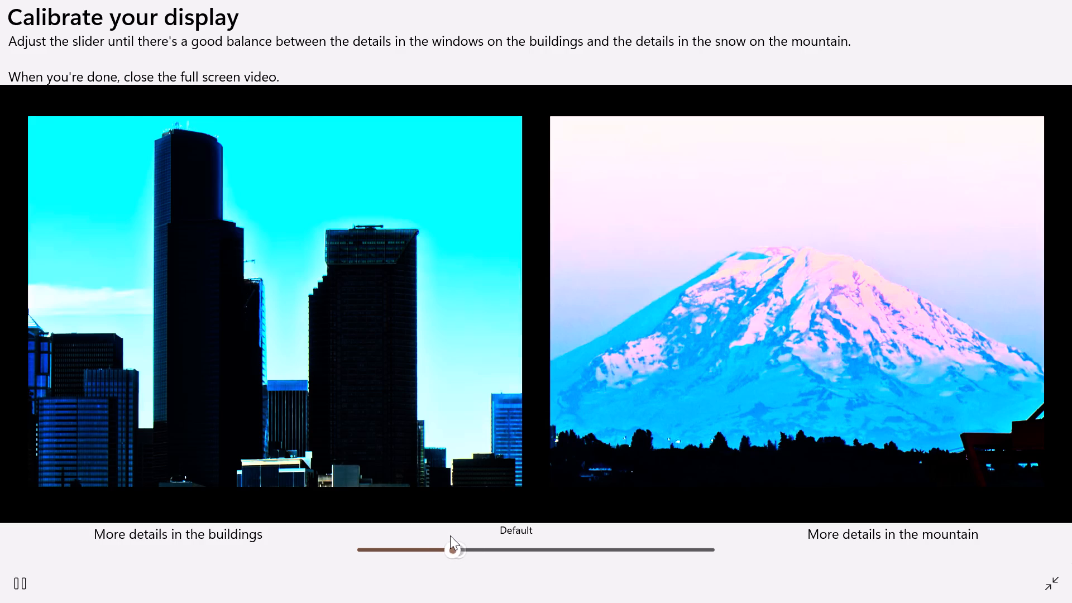
{"action": "left_click_drag", "start_coordinate": [450, 535], "coordinate": [396, 535]}
{"action": "left_click_drag", "start_coordinate": [396, 535], "coordinate": [343, 535]}
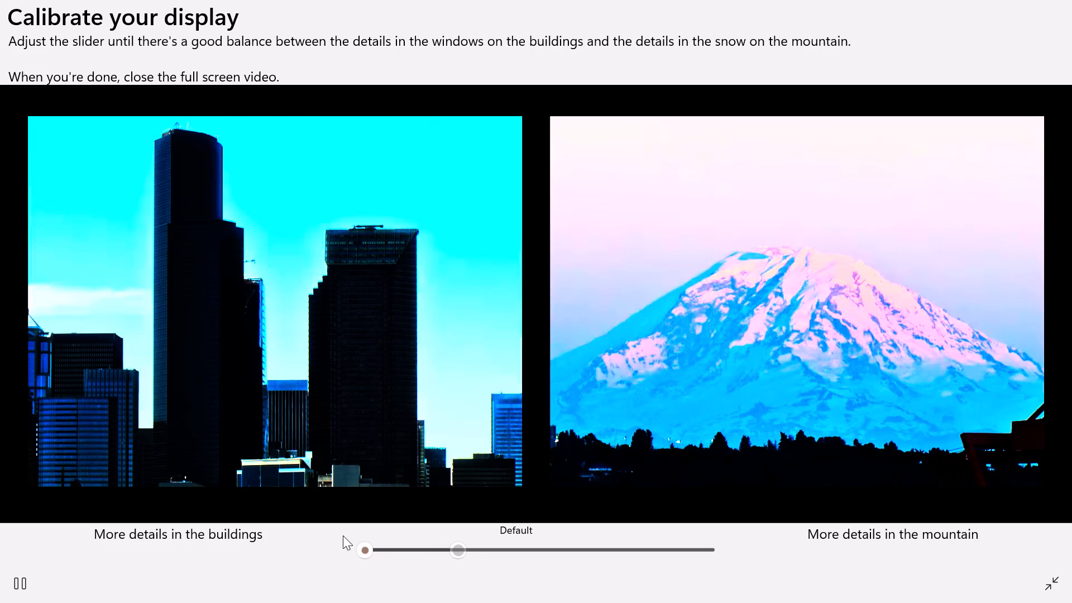
{"action": "left_click_drag", "start_coordinate": [343, 535], "coordinate": [599, 532]}
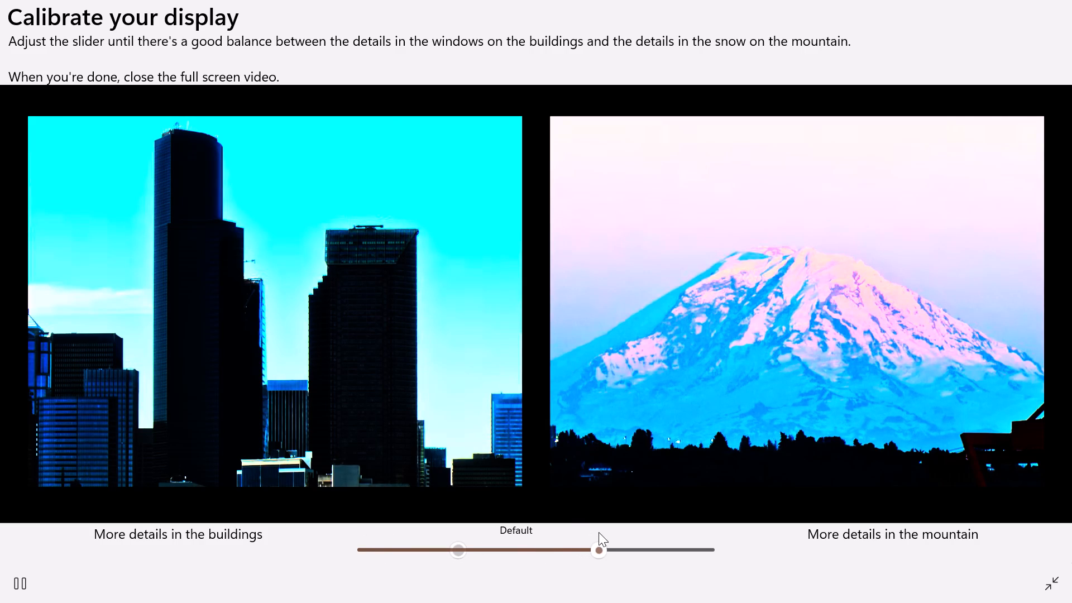
{"action": "left_click_drag", "start_coordinate": [599, 532], "coordinate": [655, 533]}
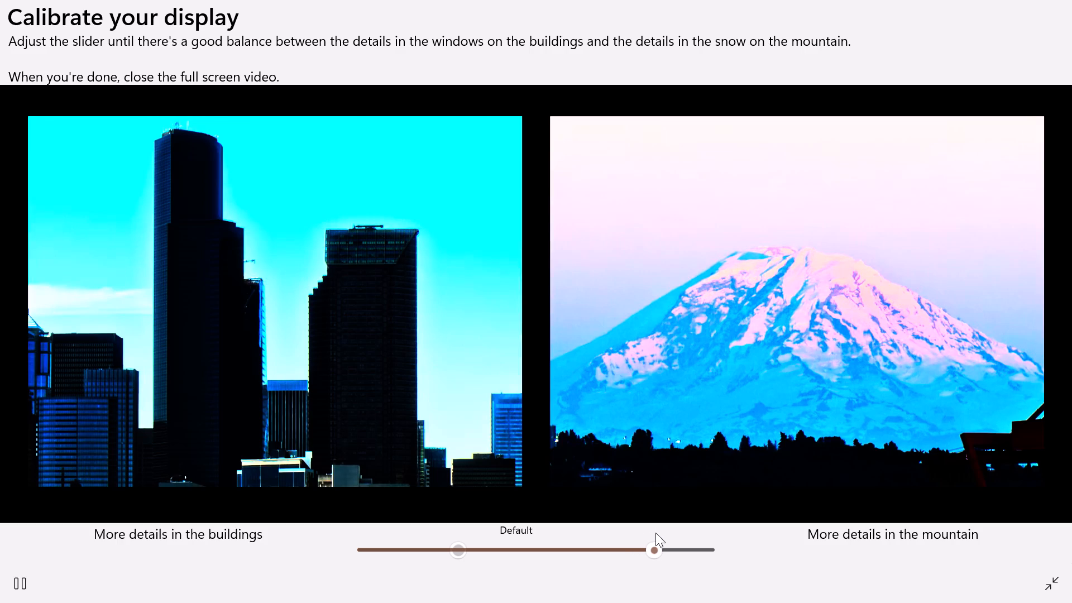
{"action": "left_click_drag", "start_coordinate": [655, 533], "coordinate": [710, 533]}
{"action": "left_click_drag", "start_coordinate": [710, 533], "coordinate": [755, 533]}
{"action": "left_click", "coordinate": [458, 551]}
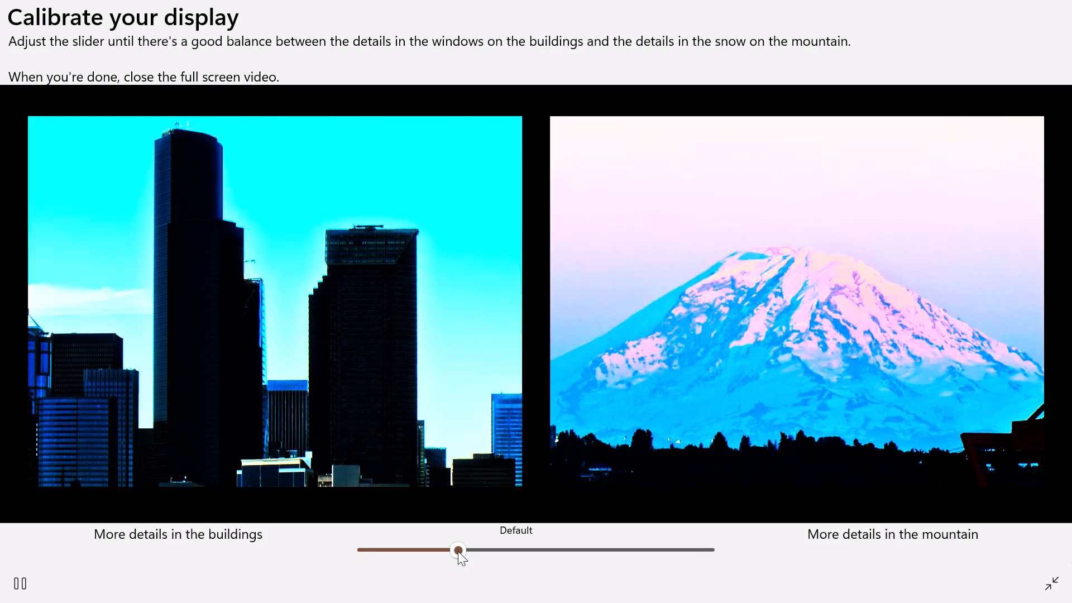
{"action": "left_click", "coordinate": [711, 548]}
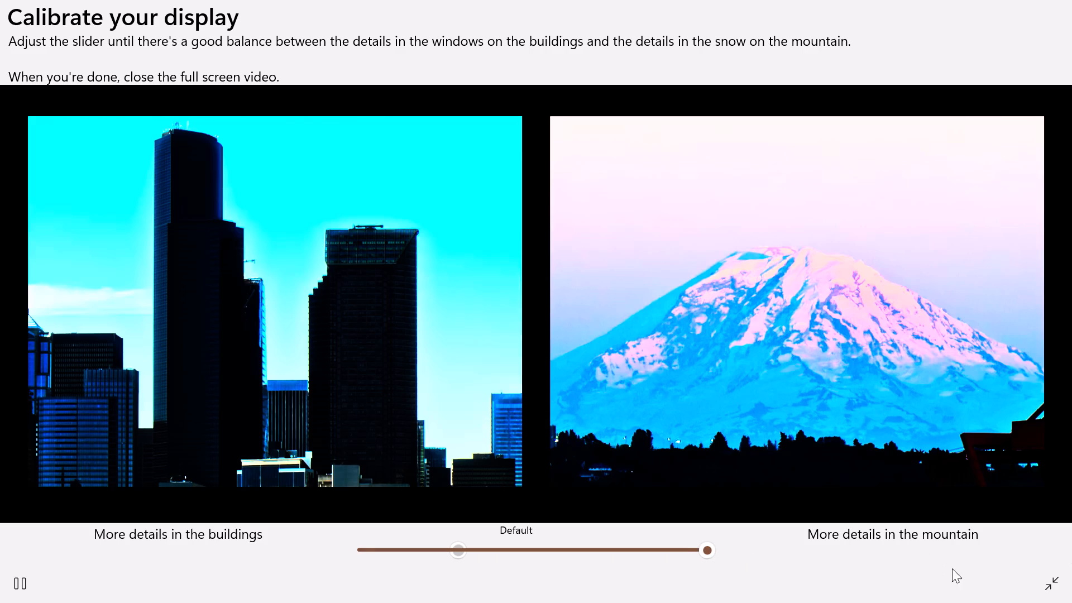
{"action": "left_click", "coordinate": [1041, 583]}
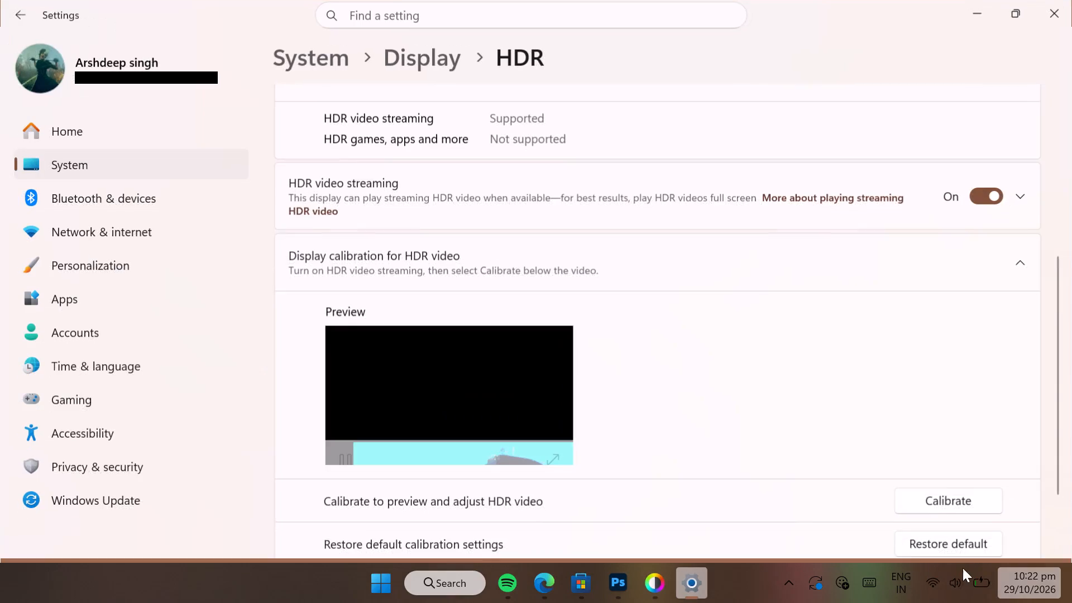
Check the Video playback settings linked from the HDR page and go back to the HDR settings.
{"action": "scroll", "coordinate": [857, 508], "scroll_direction": "down", "scroll_amount": 5}
{"action": "left_click", "coordinate": [955, 452]}
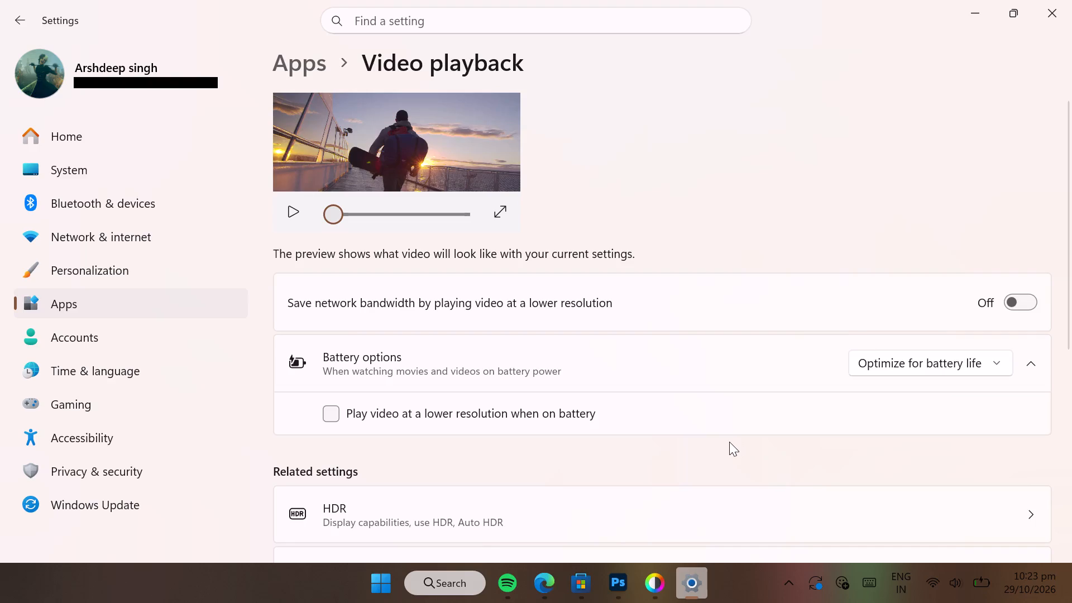
{"action": "scroll", "coordinate": [729, 442], "scroll_direction": "down", "scroll_amount": 1}
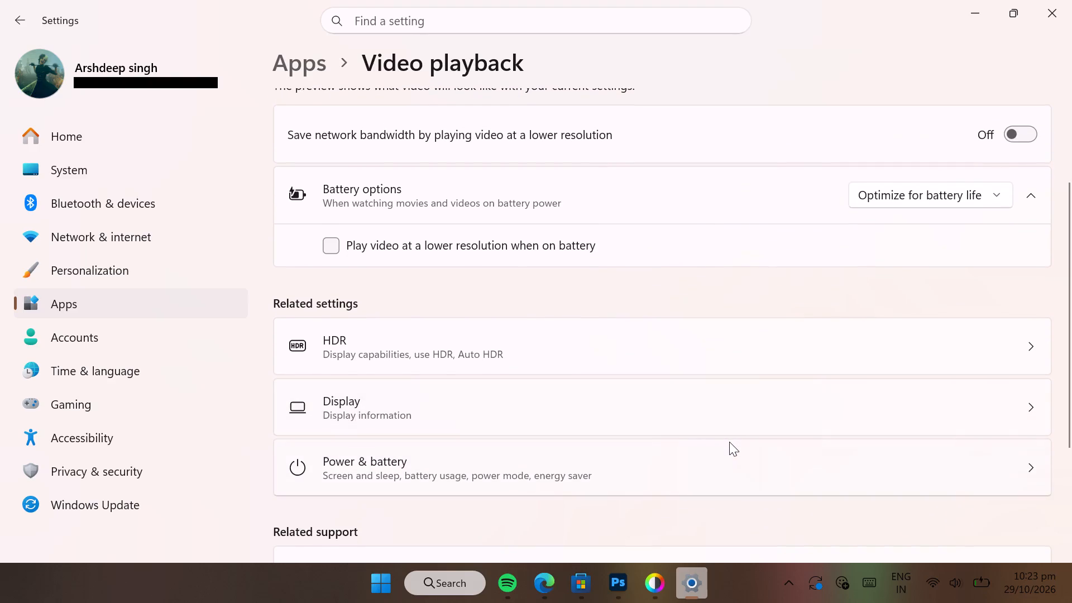
{"action": "scroll", "coordinate": [729, 442], "scroll_direction": "down", "scroll_amount": 1}
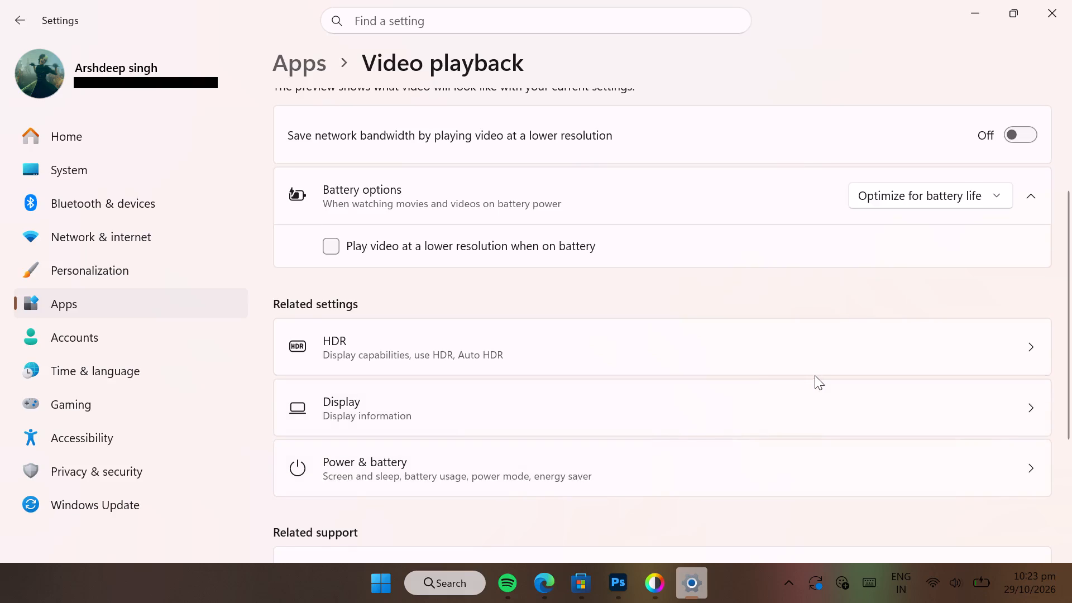
{"action": "left_click", "coordinate": [816, 367]}
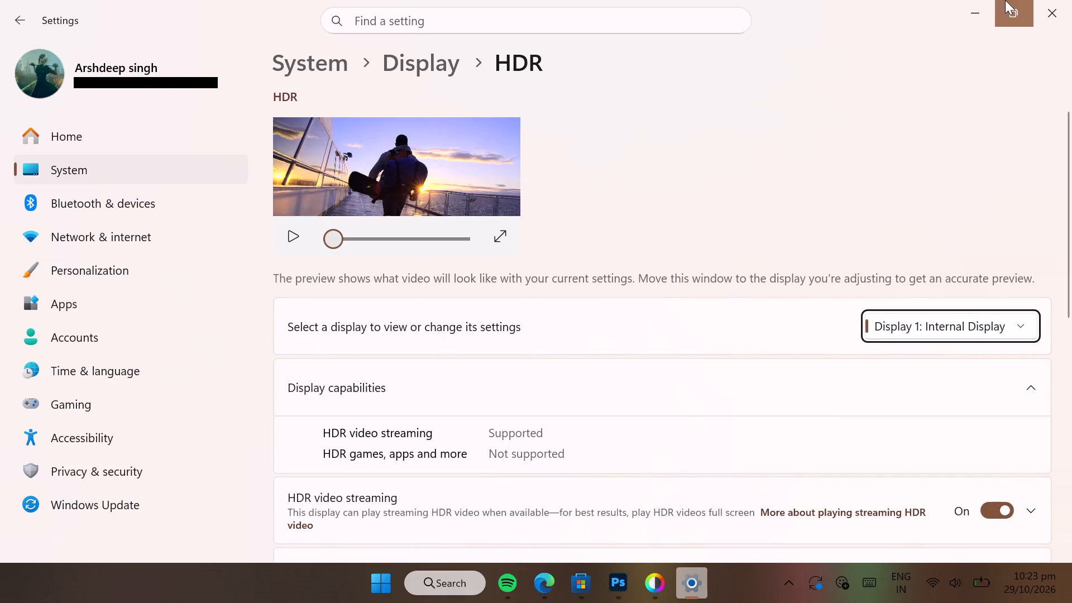
Close Settings, Windows HDR Calibration and Microsoft Store, and return to the artwork in Photoshop.
{"action": "left_click", "coordinate": [1071, 0]}
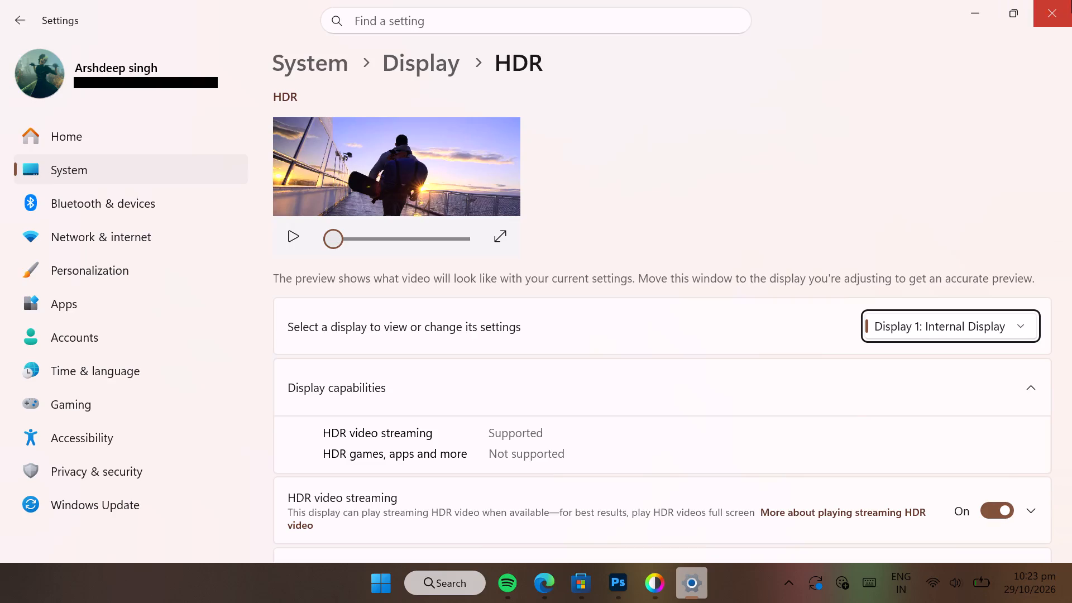
{"action": "left_click", "coordinate": [1069, 2]}
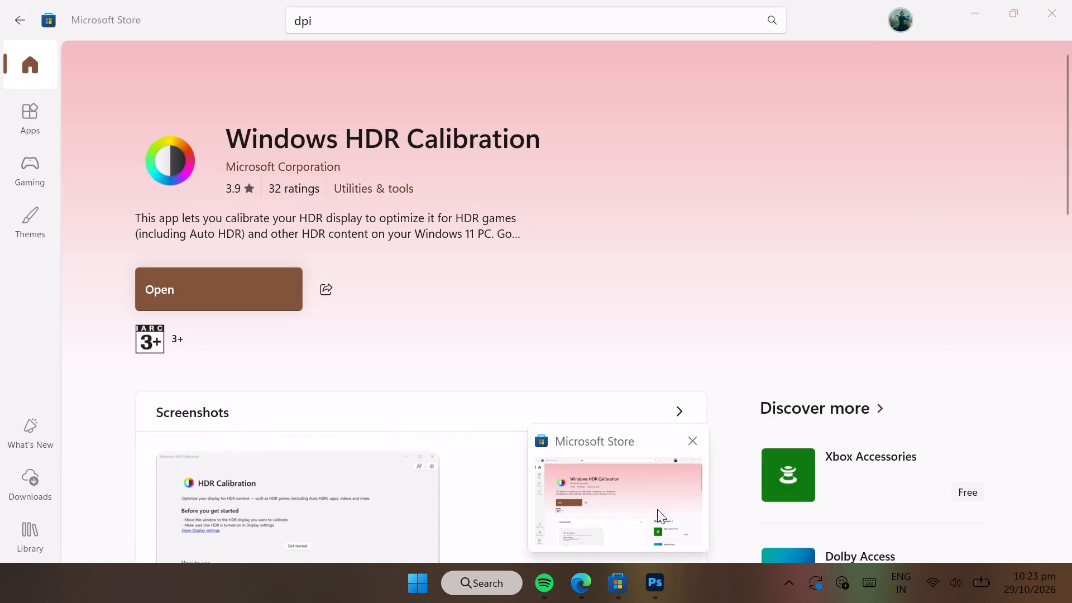
{"action": "left_click", "coordinate": [692, 443]}
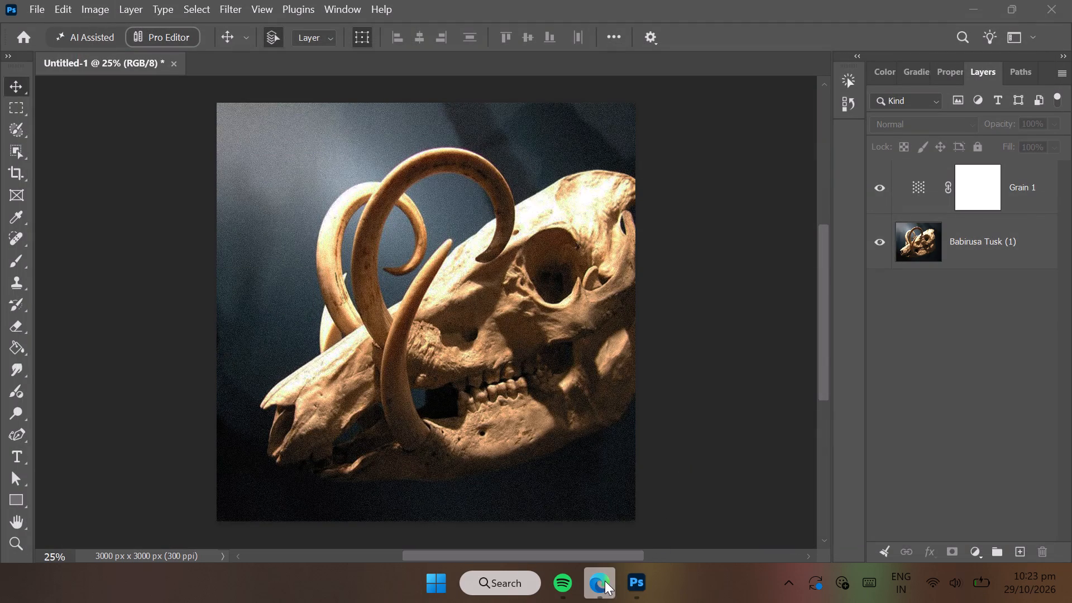
{"action": "left_click", "coordinate": [748, 477]}
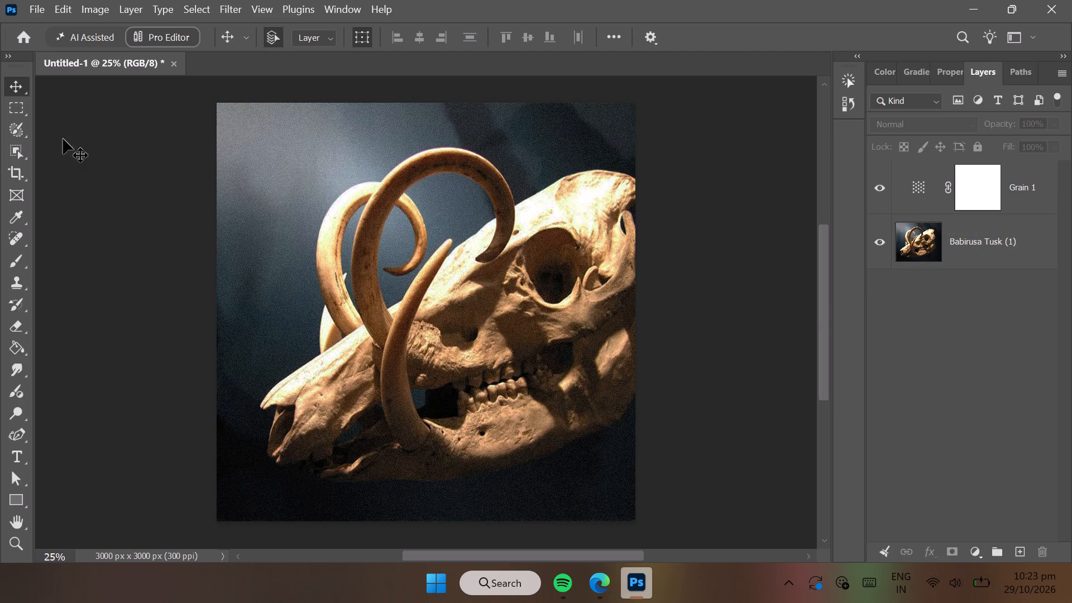
Activate the Rectangular Marquee tool, select the Babirusa Tusk (1) layer and open Select and Mask for it.
{"action": "left_click", "coordinate": [29, 132]}
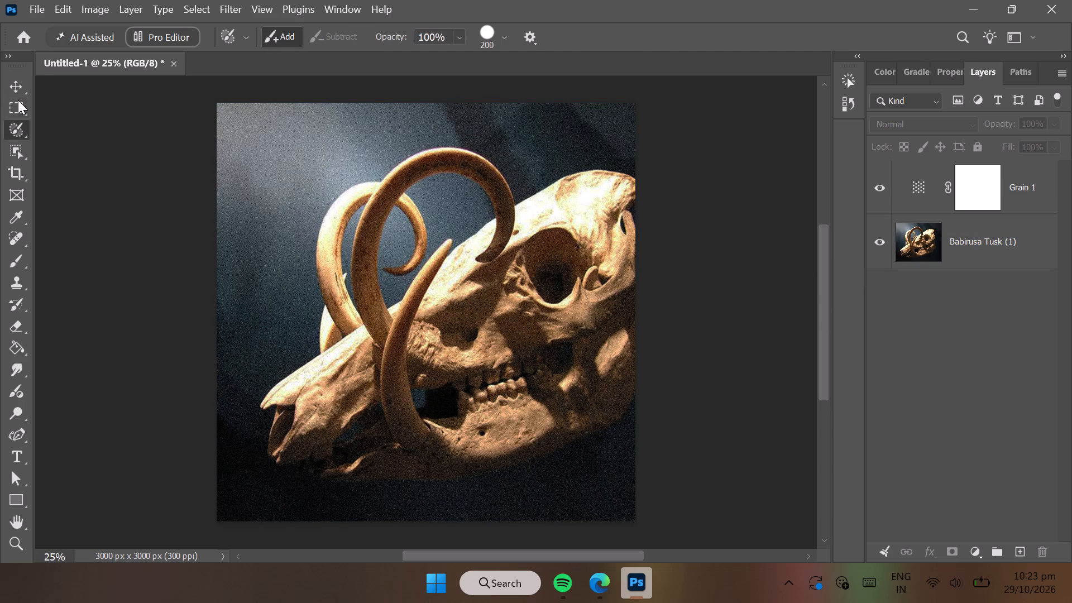
{"action": "left_click", "coordinate": [18, 102]}
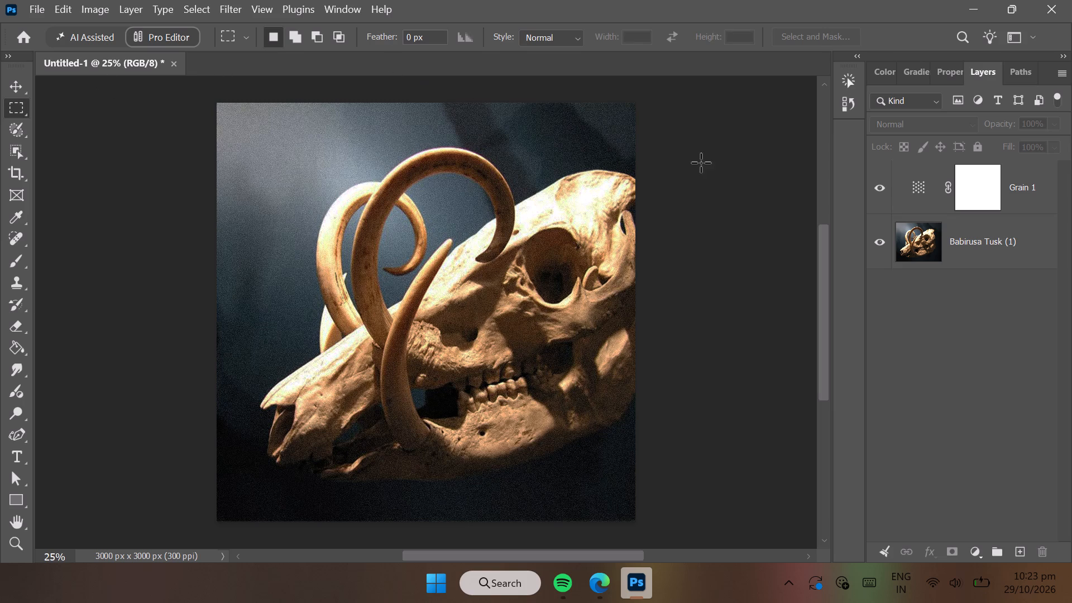
{"action": "left_click", "coordinate": [890, 235]}
{"action": "left_click", "coordinate": [890, 235]}
{"action": "left_click", "coordinate": [917, 235]}
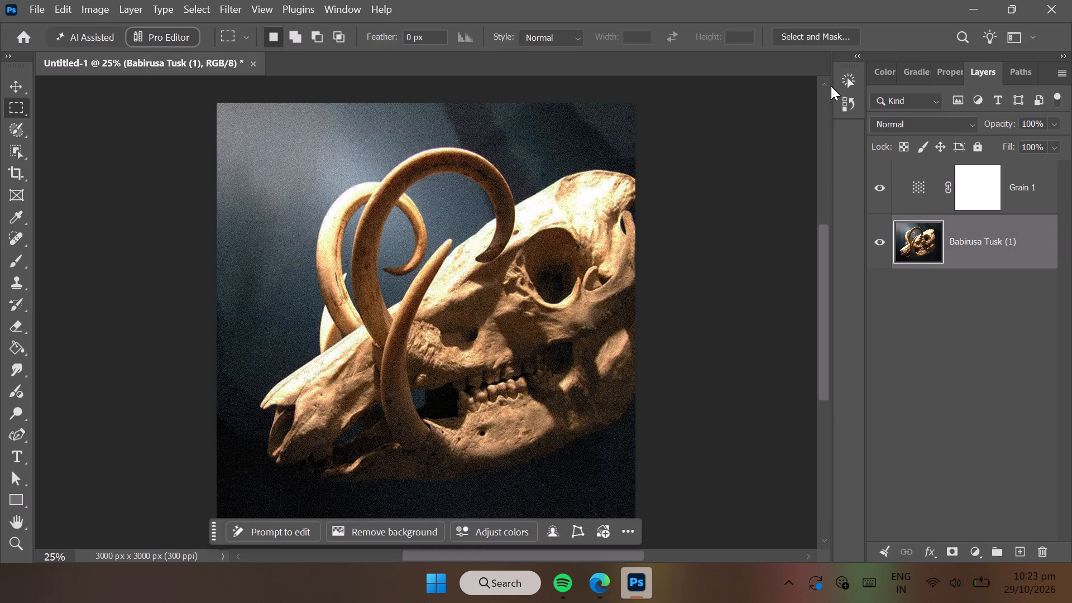
{"action": "left_click", "coordinate": [819, 38]}
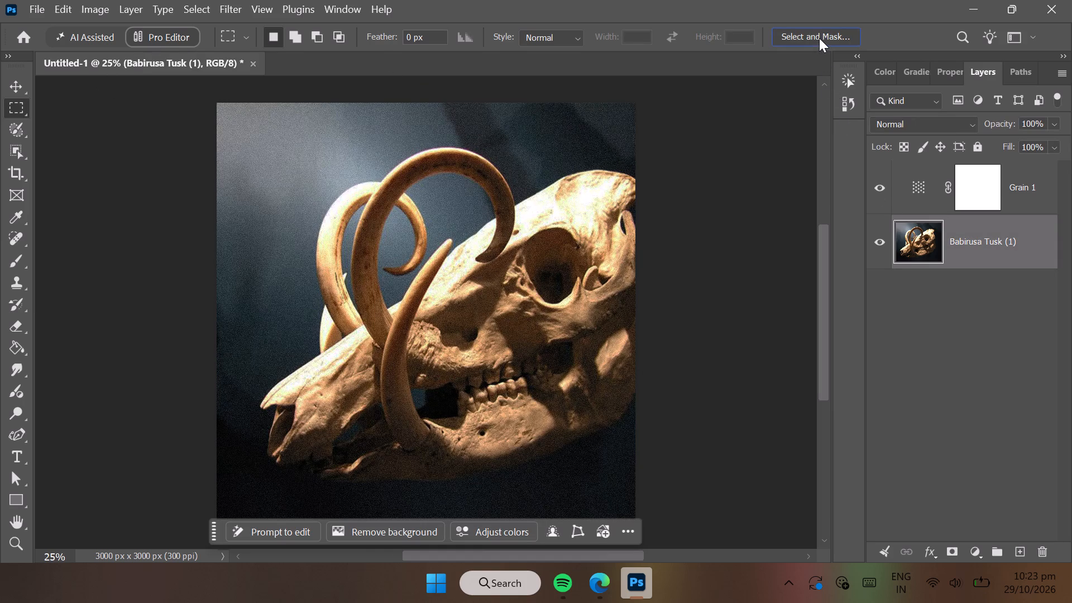
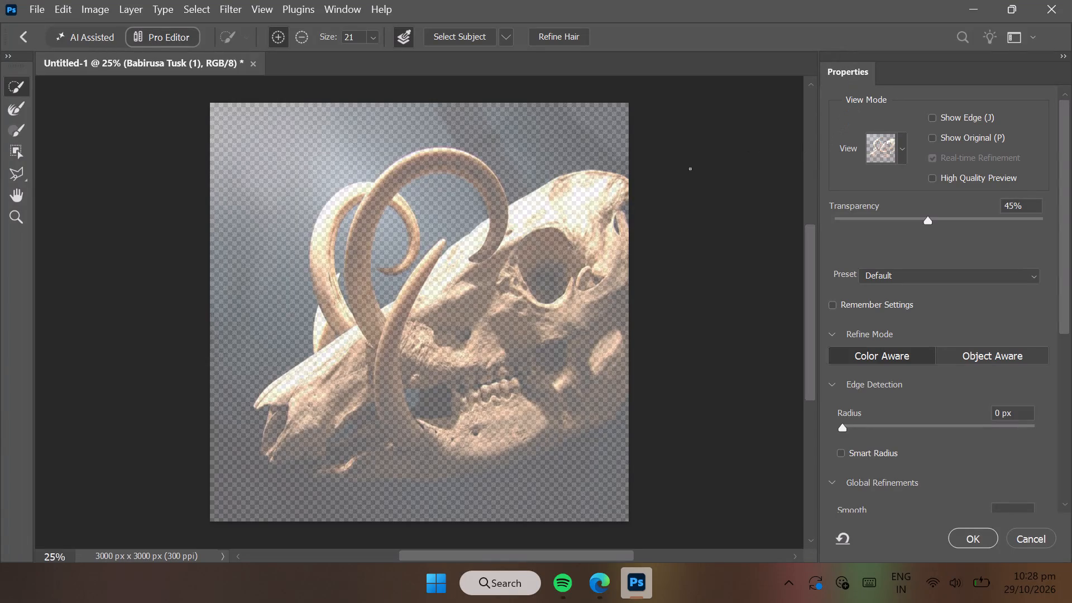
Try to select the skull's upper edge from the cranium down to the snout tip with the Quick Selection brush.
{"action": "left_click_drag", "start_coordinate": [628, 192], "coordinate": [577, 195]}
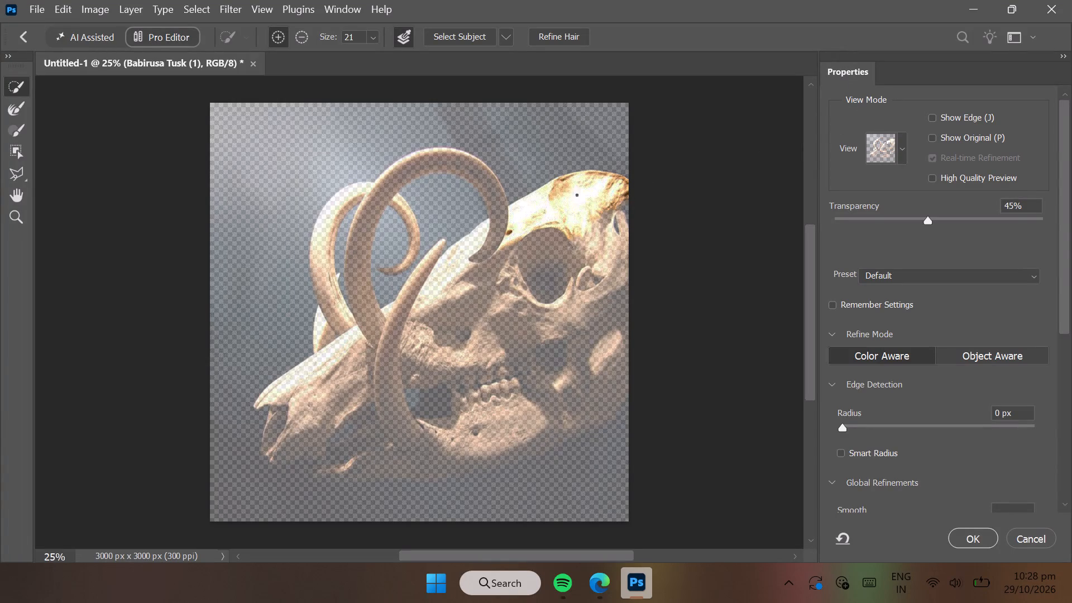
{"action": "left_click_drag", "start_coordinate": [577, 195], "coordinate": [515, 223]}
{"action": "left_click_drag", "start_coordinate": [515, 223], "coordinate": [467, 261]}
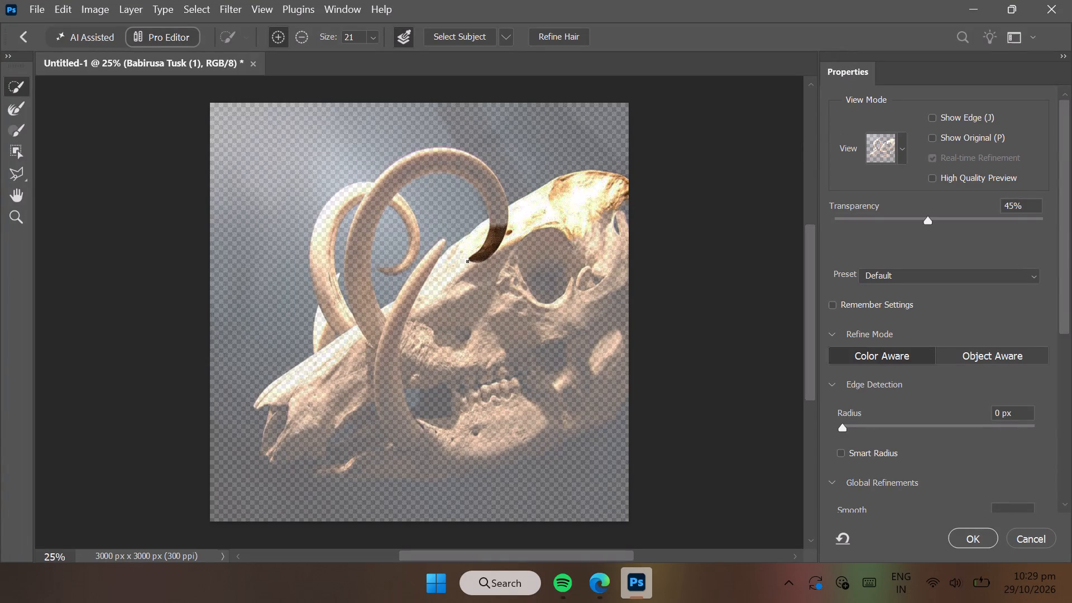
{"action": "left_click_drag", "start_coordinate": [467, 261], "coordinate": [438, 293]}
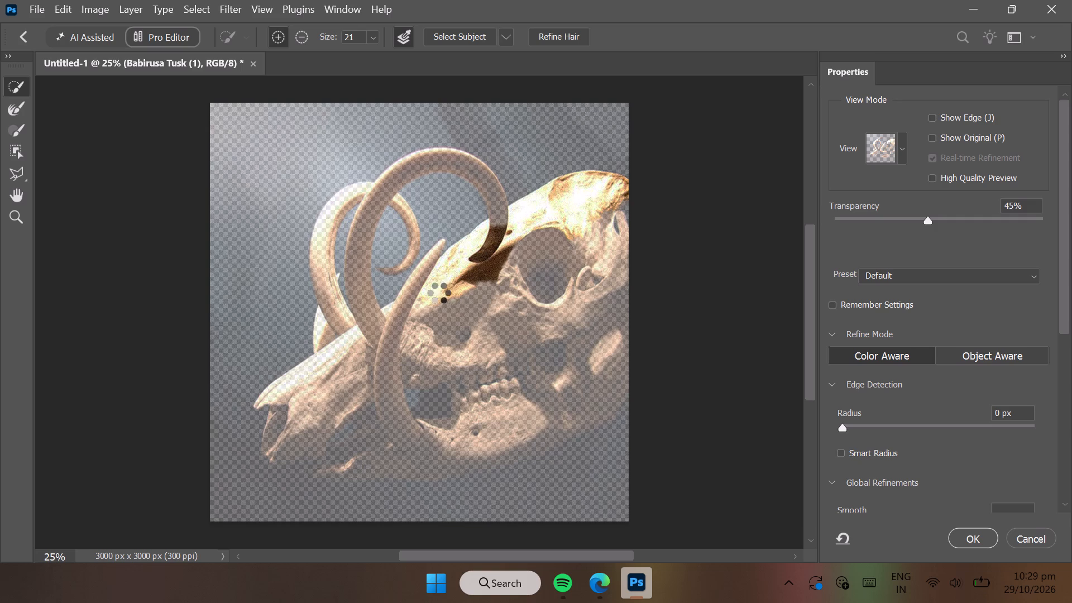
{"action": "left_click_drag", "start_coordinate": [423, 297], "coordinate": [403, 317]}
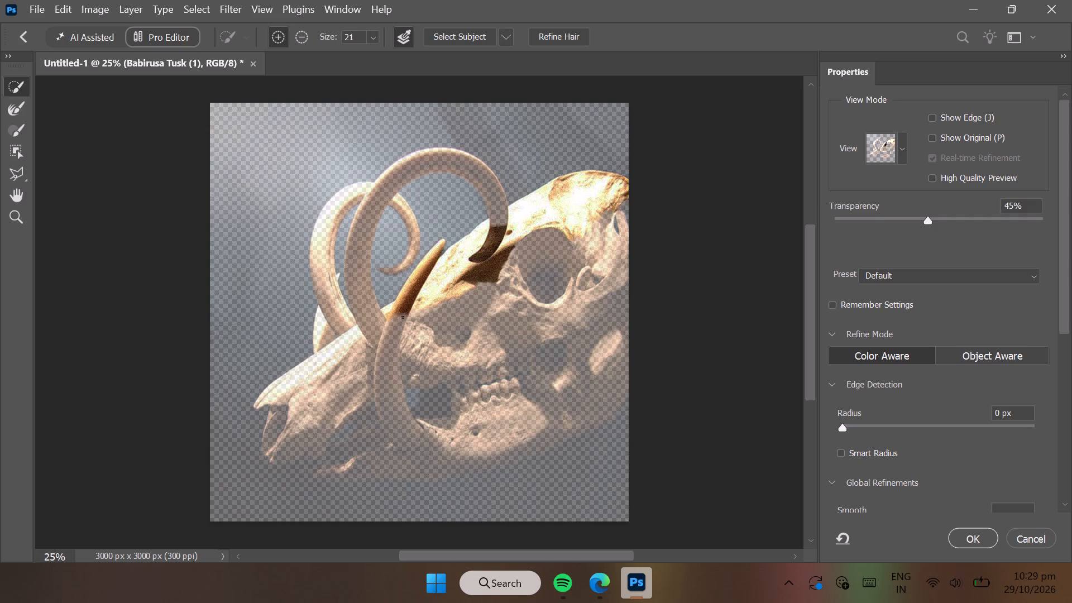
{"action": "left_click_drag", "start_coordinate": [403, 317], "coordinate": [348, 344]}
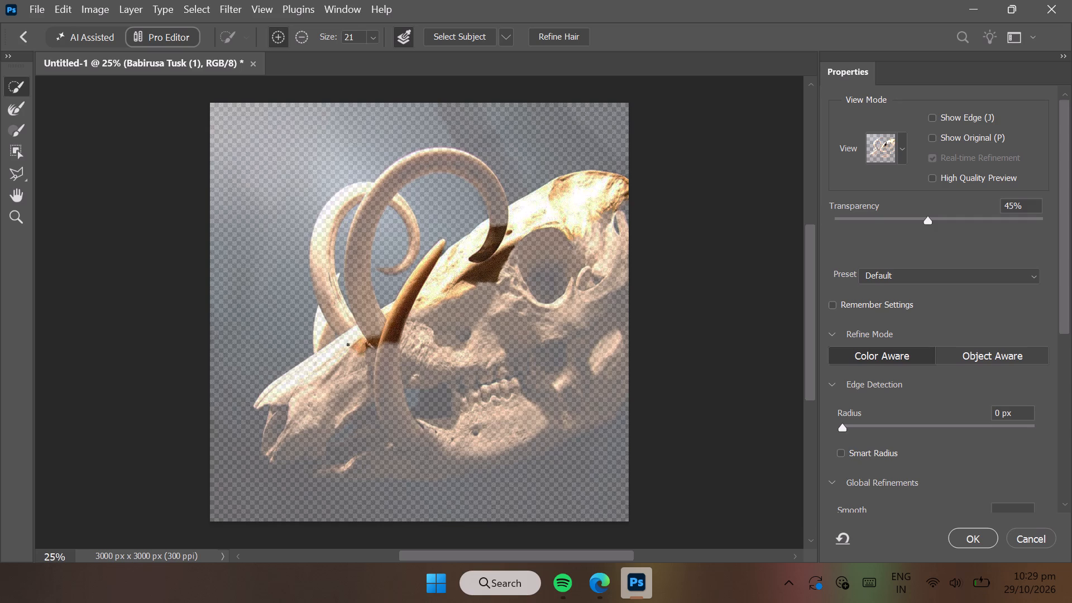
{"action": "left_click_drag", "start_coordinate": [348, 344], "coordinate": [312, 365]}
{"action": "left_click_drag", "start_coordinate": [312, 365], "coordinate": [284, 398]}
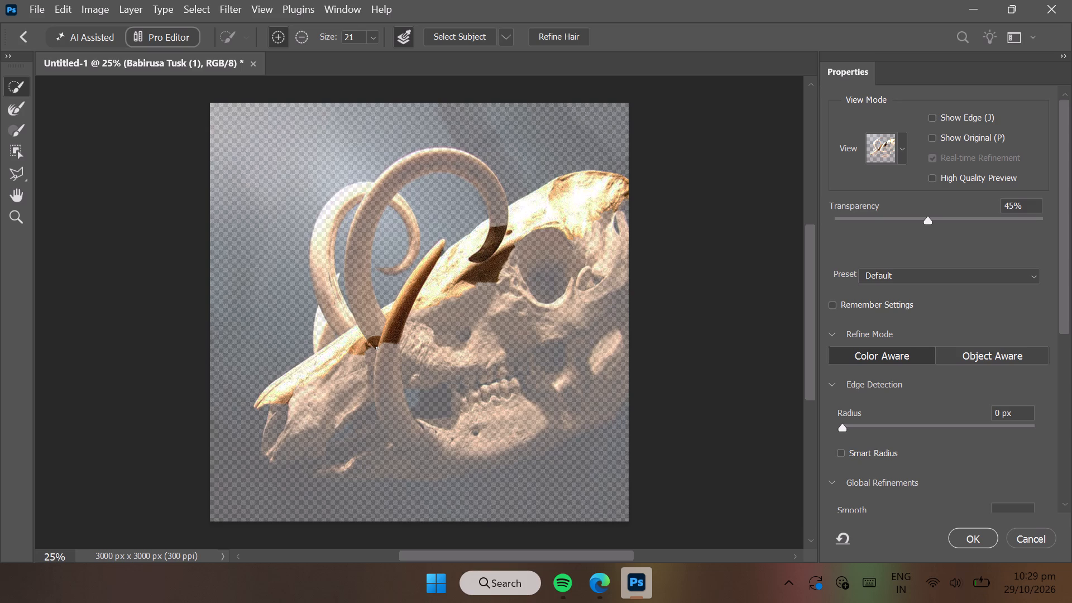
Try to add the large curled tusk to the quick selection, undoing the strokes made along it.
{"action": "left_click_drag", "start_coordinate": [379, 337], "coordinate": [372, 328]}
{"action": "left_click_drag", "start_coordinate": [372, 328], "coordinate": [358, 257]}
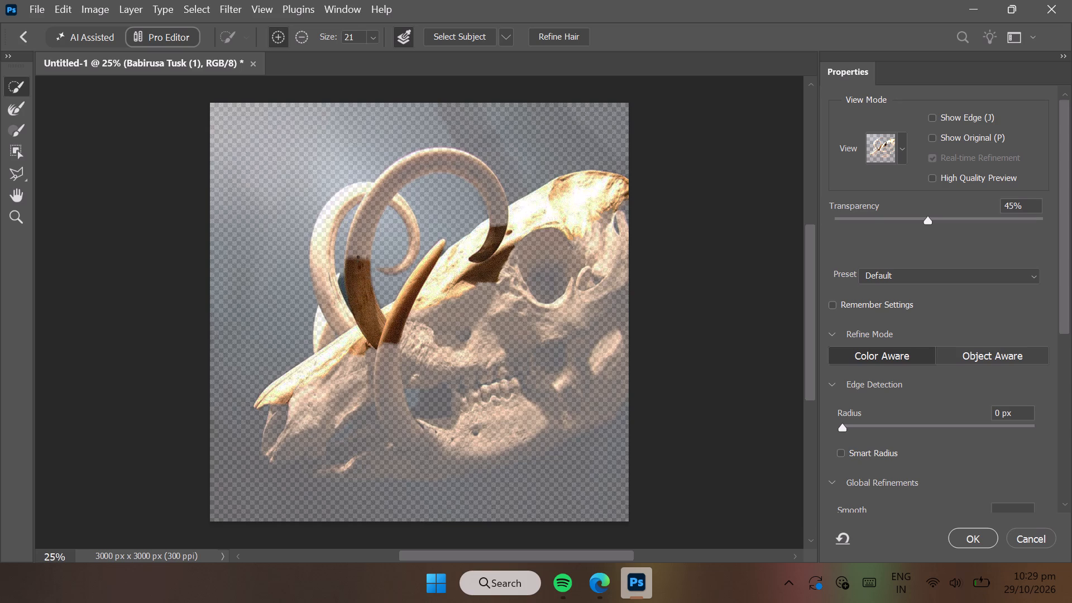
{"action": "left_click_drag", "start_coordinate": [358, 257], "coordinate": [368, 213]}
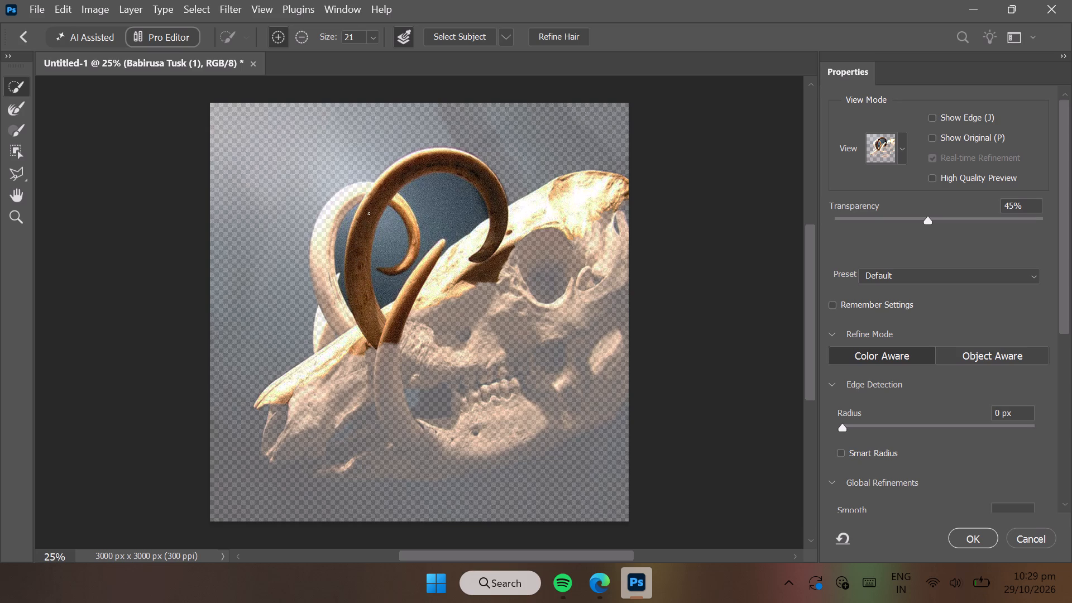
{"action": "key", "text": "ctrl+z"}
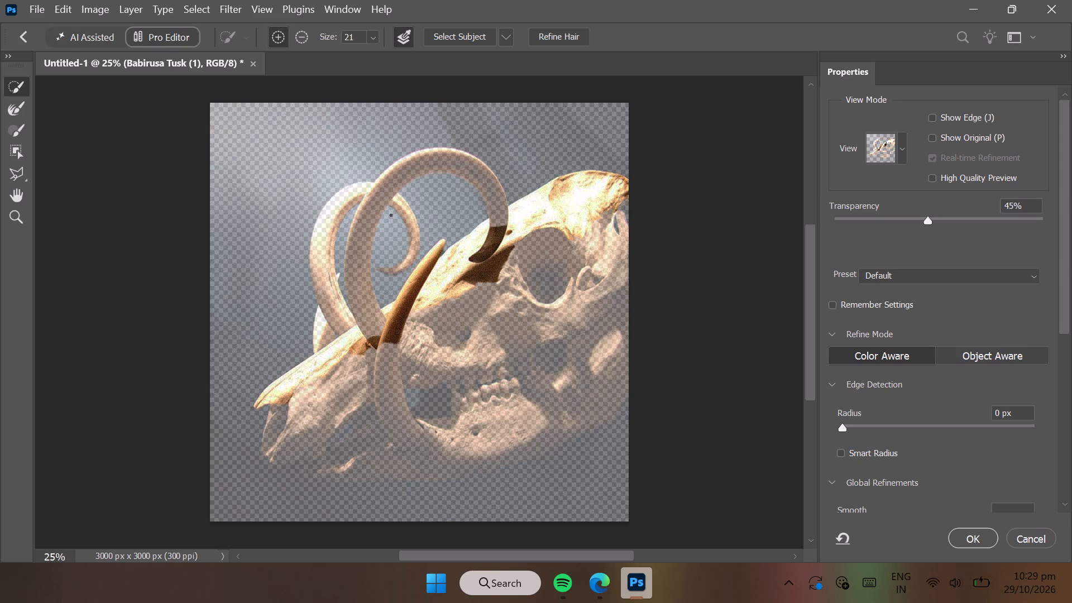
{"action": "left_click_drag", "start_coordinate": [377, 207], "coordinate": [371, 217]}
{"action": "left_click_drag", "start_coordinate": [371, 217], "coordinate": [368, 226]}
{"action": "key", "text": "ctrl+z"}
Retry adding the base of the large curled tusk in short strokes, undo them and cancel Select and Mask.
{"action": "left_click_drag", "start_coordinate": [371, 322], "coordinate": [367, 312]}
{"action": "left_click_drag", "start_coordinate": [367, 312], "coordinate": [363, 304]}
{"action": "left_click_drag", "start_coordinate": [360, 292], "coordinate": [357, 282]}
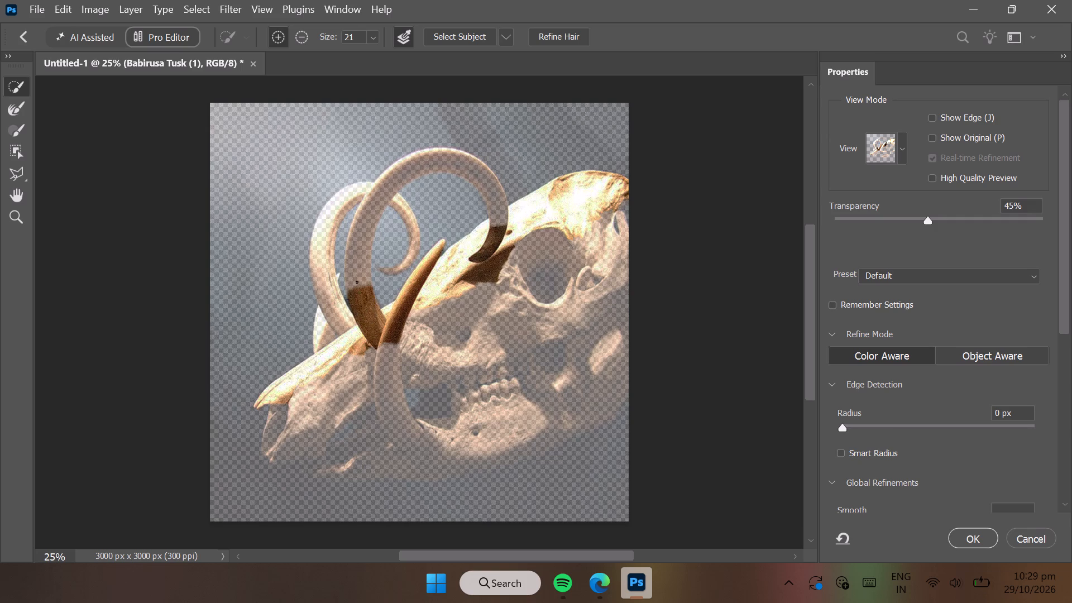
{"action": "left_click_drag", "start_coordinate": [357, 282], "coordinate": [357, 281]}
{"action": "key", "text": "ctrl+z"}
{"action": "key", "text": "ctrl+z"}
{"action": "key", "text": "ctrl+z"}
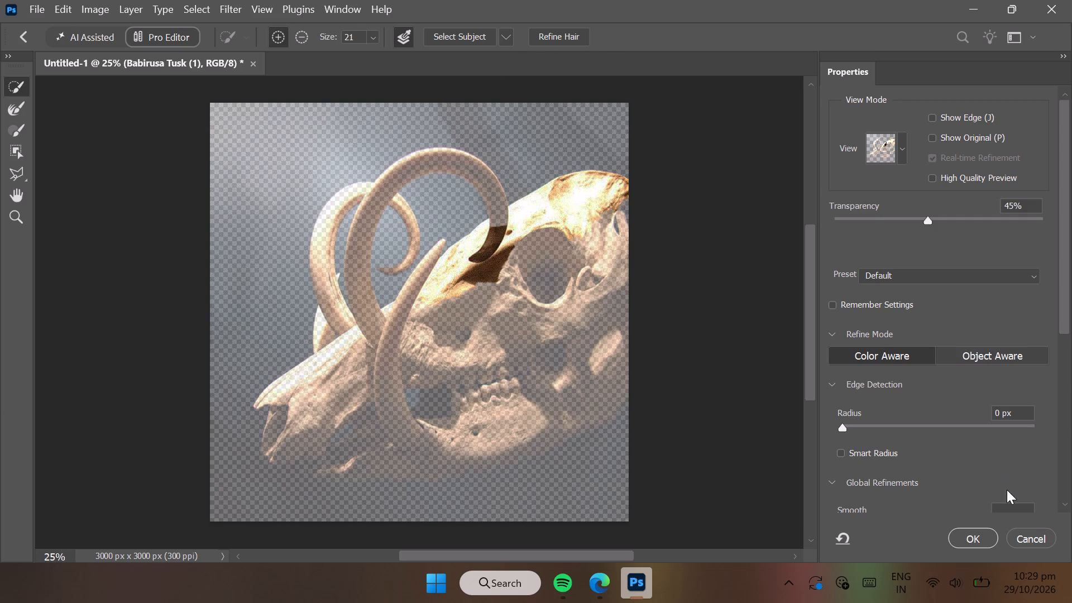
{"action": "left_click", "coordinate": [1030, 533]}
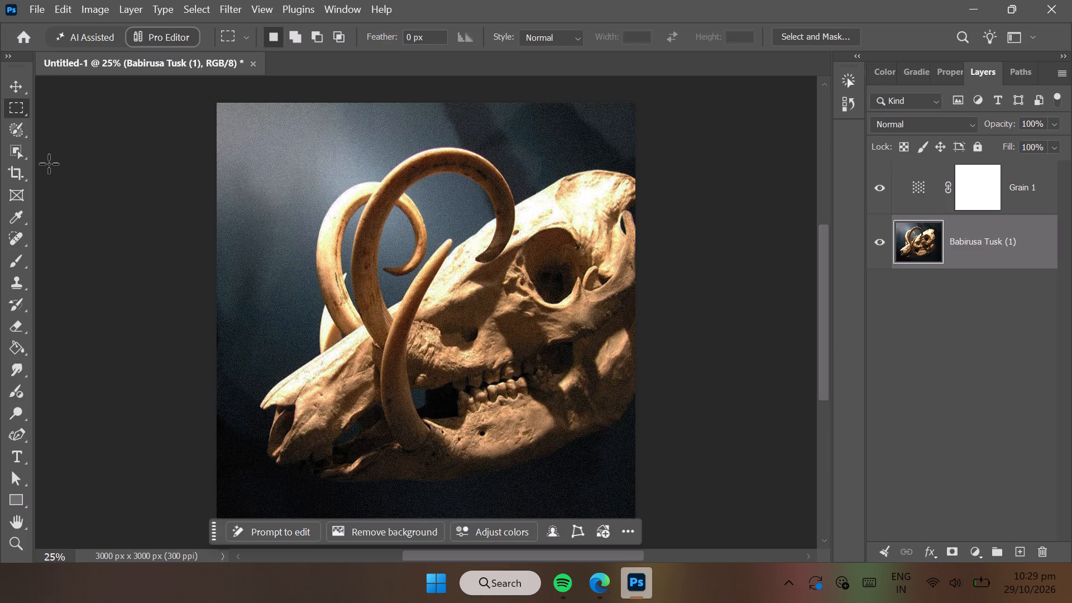
Select the whole skull with its tusks using the Object Selection tool.
{"action": "left_click", "coordinate": [17, 152]}
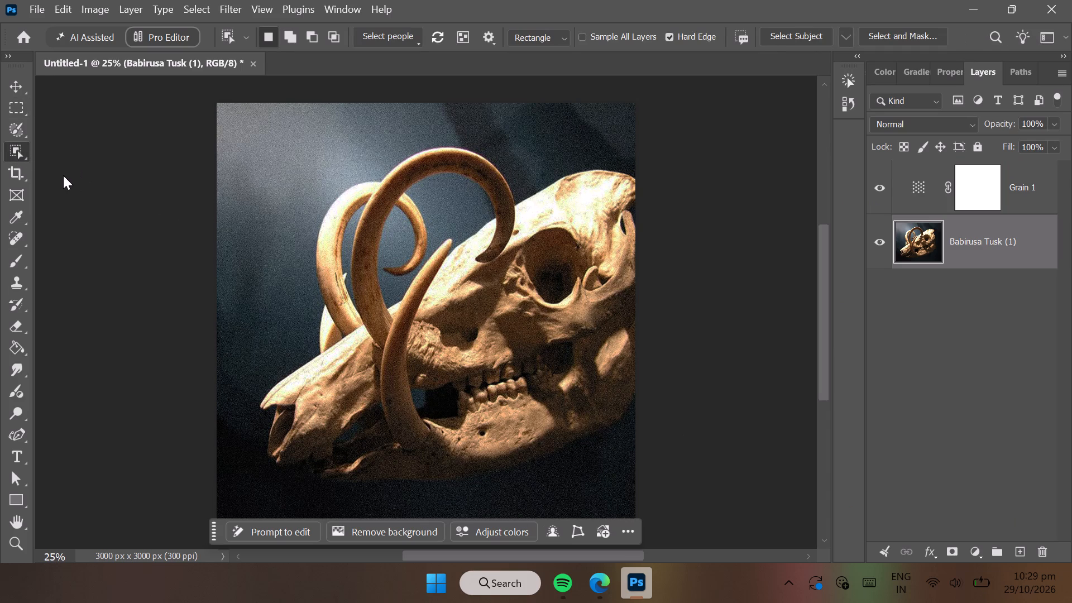
{"action": "right_click", "coordinate": [18, 151]}
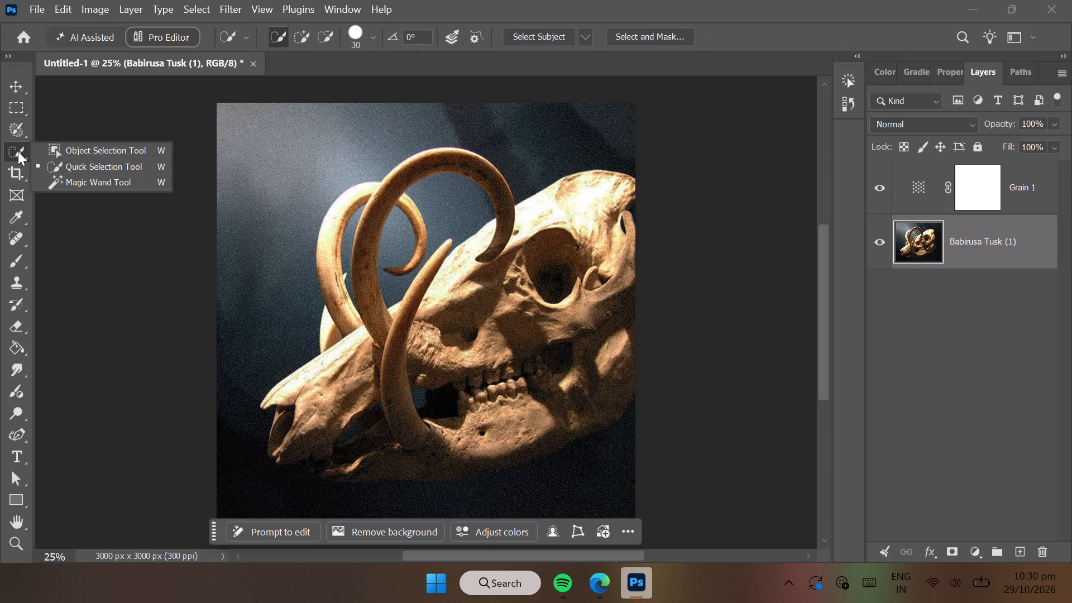
{"action": "left_click", "coordinate": [52, 150]}
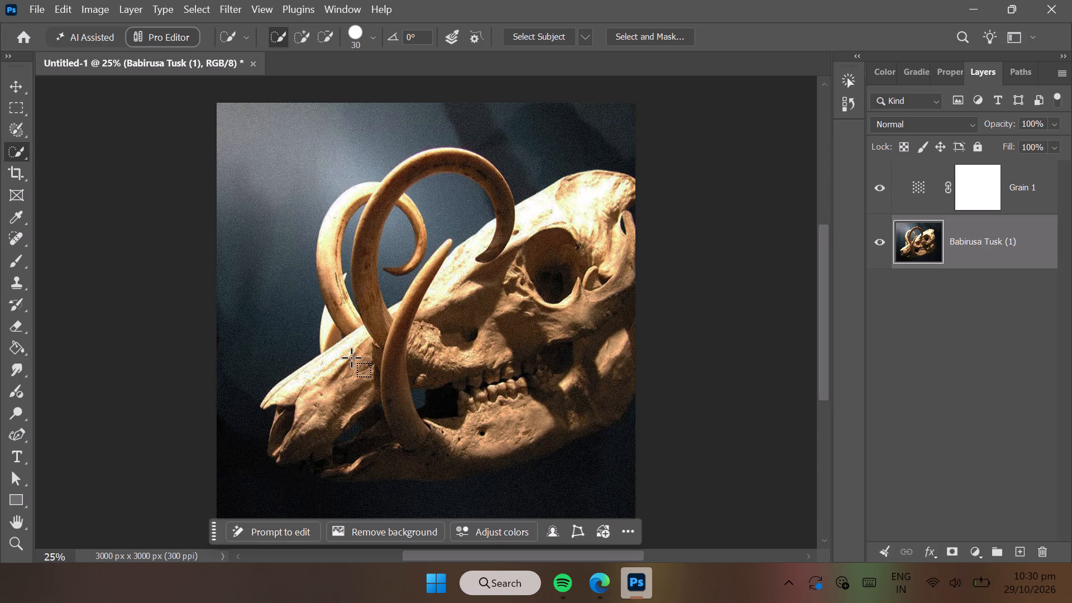
{"action": "left_click", "coordinate": [351, 357]}
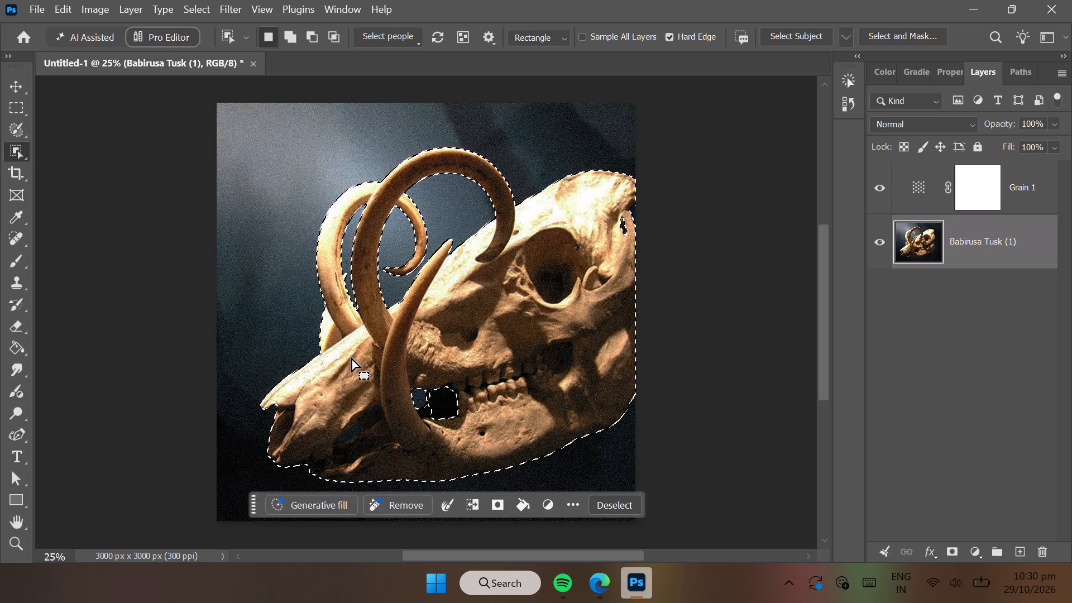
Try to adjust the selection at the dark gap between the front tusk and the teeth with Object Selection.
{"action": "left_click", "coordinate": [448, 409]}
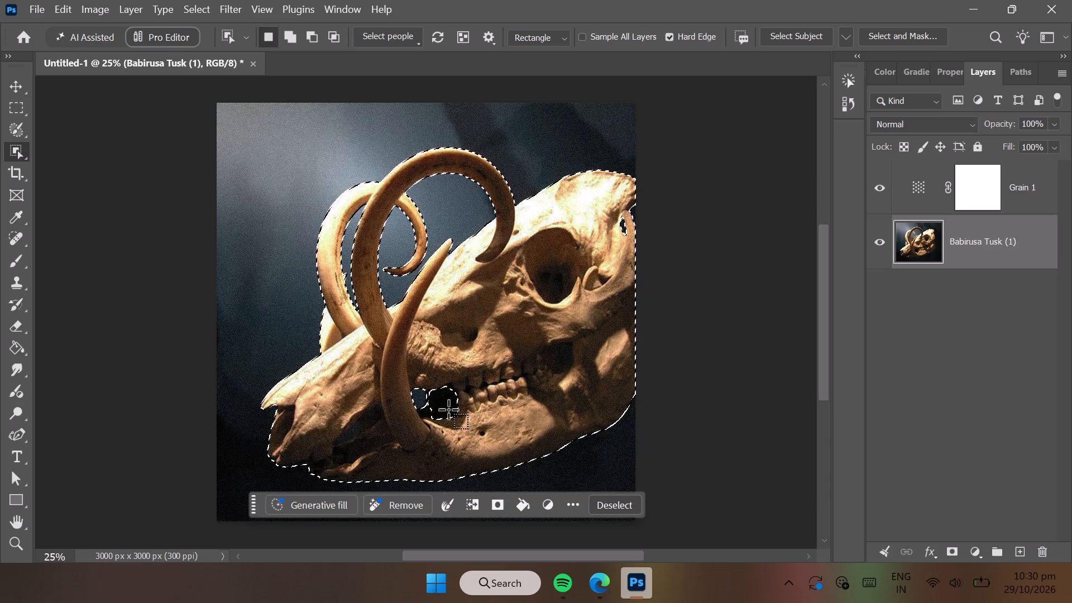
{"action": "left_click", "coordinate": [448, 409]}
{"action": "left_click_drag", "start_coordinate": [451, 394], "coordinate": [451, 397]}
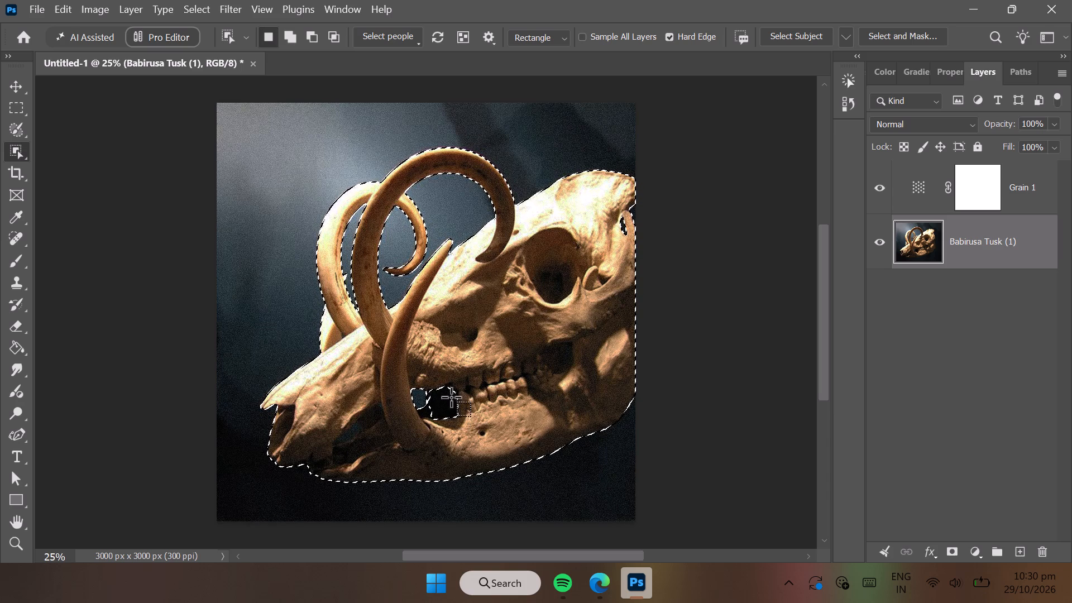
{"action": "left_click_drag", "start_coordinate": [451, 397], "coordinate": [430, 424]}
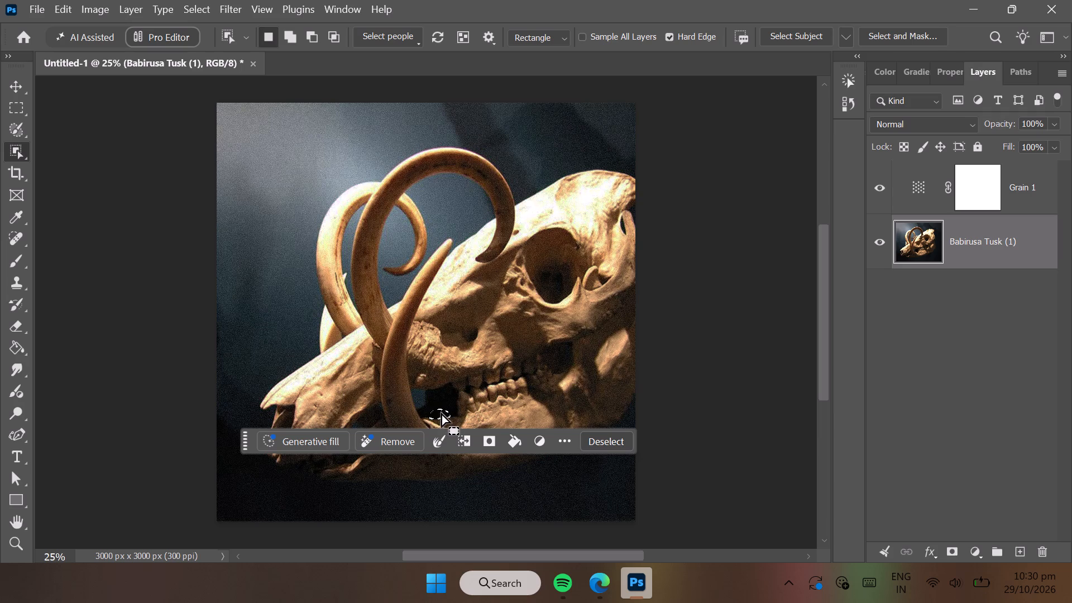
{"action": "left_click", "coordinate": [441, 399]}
Select the whole skull again with Object Selection and add a layer mask from that selection to Babirusa Tusk (1).
{"action": "left_click", "coordinate": [546, 320]}
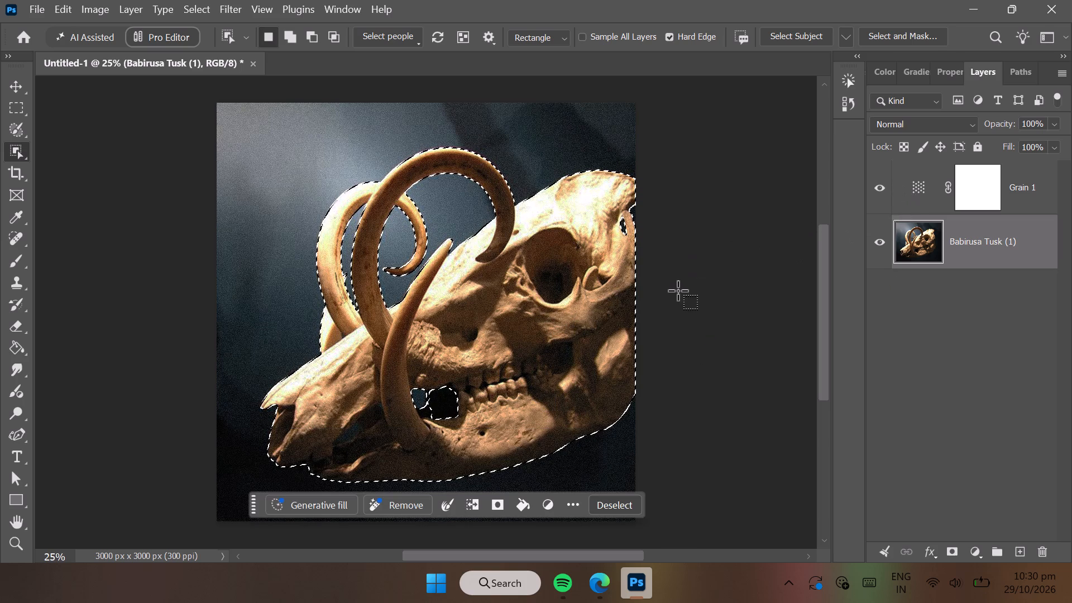
{"action": "left_click", "coordinate": [491, 508]}
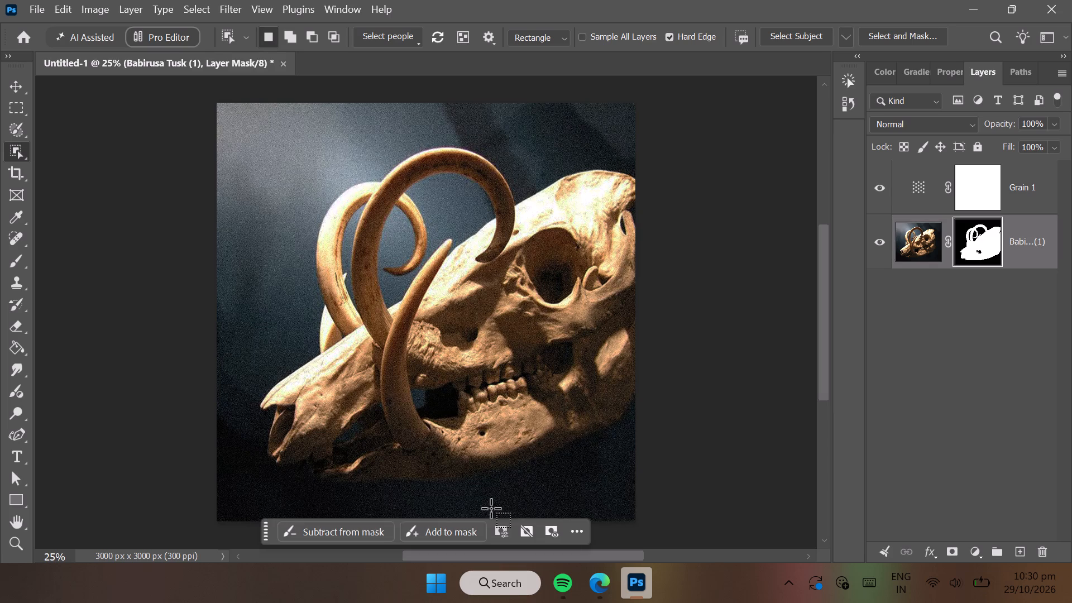
Paint white on the Babirusa Tusk (1) layer mask with the Brush to restore the dark gap between the front tusk and the teeth.
{"action": "left_click", "coordinate": [968, 247]}
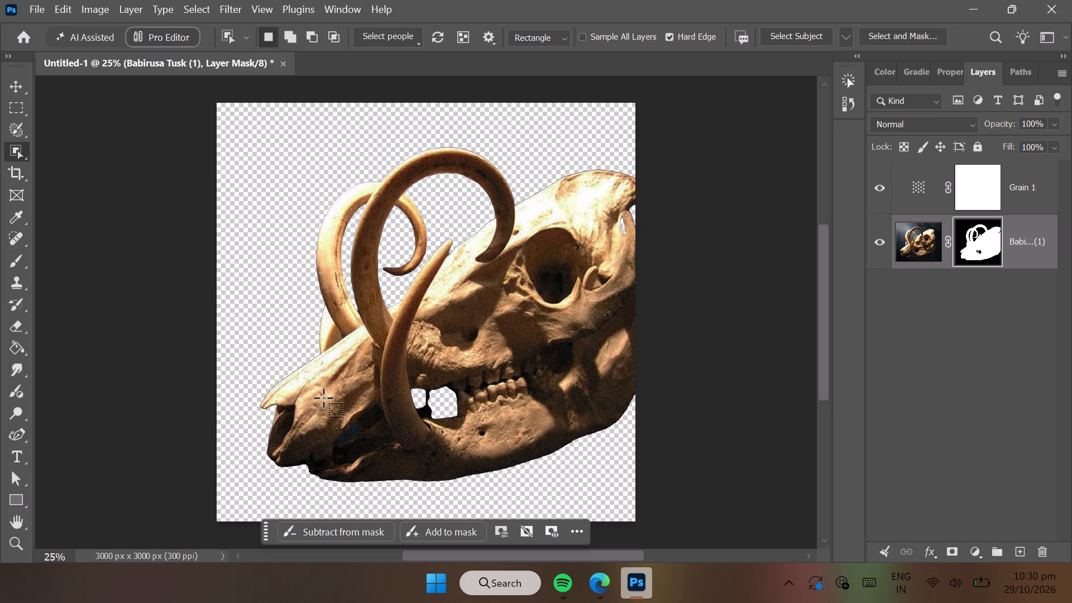
{"action": "left_click", "coordinate": [19, 258]}
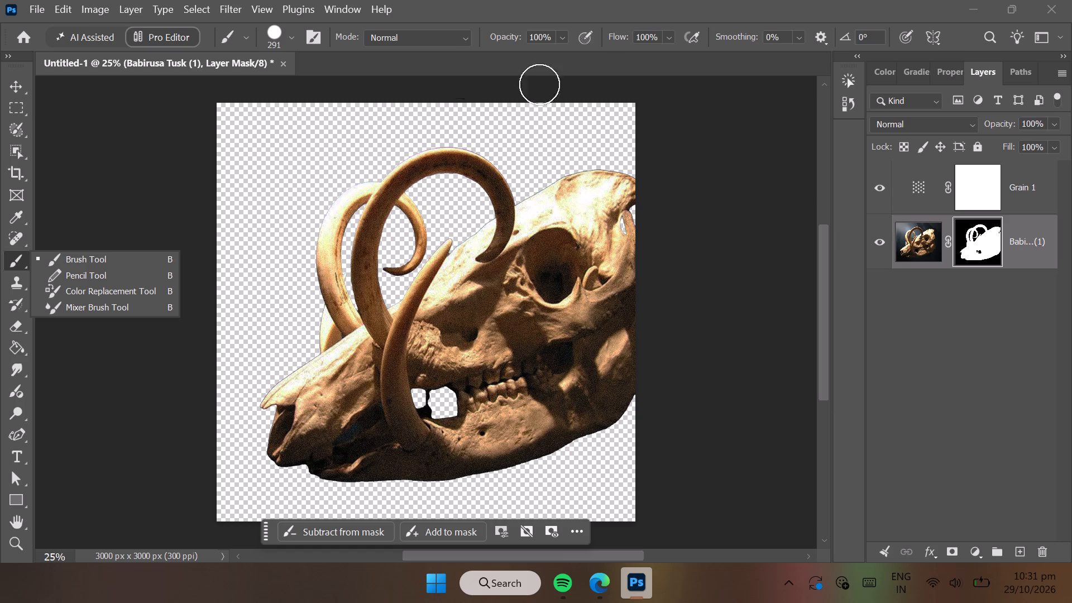
{"action": "left_click", "coordinate": [874, 75]}
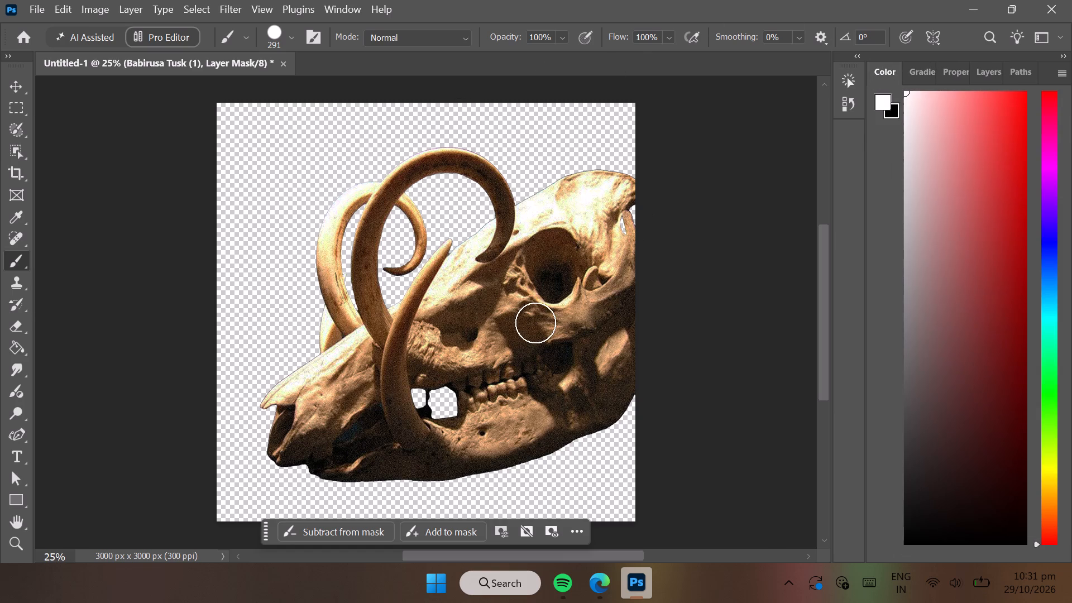
{"action": "left_click_drag", "start_coordinate": [484, 357], "coordinate": [458, 403]}
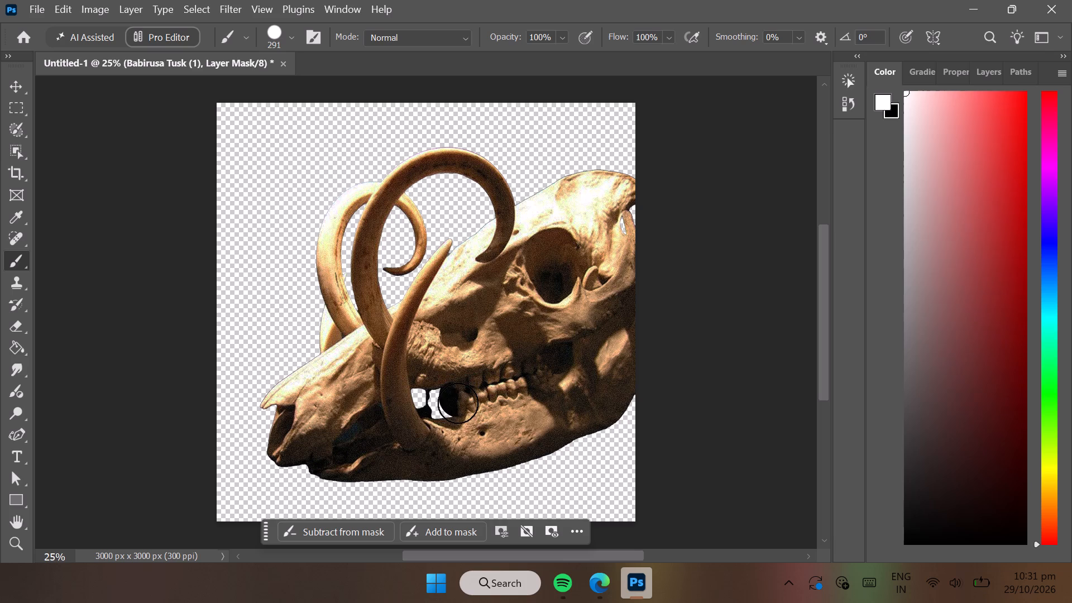
{"action": "left_click_drag", "start_coordinate": [458, 403], "coordinate": [447, 405]}
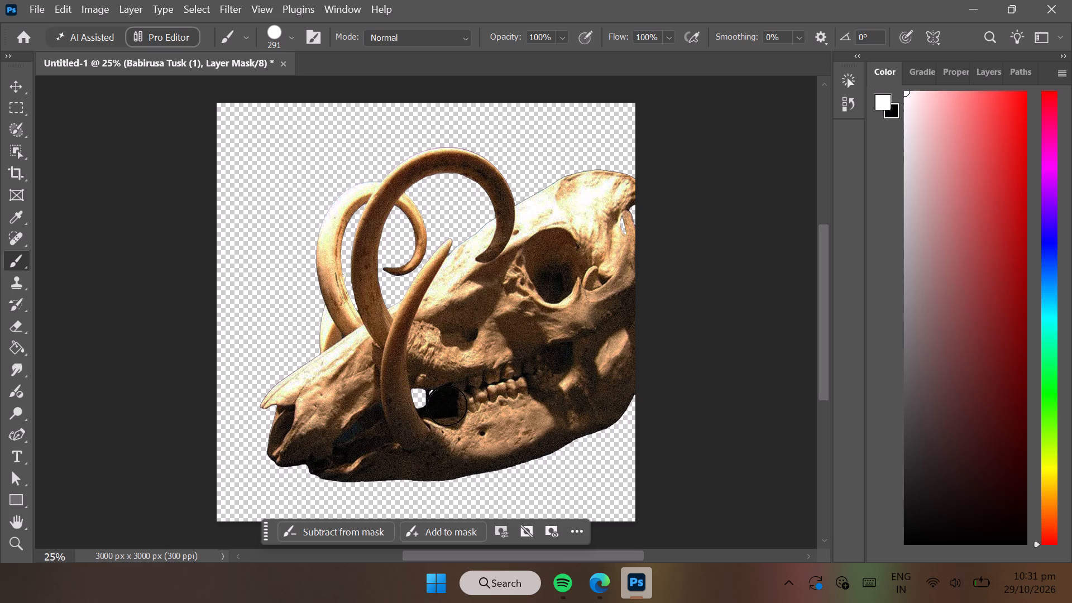
{"action": "left_click_drag", "start_coordinate": [447, 405], "coordinate": [447, 398]}
Open the Babirusa Tusk (1) layer mask in Select and Mask and accept it with the default settings.
{"action": "left_click", "coordinate": [993, 75]}
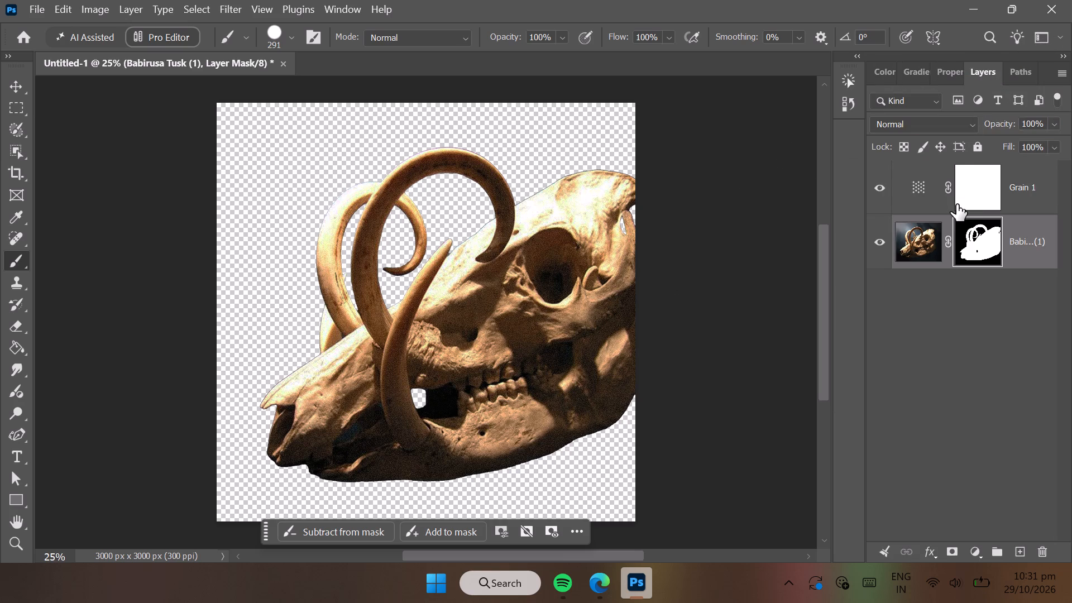
{"action": "left_click", "coordinate": [974, 236]}
{"action": "right_click", "coordinate": [974, 236]}
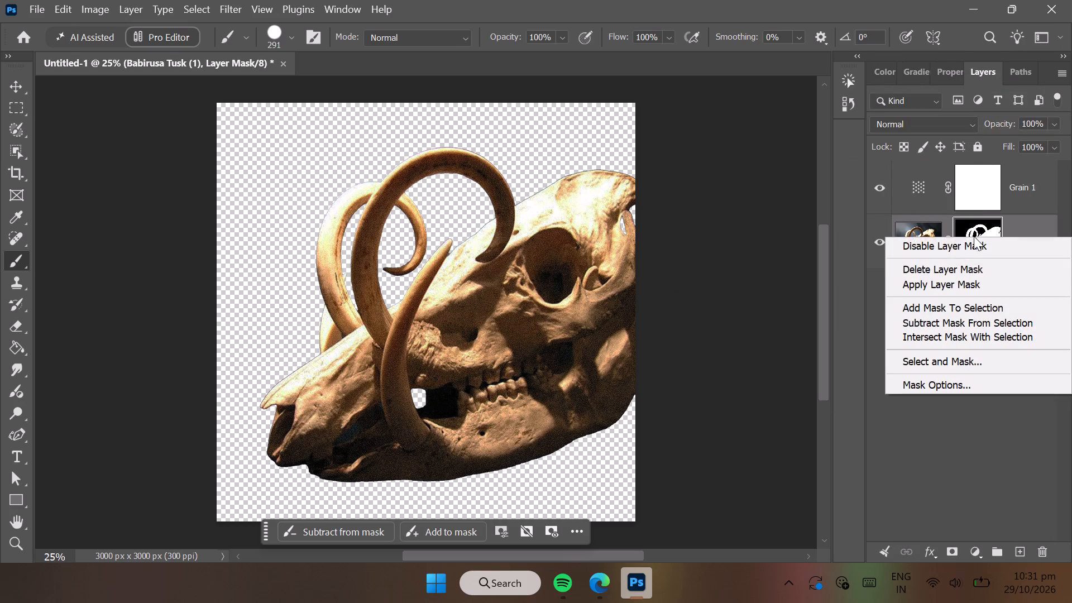
{"action": "left_click", "coordinate": [946, 363]}
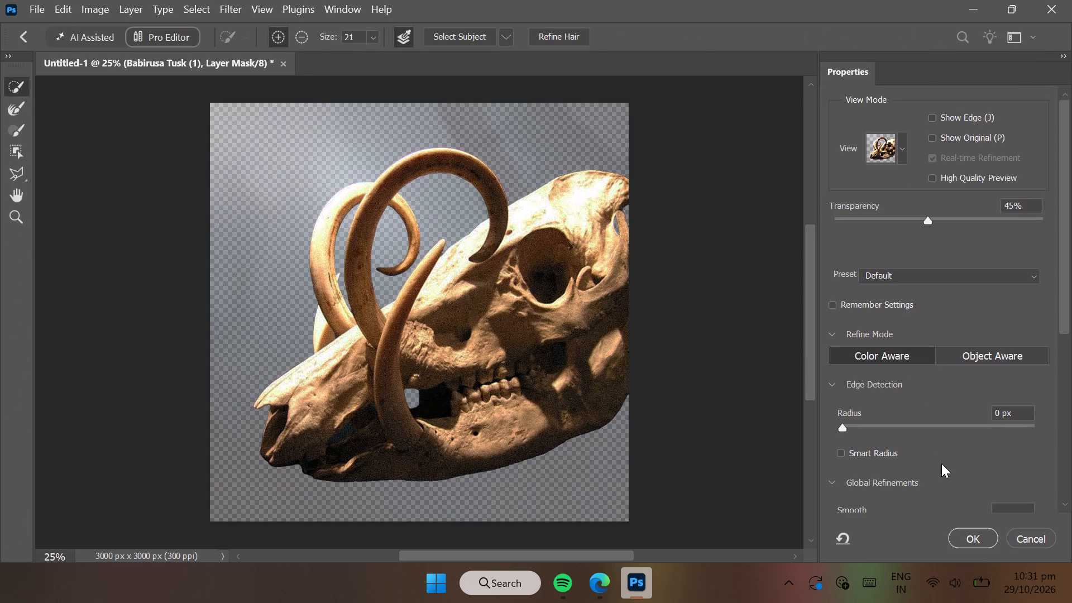
{"action": "left_click", "coordinate": [967, 538]}
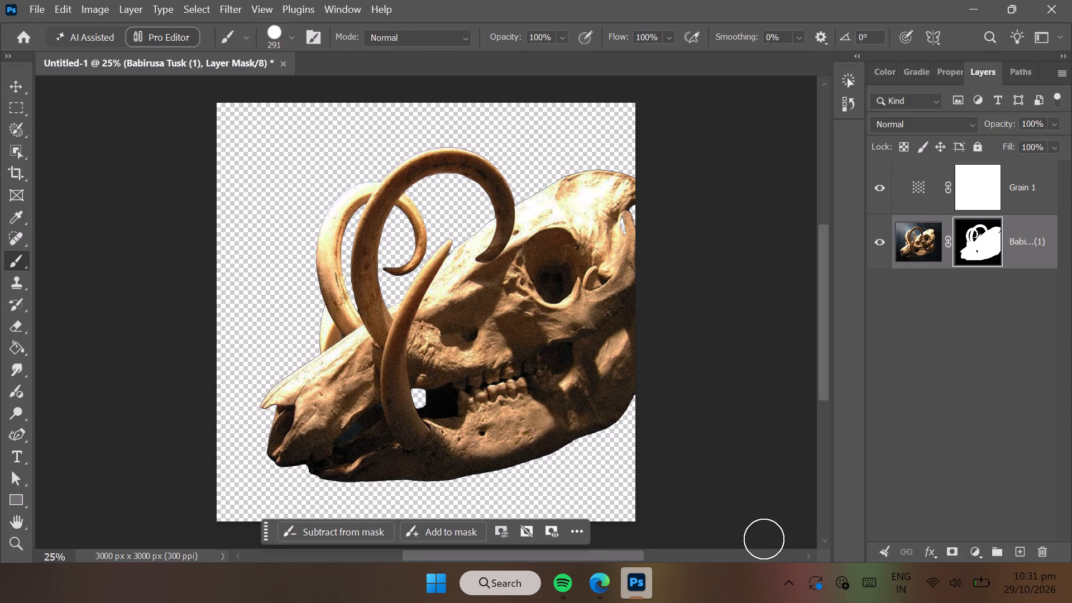
{"action": "left_click", "coordinate": [573, 538]}
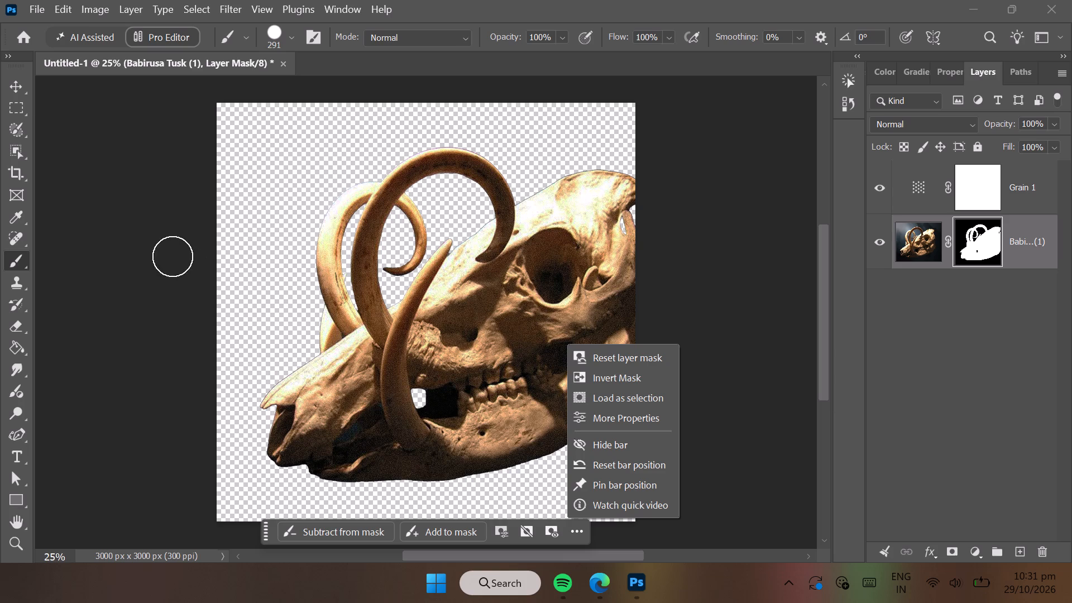
Draw a Rectangular Marquee selection around the whole skull, from near the canvas's upper-left corner past its lower-right corner.
{"action": "left_click", "coordinate": [22, 114]}
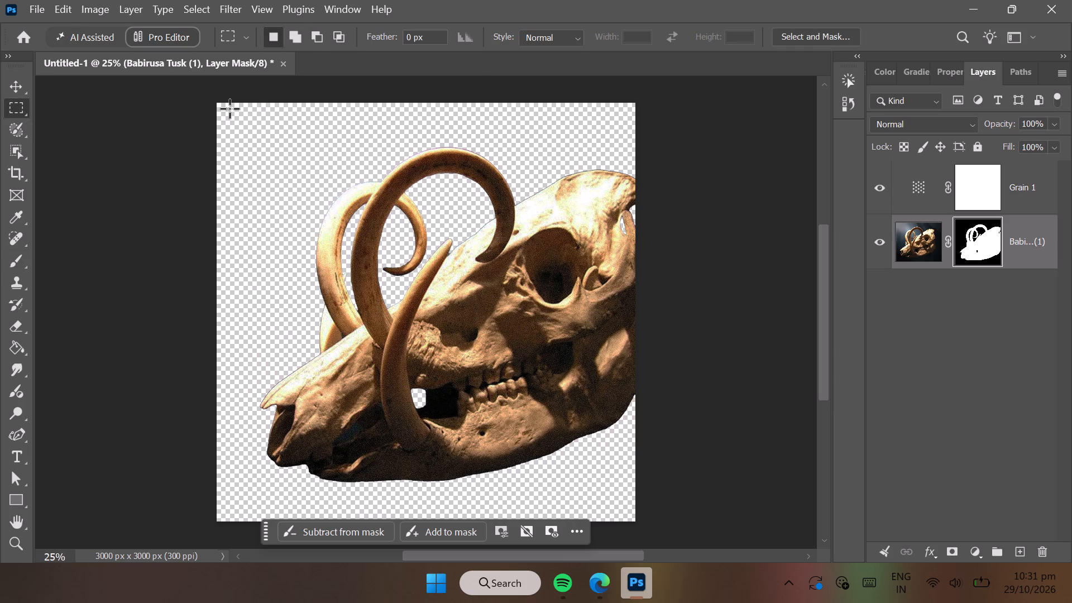
{"action": "left_click_drag", "start_coordinate": [227, 111], "coordinate": [409, 287]}
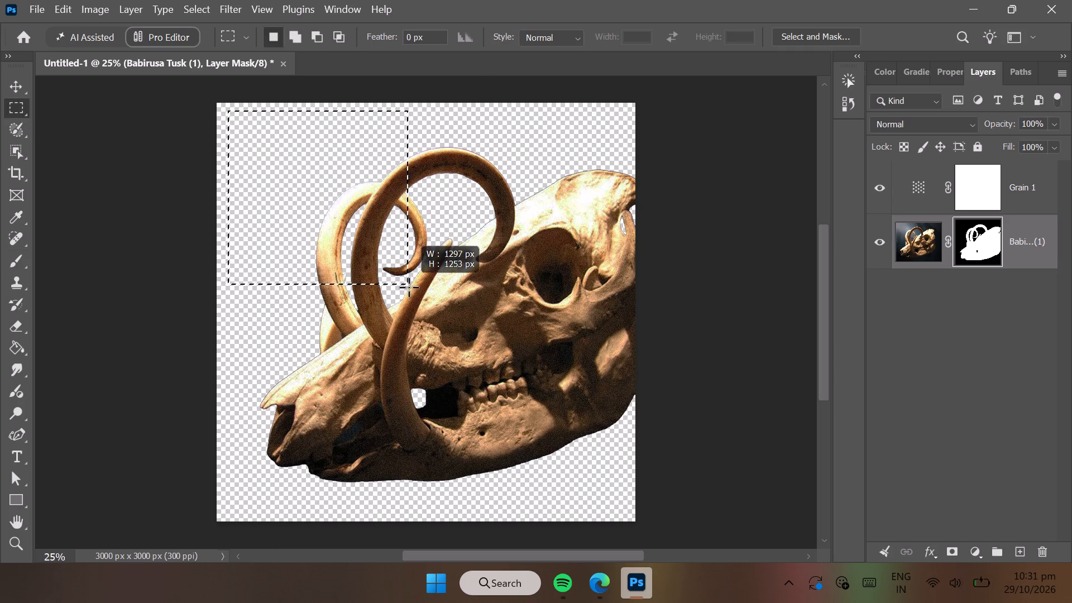
{"action": "left_click_drag", "start_coordinate": [409, 287], "coordinate": [488, 348]}
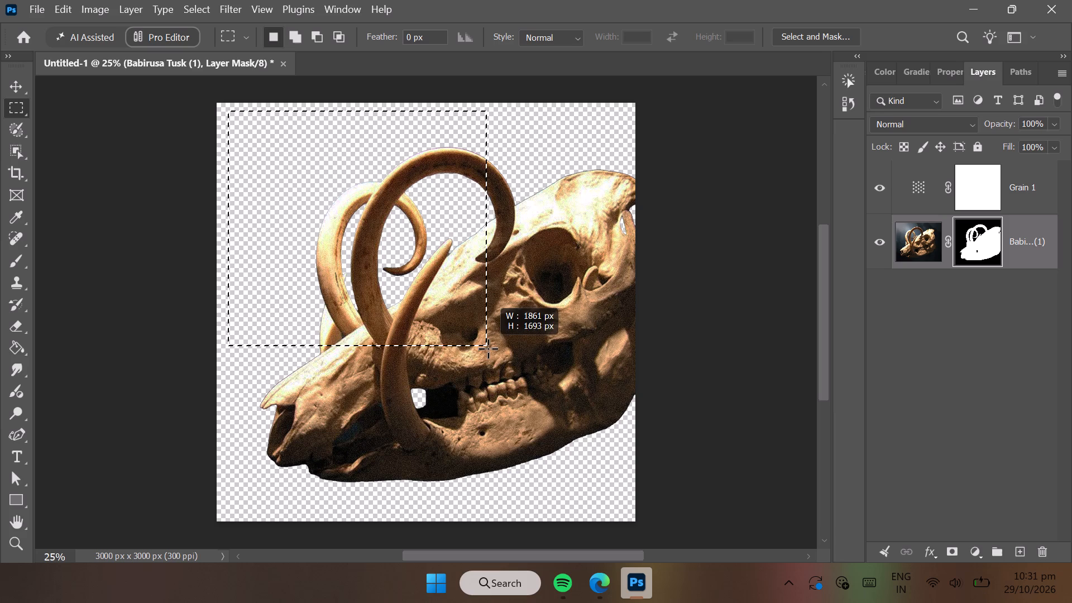
{"action": "left_click_drag", "start_coordinate": [488, 348], "coordinate": [534, 410]}
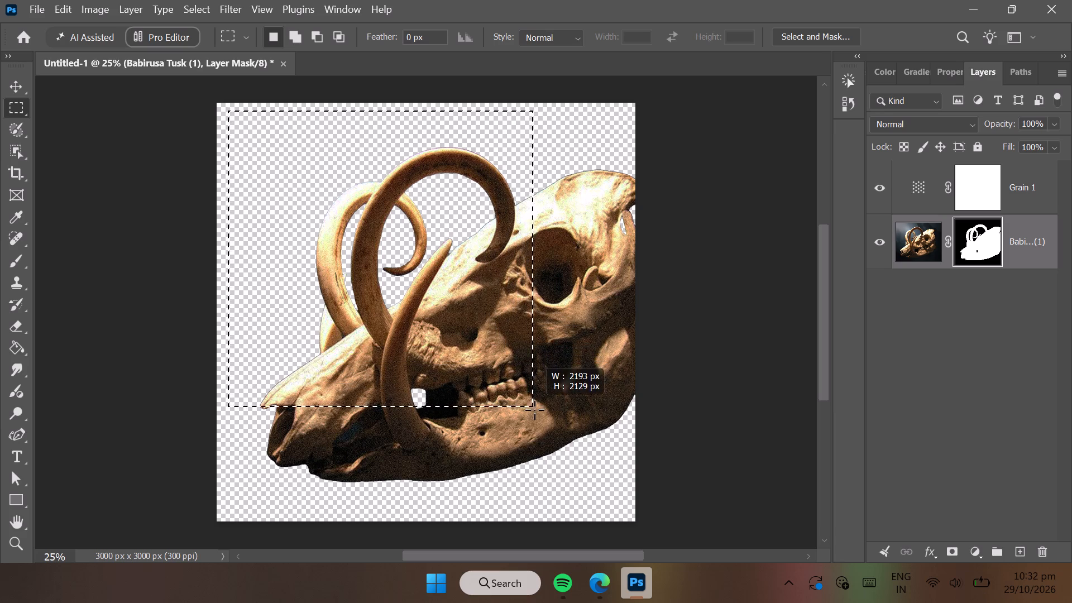
{"action": "left_click_drag", "start_coordinate": [534, 410], "coordinate": [600, 473]}
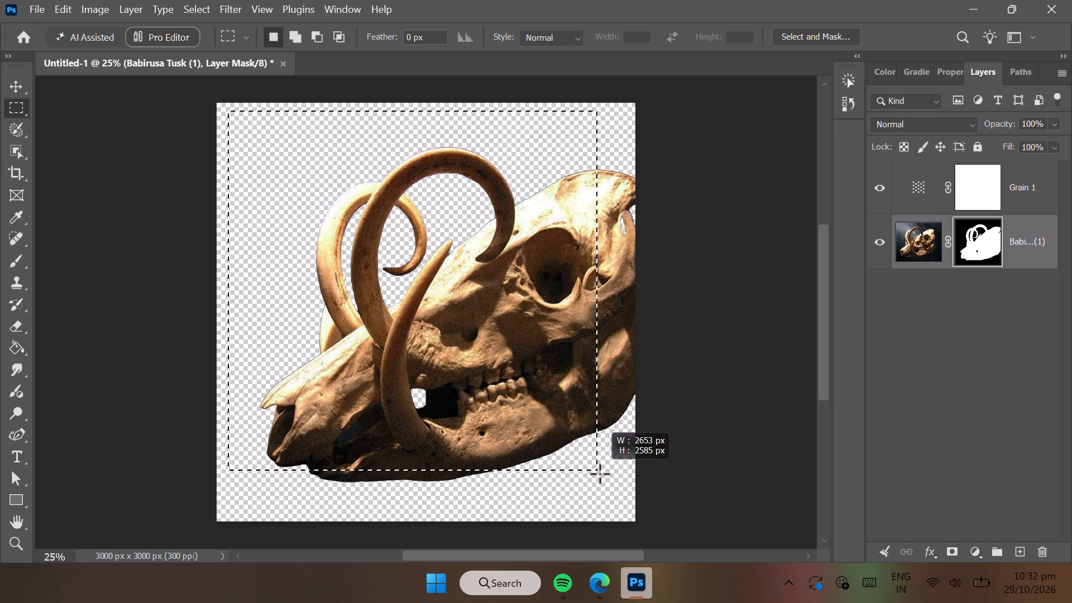
{"action": "left_click_drag", "start_coordinate": [600, 473], "coordinate": [657, 530]}
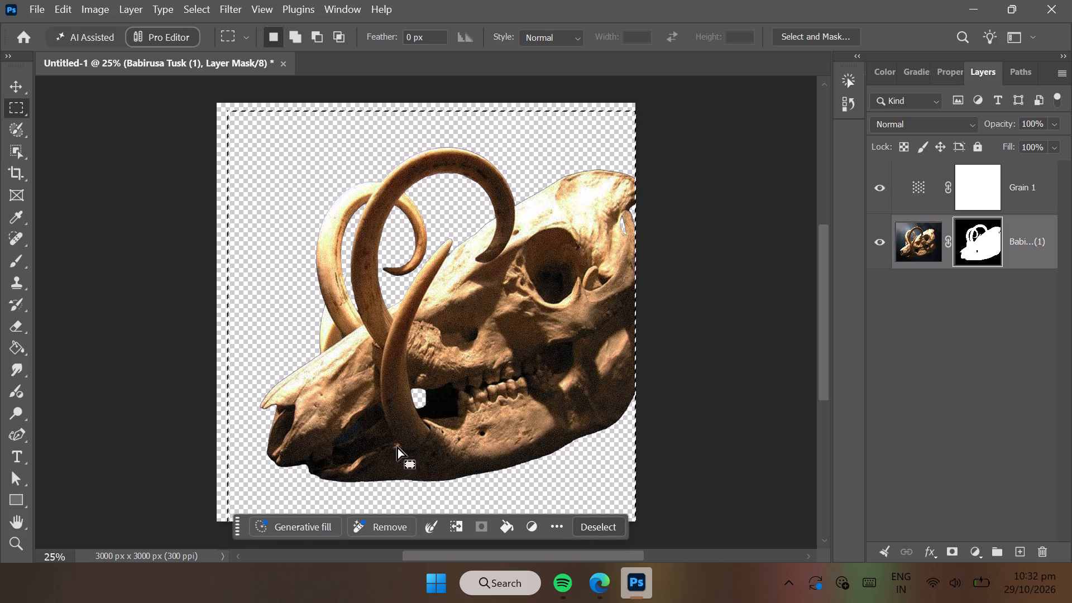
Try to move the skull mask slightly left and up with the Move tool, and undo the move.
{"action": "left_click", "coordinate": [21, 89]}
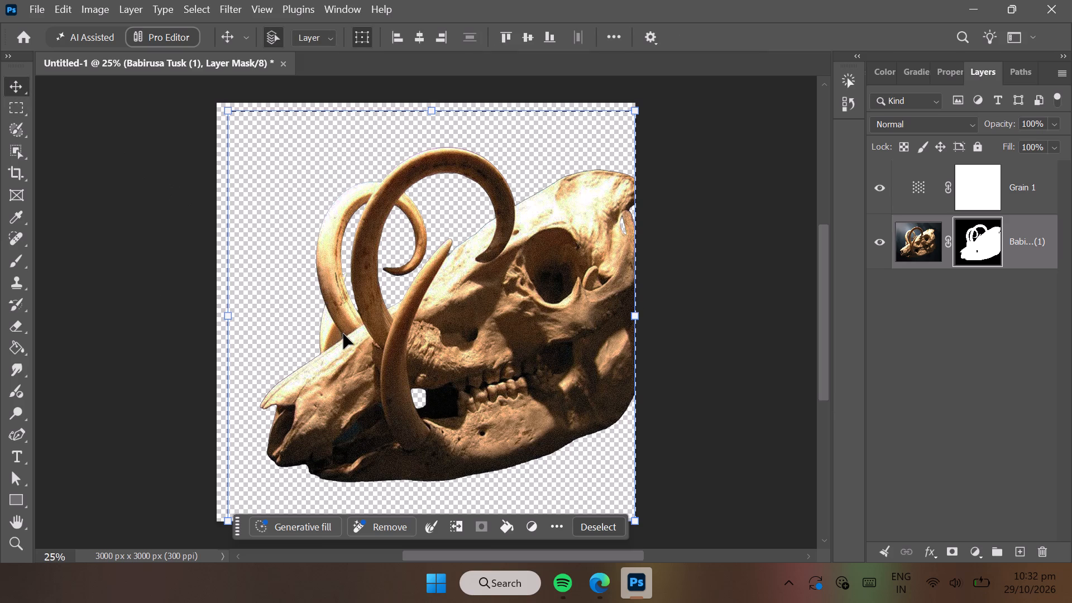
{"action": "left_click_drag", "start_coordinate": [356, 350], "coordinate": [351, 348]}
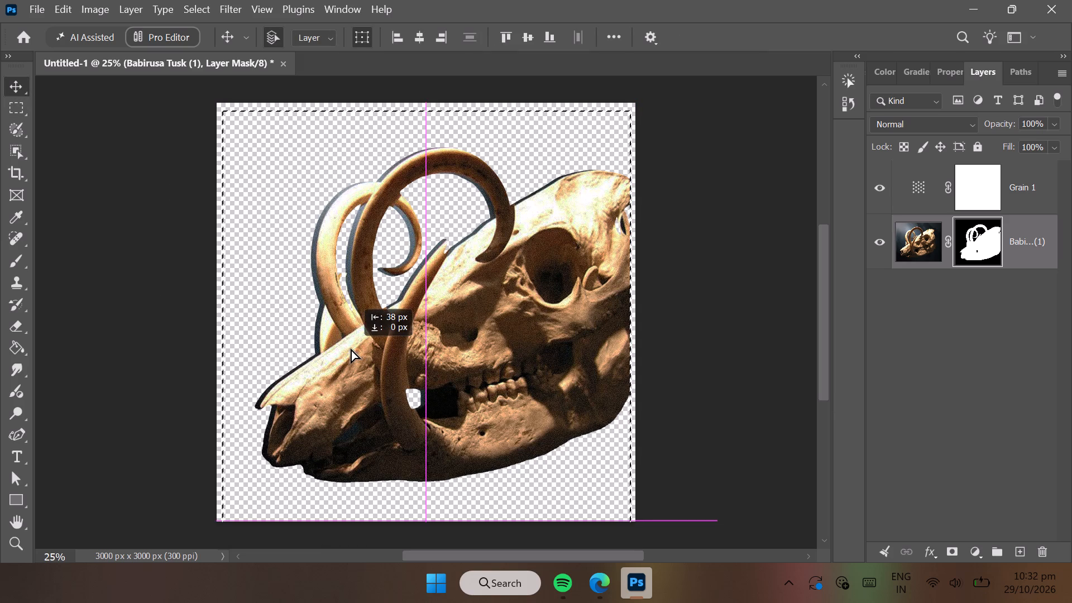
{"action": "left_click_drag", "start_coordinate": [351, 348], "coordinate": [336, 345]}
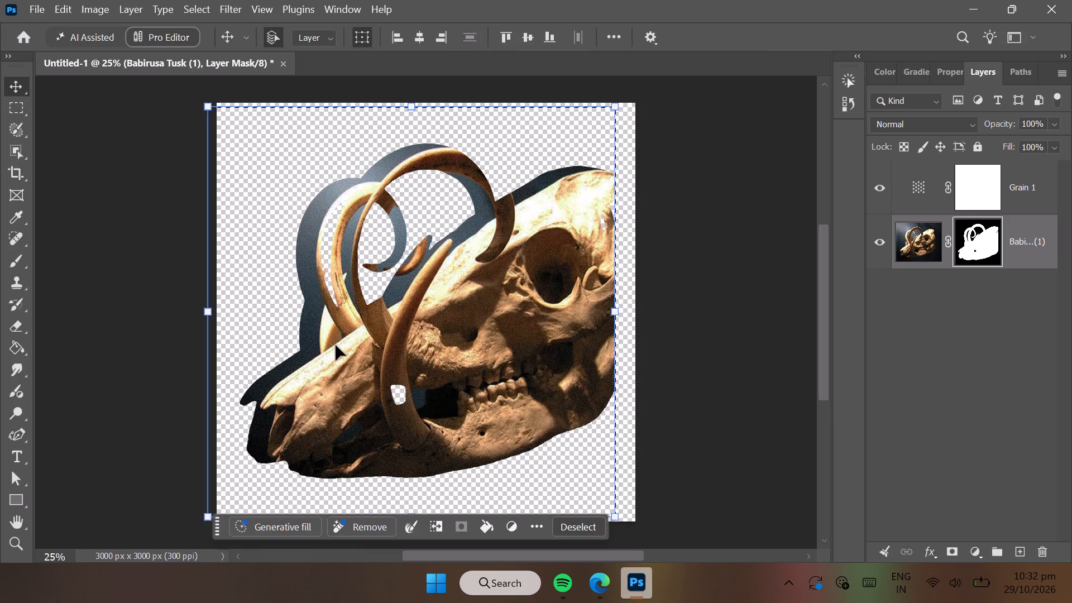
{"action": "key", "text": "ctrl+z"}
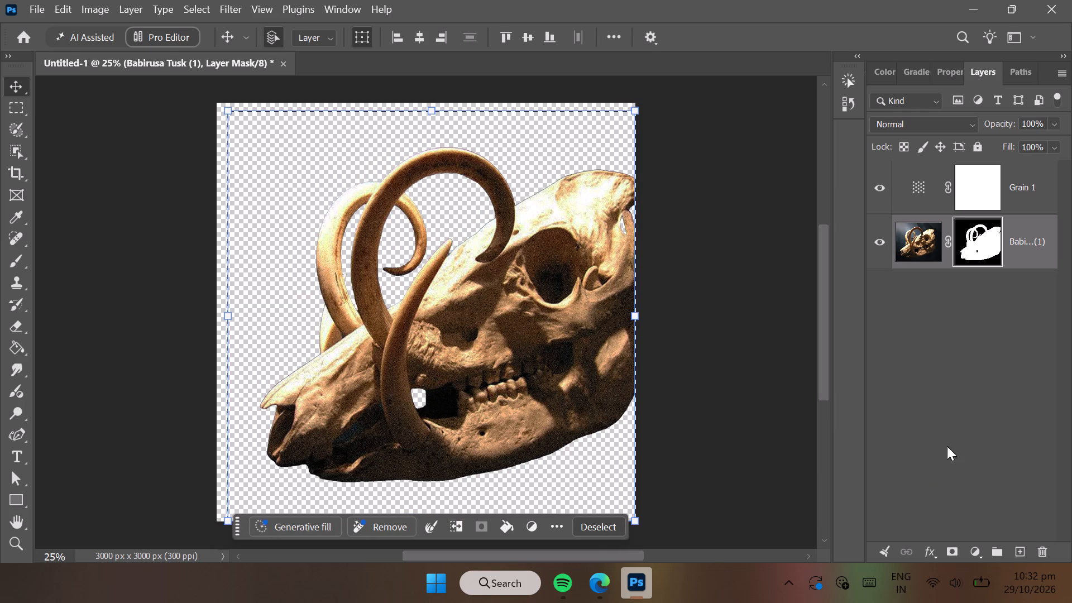
Duplicate the Babirusa Tusk (1) layer as Babirusa Tusk (1) copy within the Untitled-1 document.
{"action": "right_click", "coordinate": [922, 261]}
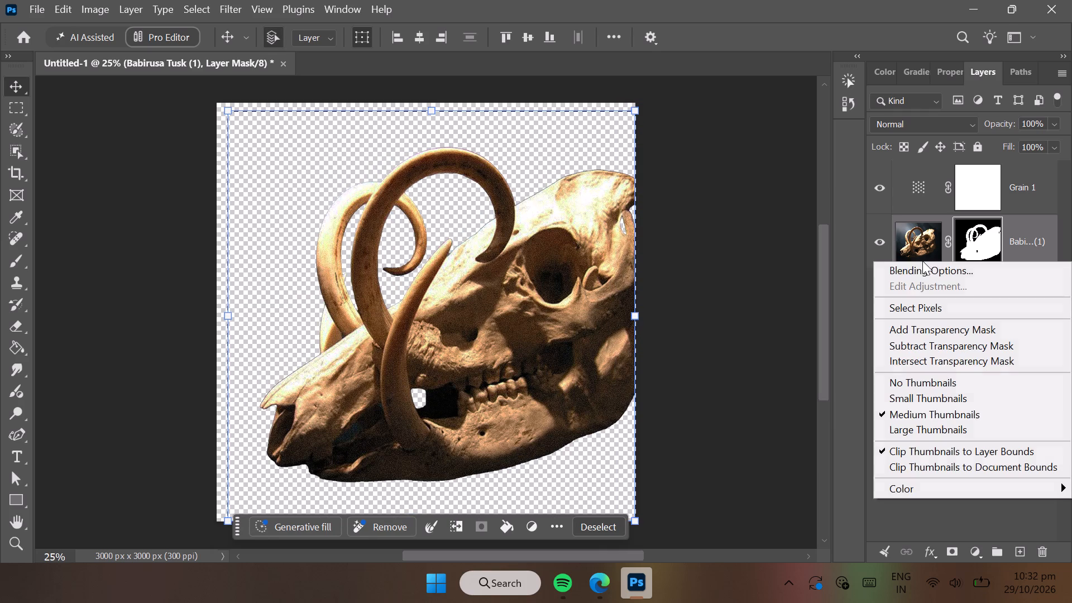
{"action": "right_click", "coordinate": [1040, 245]}
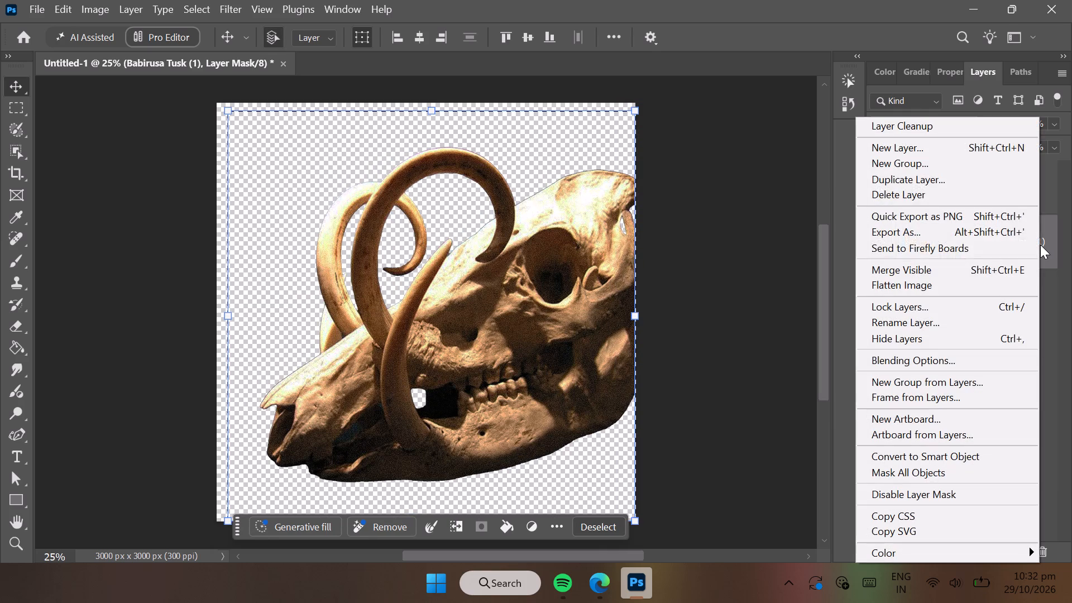
{"action": "left_click", "coordinate": [979, 174]}
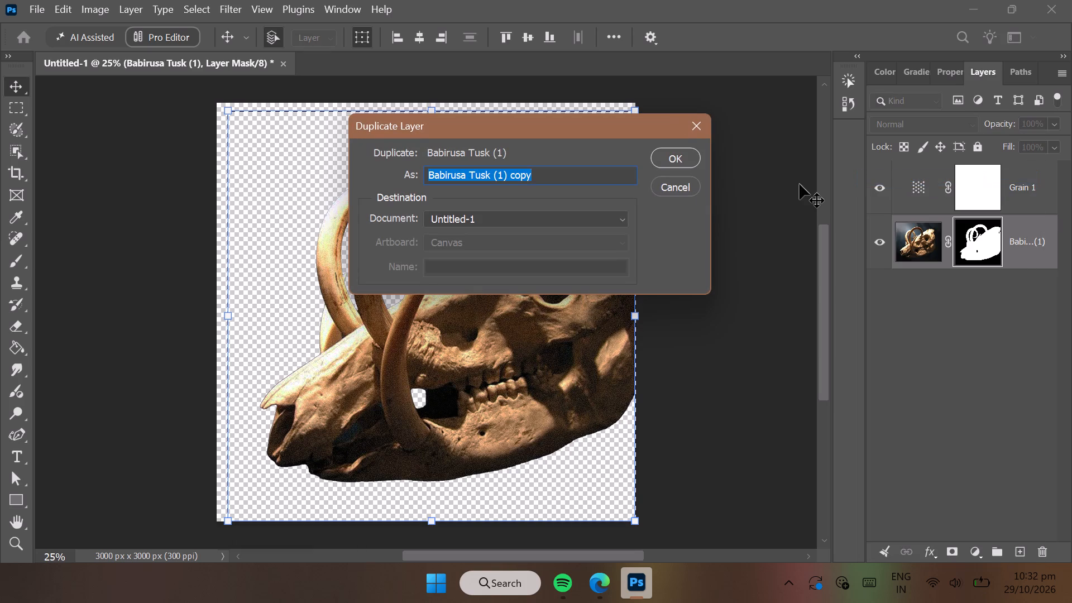
{"action": "left_click", "coordinate": [672, 156]}
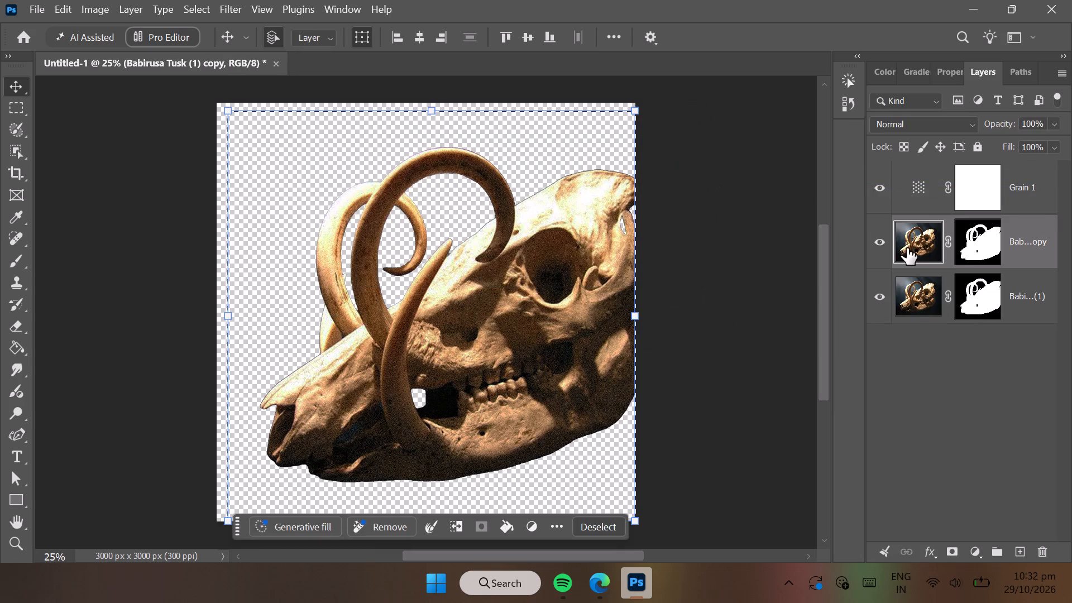
Add a blank layer above Babirusa Tusk (1) and merge it down, applying the layer mask.
{"action": "right_click", "coordinate": [1022, 294]}
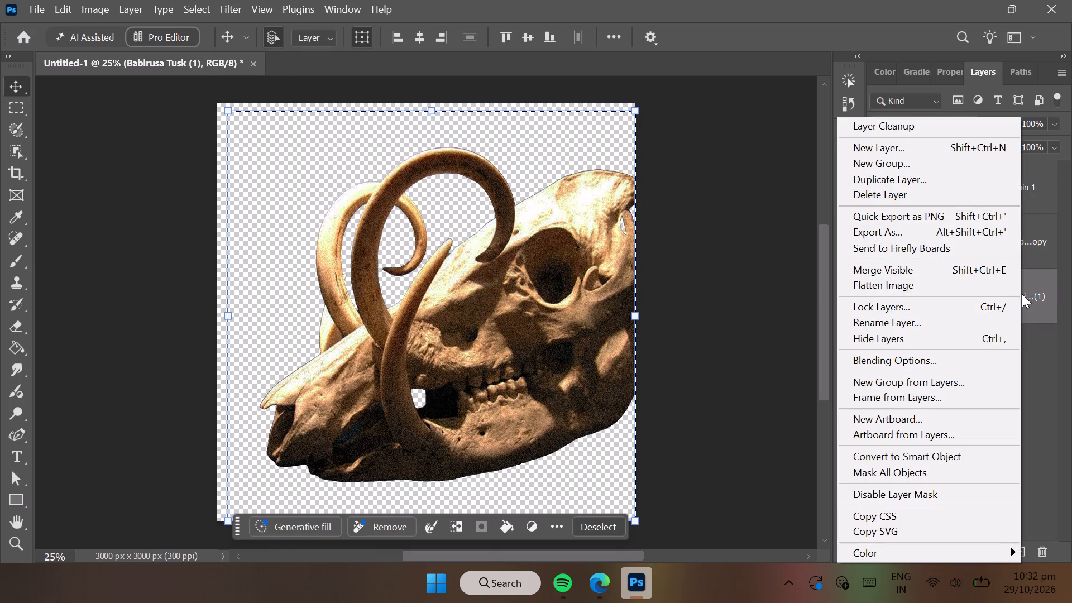
{"action": "left_click", "coordinate": [1030, 435]}
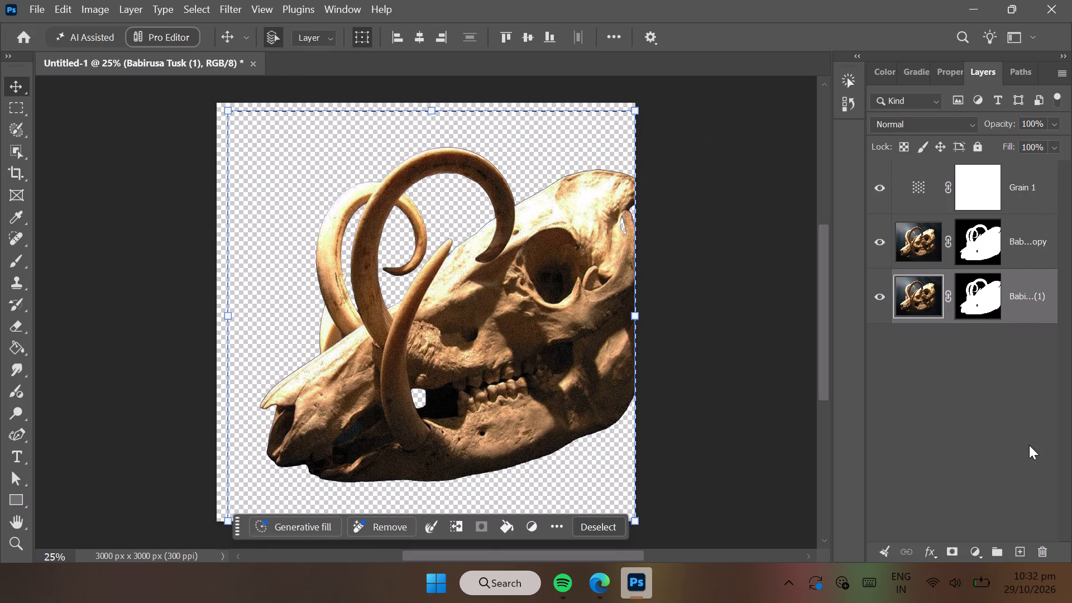
{"action": "left_click", "coordinate": [1015, 548]}
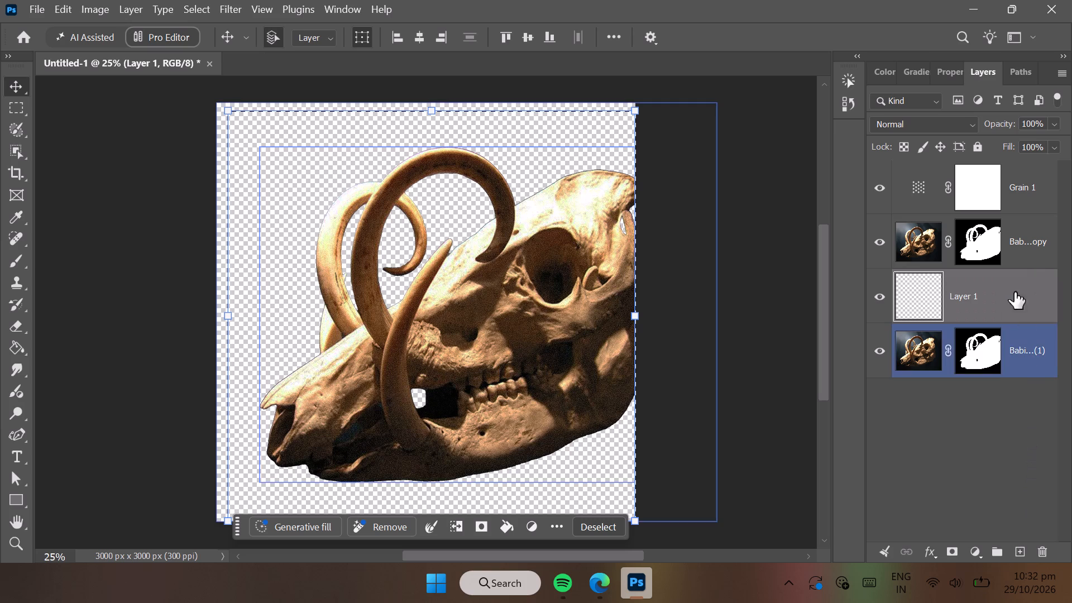
{"action": "right_click", "coordinate": [1004, 279]}
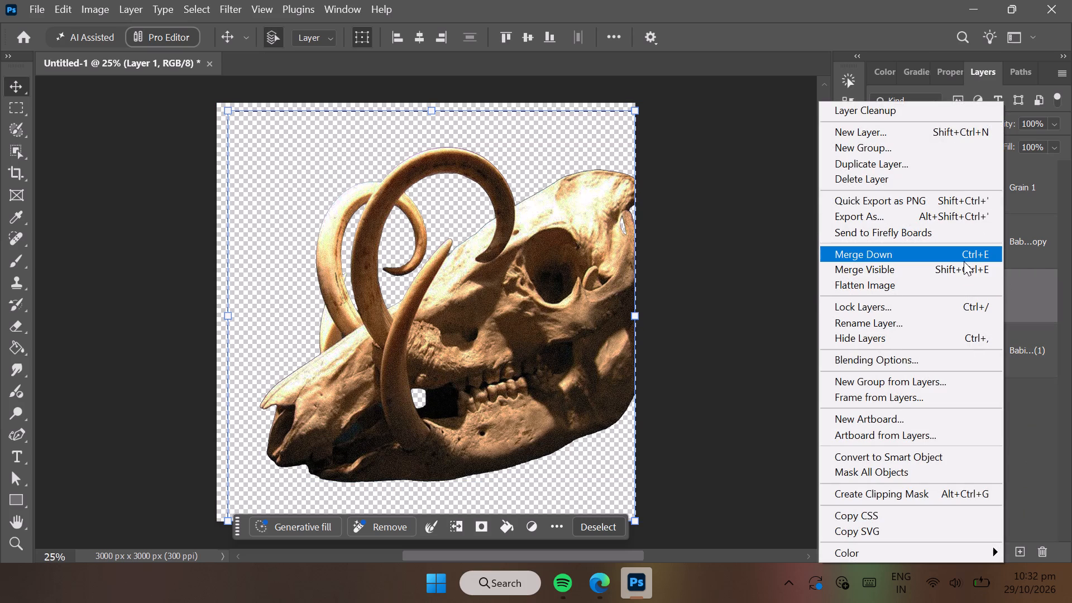
{"action": "left_click", "coordinate": [965, 260]}
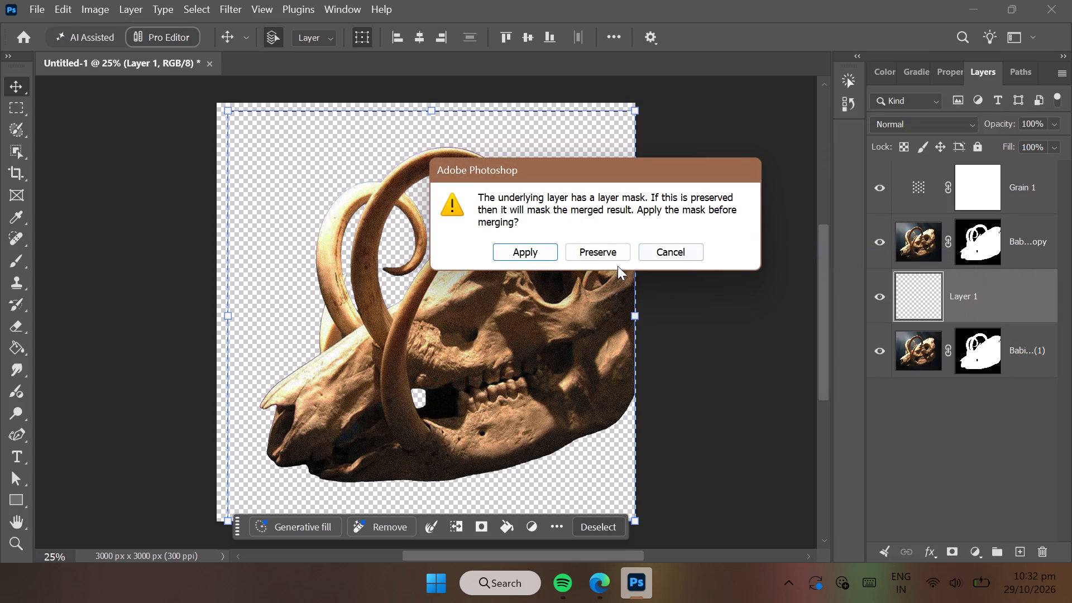
{"action": "left_click", "coordinate": [554, 256]}
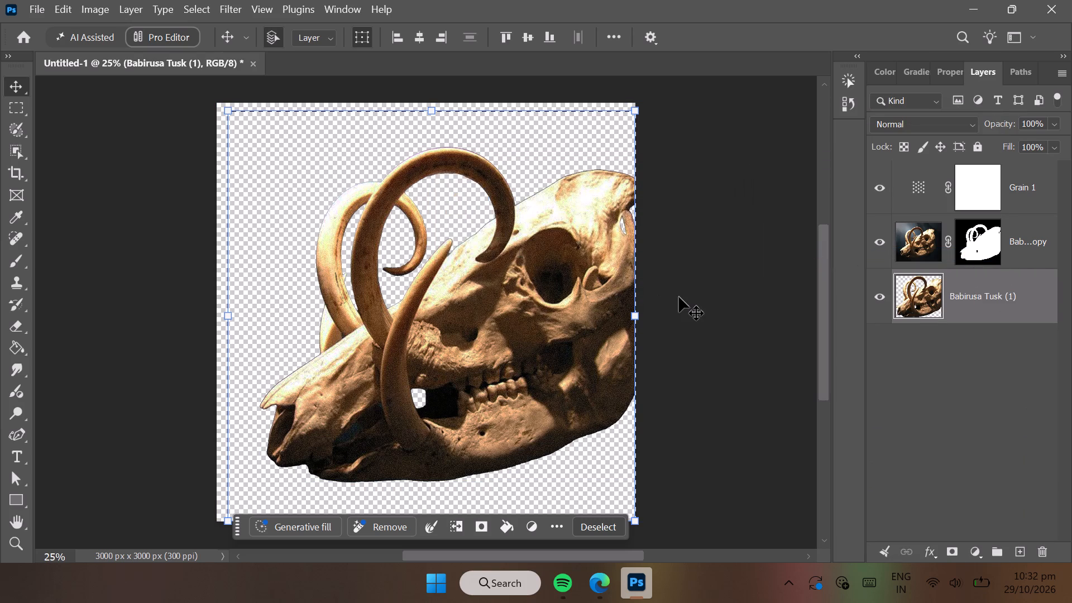
Hide the Babirusa Tusk (1) copy layer.
{"action": "left_click", "coordinate": [456, 351]}
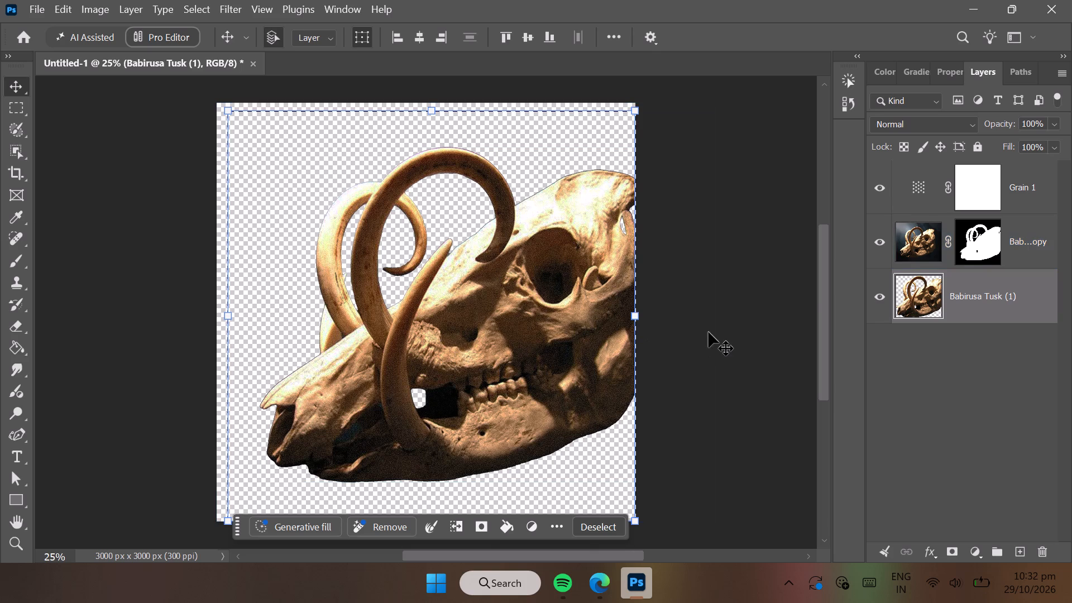
{"action": "left_click", "coordinate": [886, 246]}
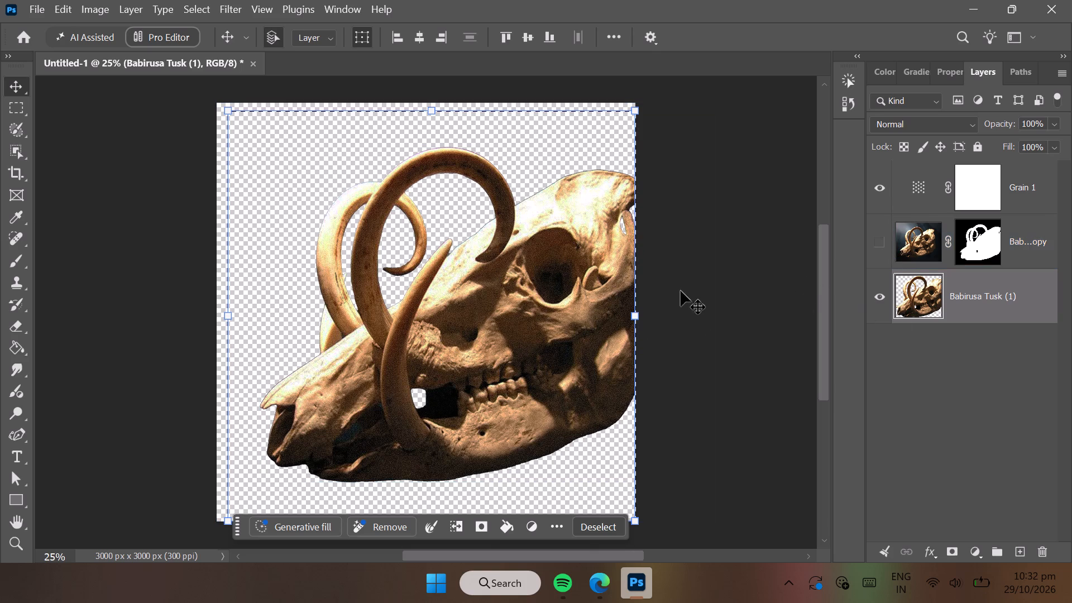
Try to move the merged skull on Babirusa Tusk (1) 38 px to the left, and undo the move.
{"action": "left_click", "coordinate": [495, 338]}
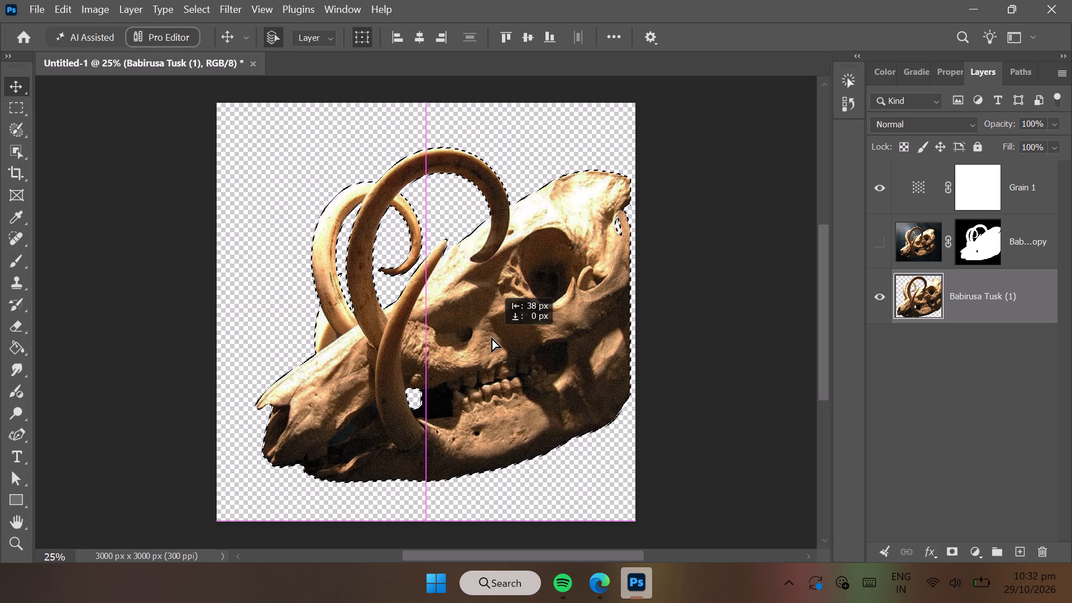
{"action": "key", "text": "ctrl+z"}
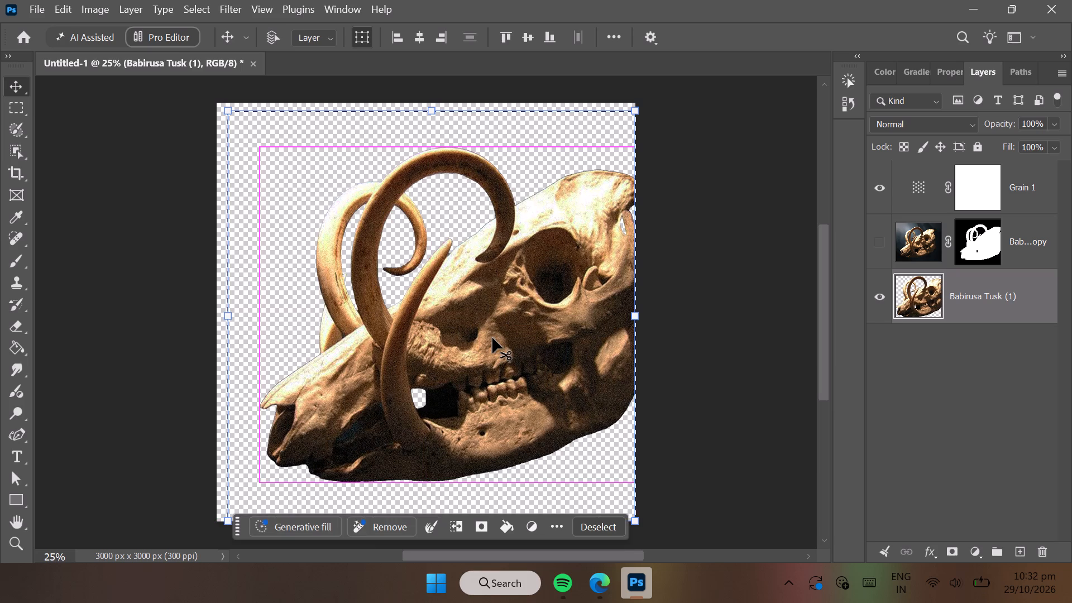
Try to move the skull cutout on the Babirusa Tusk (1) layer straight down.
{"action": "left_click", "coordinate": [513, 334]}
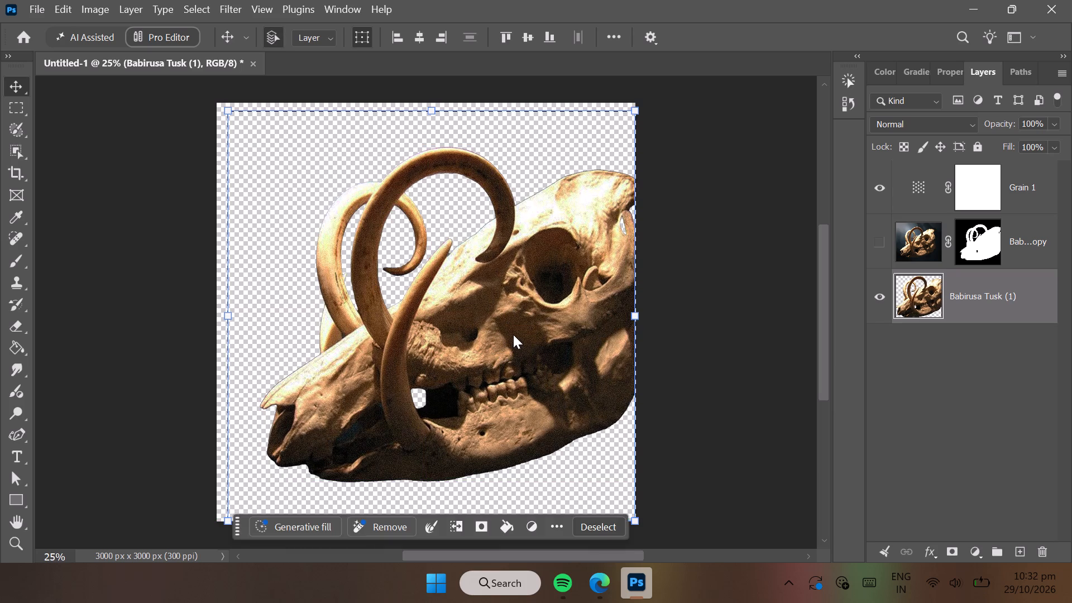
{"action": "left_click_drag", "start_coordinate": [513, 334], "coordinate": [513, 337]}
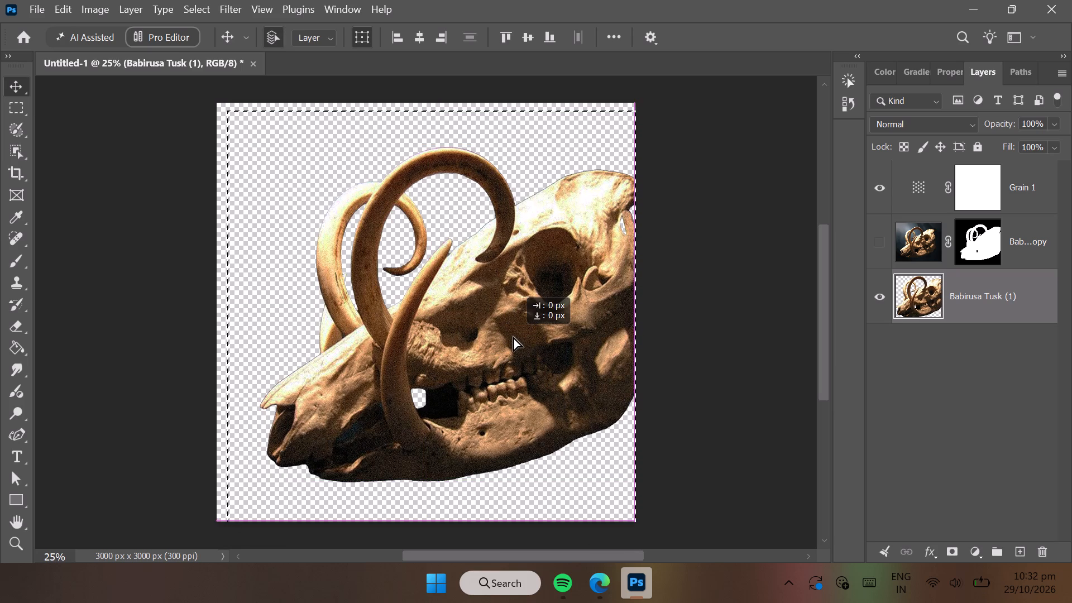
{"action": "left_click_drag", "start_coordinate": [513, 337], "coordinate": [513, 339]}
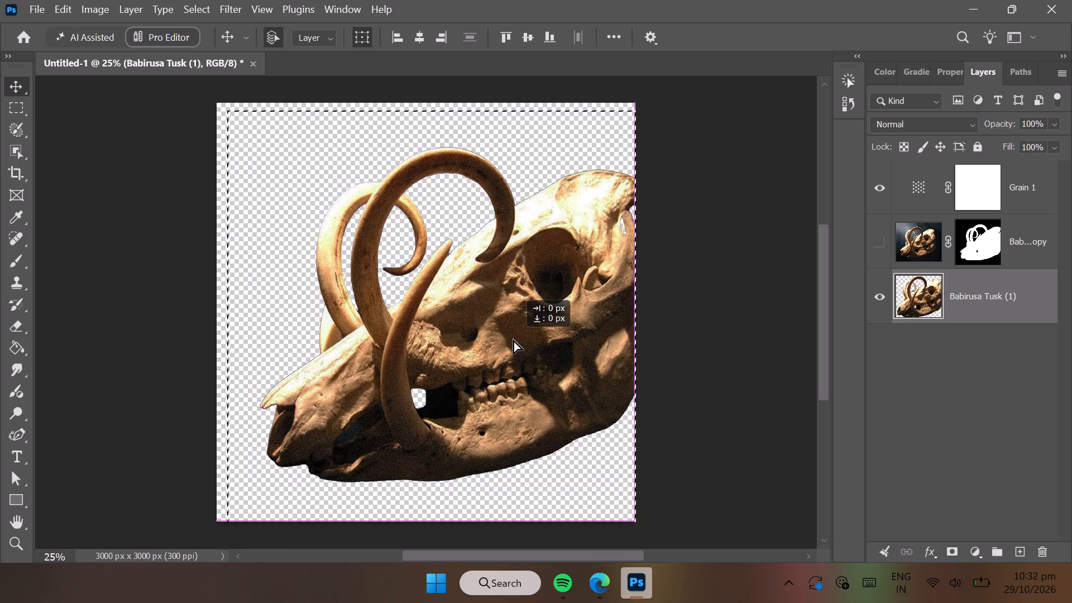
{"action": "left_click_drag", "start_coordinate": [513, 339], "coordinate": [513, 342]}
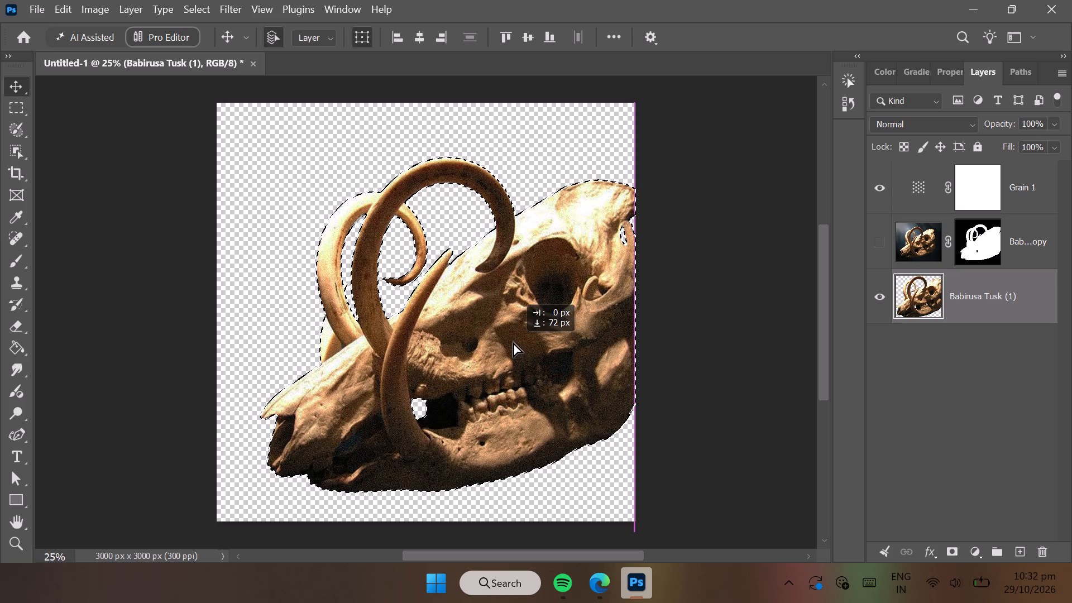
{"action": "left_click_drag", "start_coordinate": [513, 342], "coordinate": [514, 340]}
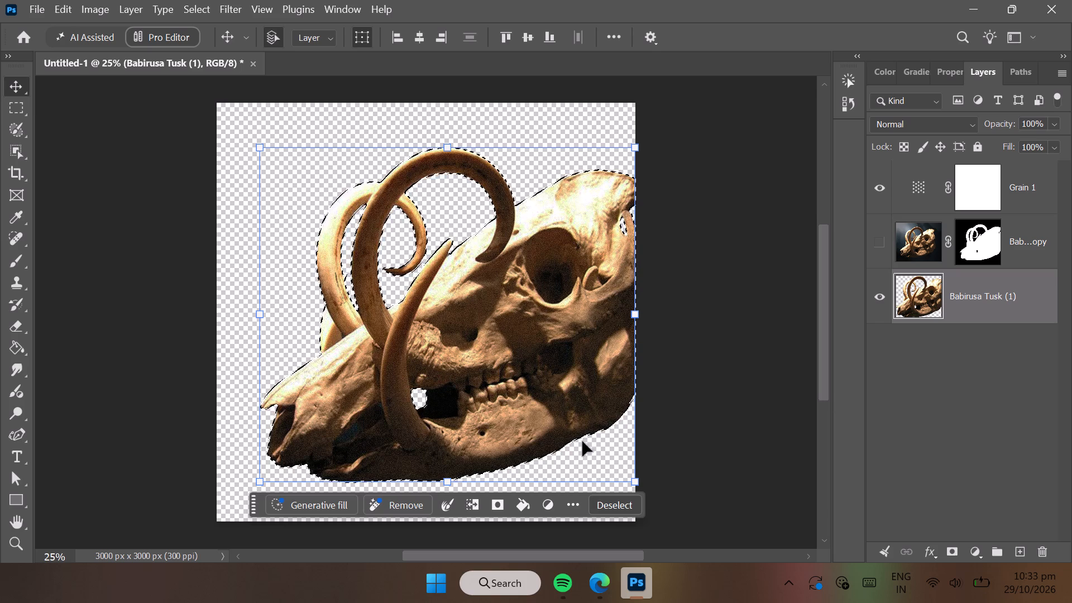
Clear the selection around the skull.
{"action": "left_click", "coordinate": [603, 503]}
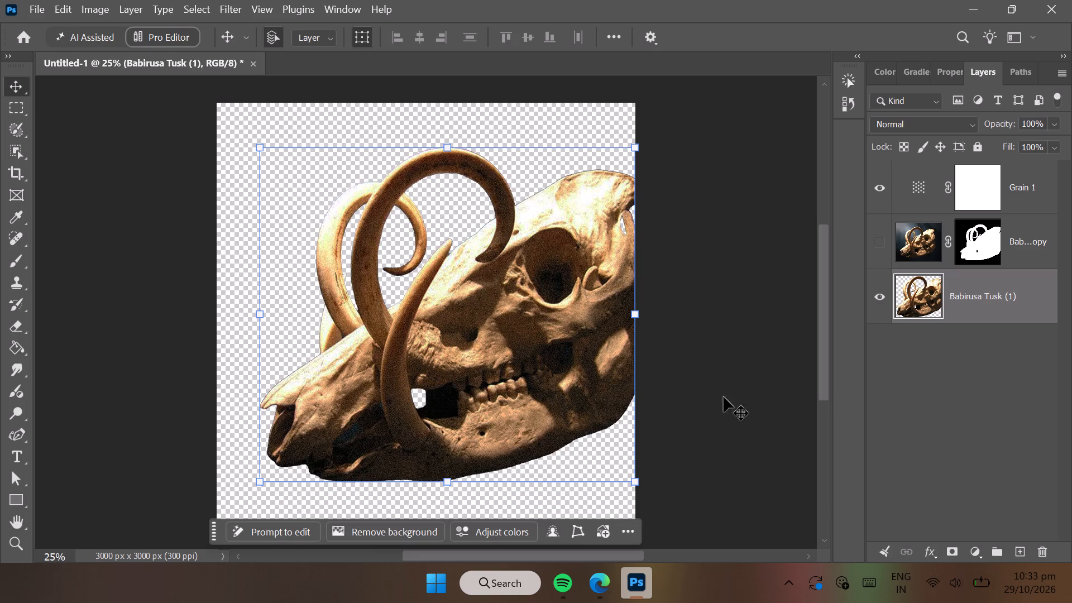
Show the Babirusa Tusk (1) copy layer.
{"action": "left_click", "coordinate": [873, 250]}
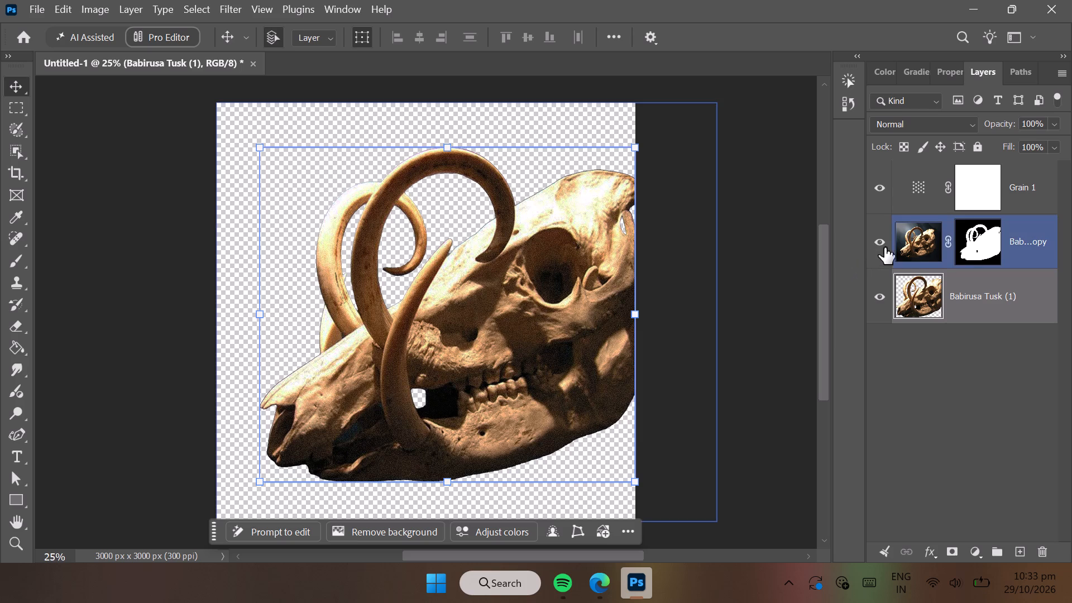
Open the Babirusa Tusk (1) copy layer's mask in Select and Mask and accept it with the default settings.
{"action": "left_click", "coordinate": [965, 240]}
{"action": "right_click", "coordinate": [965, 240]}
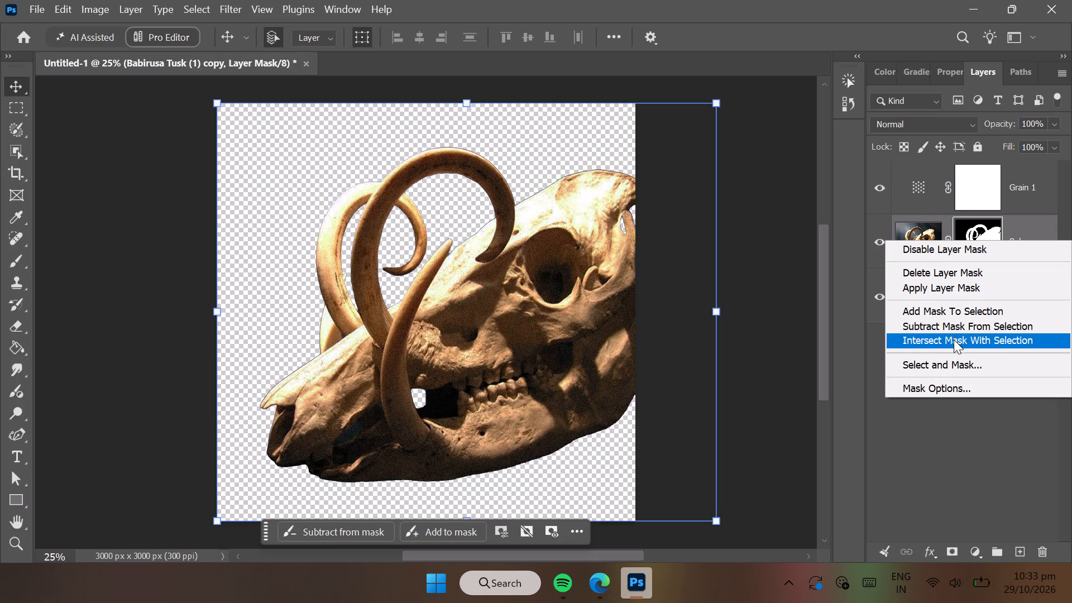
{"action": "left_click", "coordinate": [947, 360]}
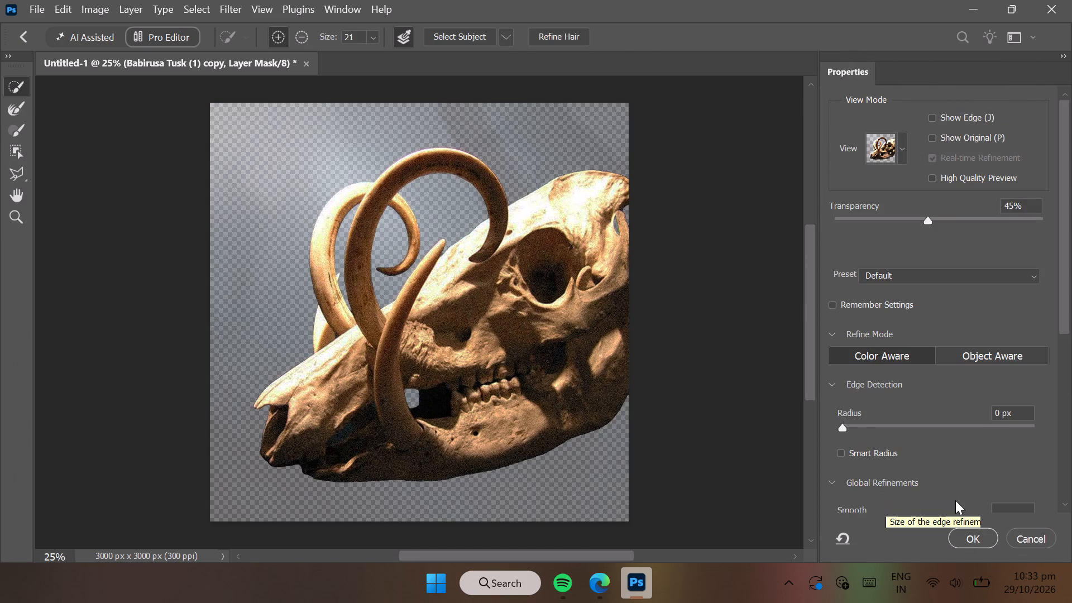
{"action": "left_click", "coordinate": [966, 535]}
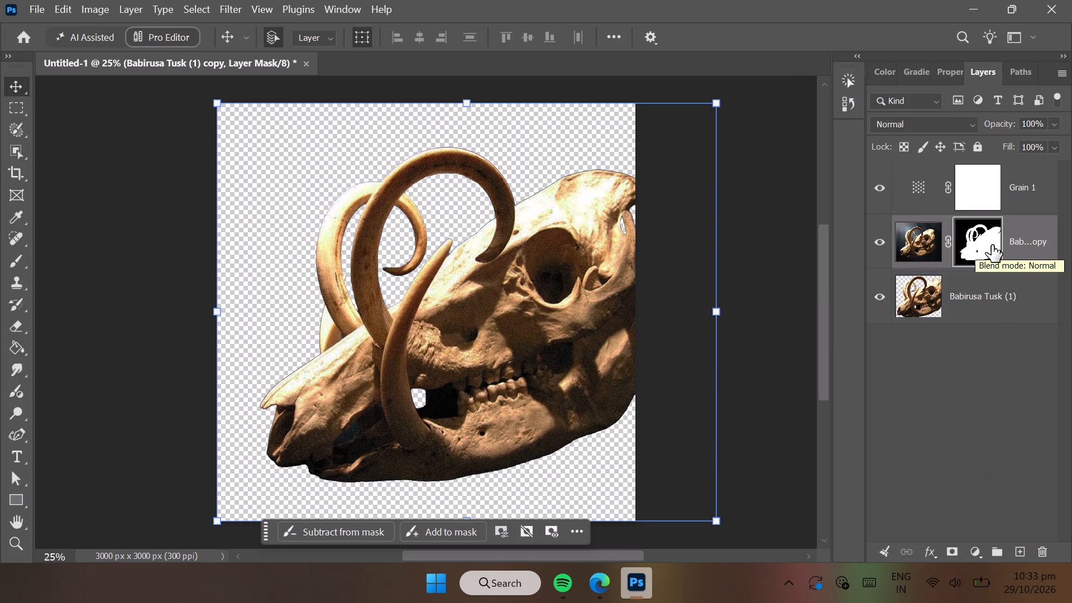
Delete the layer mask from the Babirusa Tusk (1) copy layer.
{"action": "right_click", "coordinate": [992, 245]}
{"action": "left_click", "coordinate": [975, 277]}
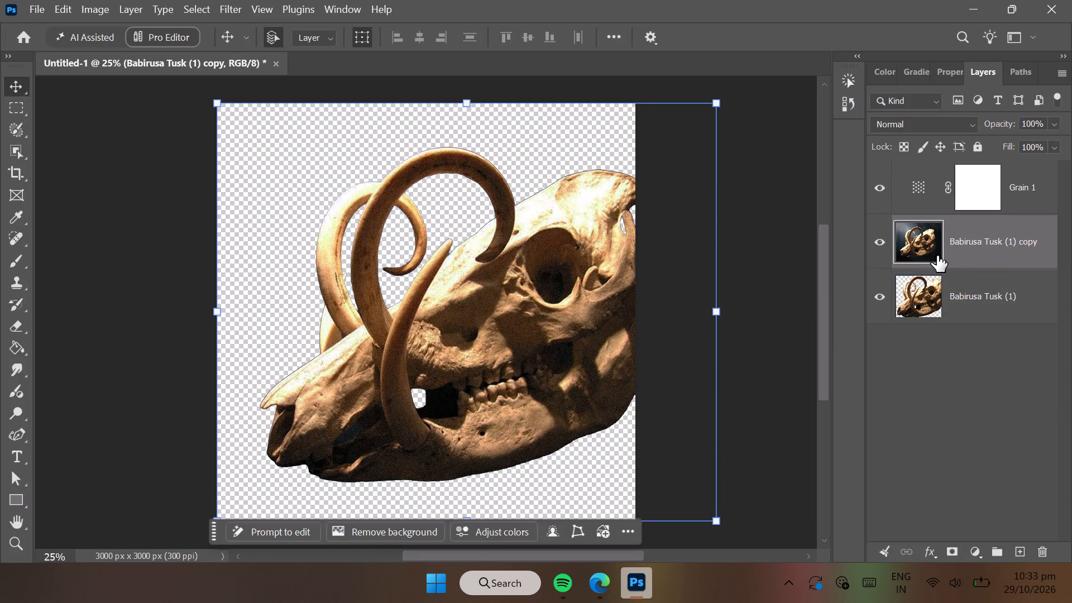
Reorder the Babirusa Tusk (1) copy layer beneath the Babirusa Tusk (1) cutout layer.
{"action": "left_click_drag", "start_coordinate": [906, 236], "coordinate": [918, 292]}
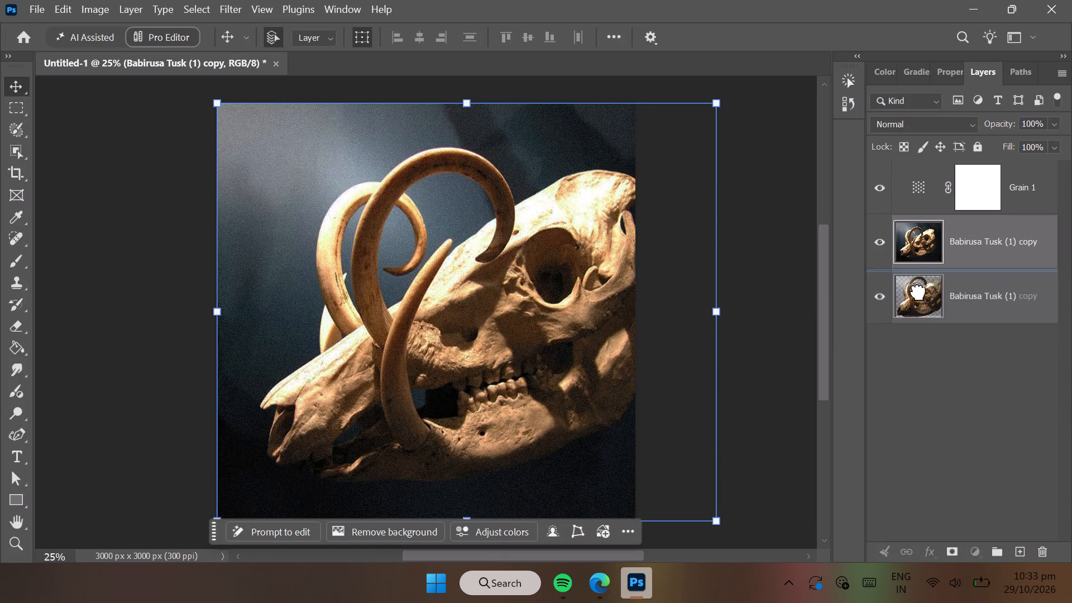
{"action": "left_click_drag", "start_coordinate": [918, 292], "coordinate": [917, 315]}
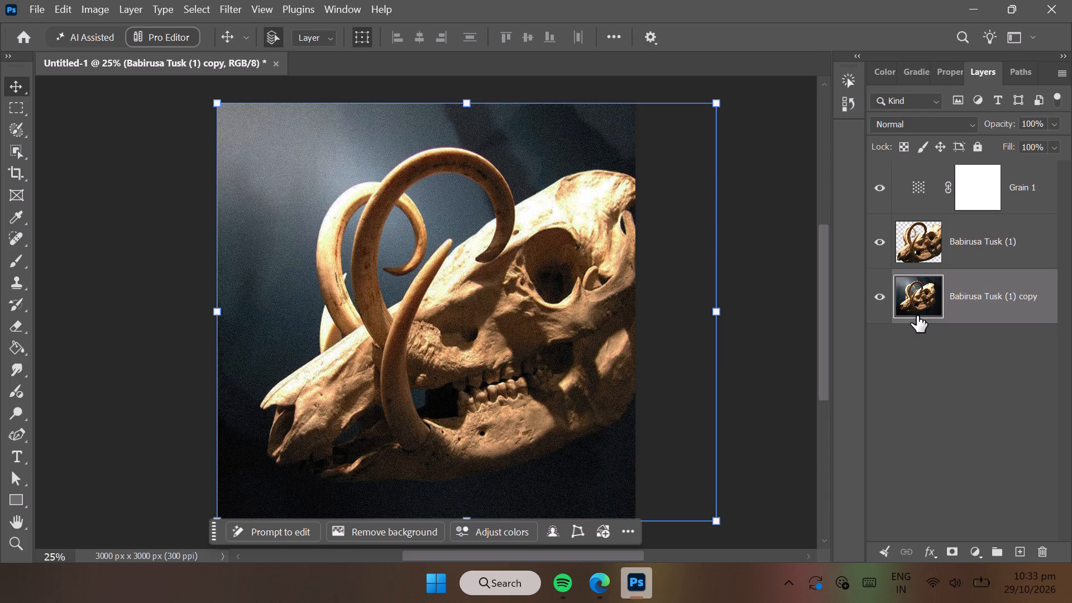
On Babirusa Tusk (1) copy, select the full canvas area with a rectangular marquee, then cut and paste it onto a new layer.
{"action": "left_click", "coordinate": [937, 238]}
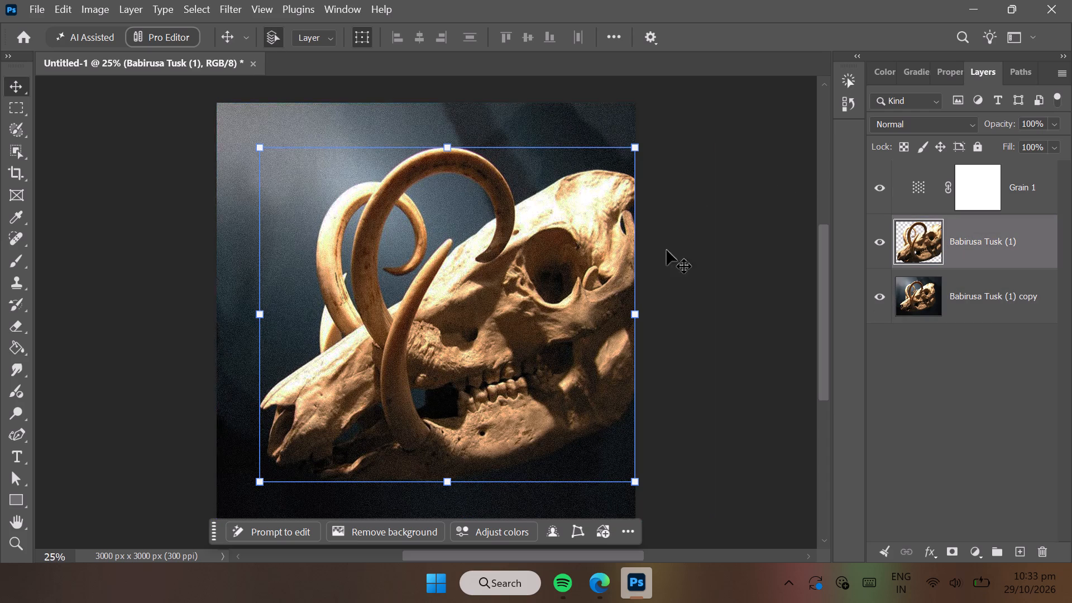
{"action": "left_click", "coordinate": [901, 299]}
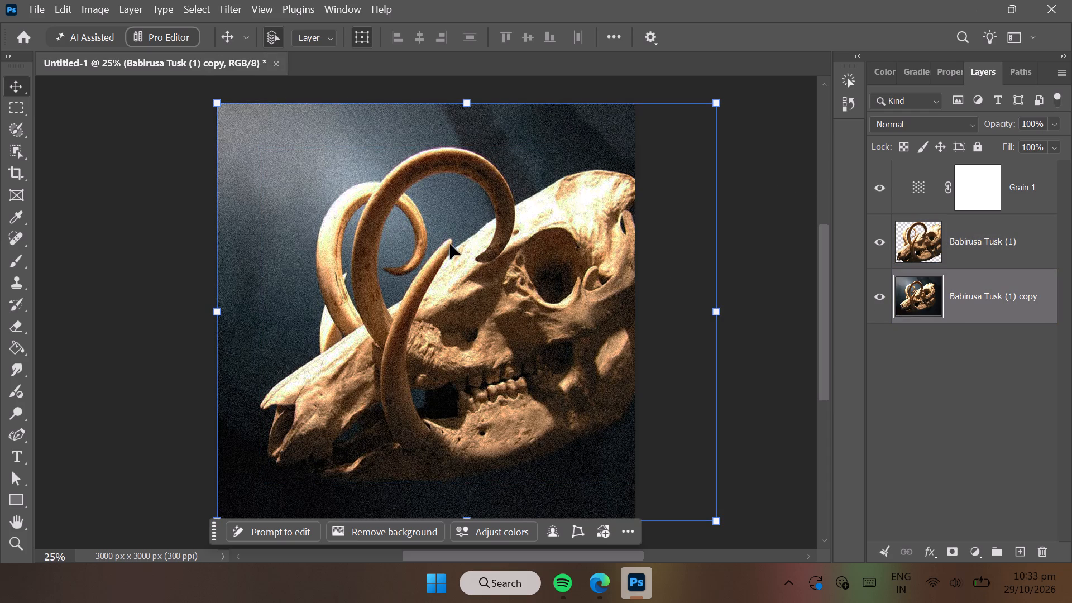
{"action": "left_click", "coordinate": [20, 116]}
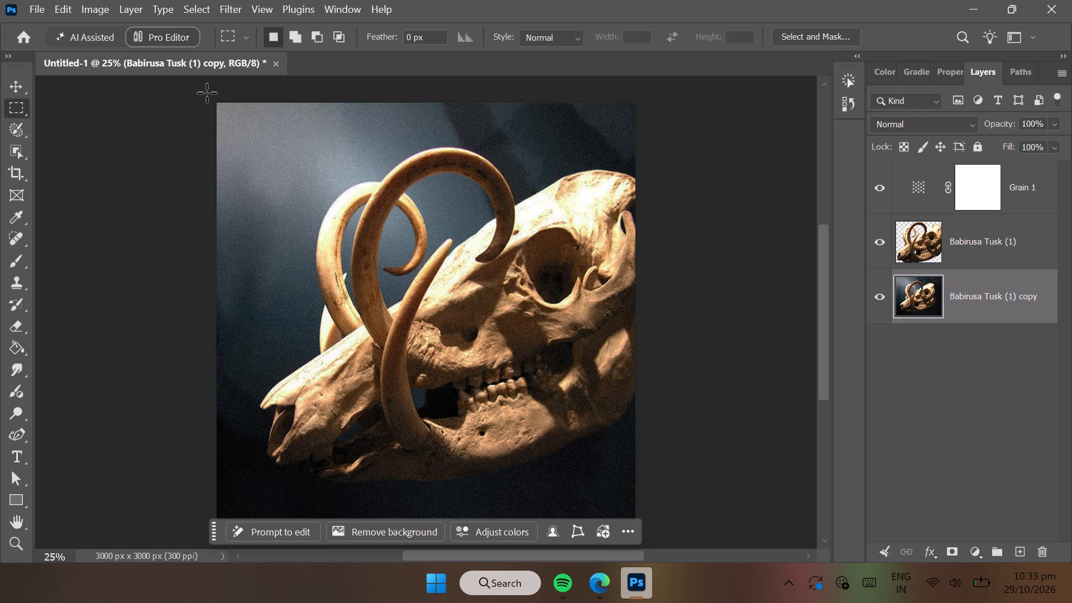
{"action": "left_click_drag", "start_coordinate": [207, 93], "coordinate": [383, 245]}
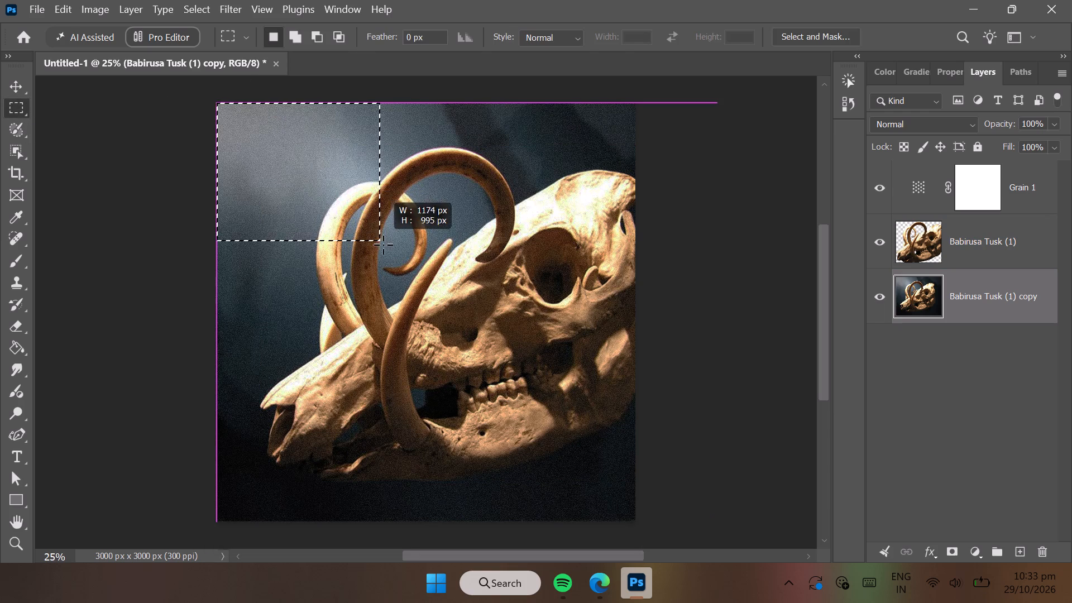
{"action": "left_click_drag", "start_coordinate": [383, 245], "coordinate": [451, 308]}
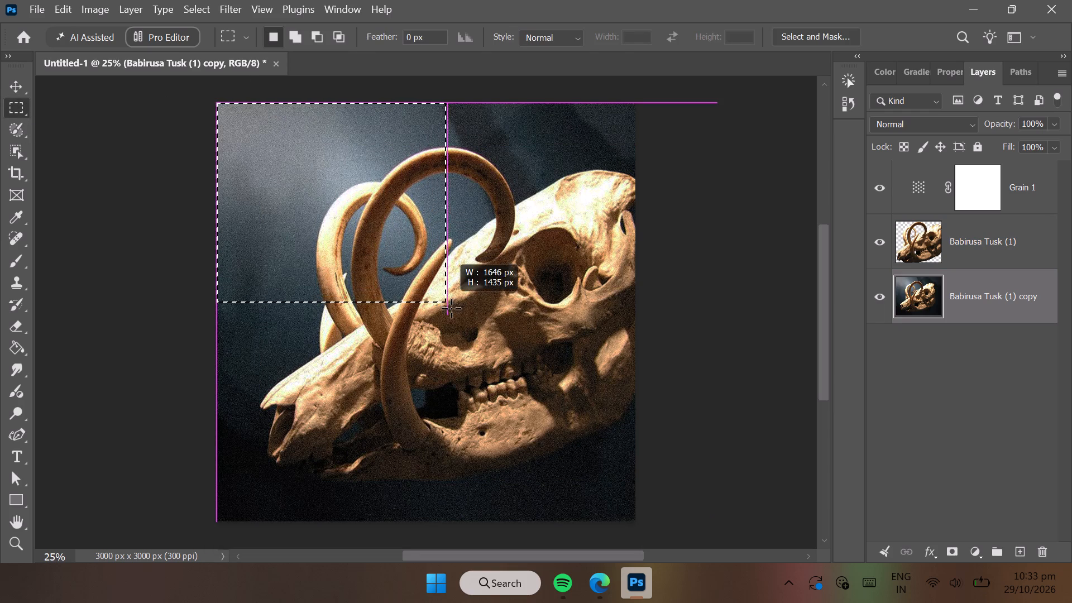
{"action": "left_click_drag", "start_coordinate": [451, 308], "coordinate": [515, 372]}
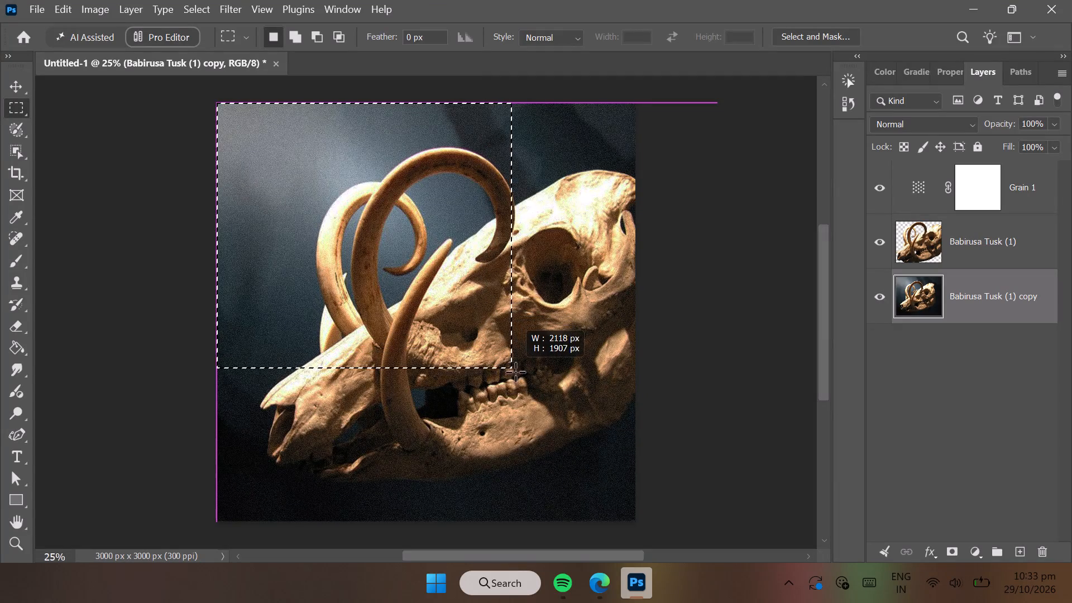
{"action": "left_click_drag", "start_coordinate": [515, 372], "coordinate": [578, 435]}
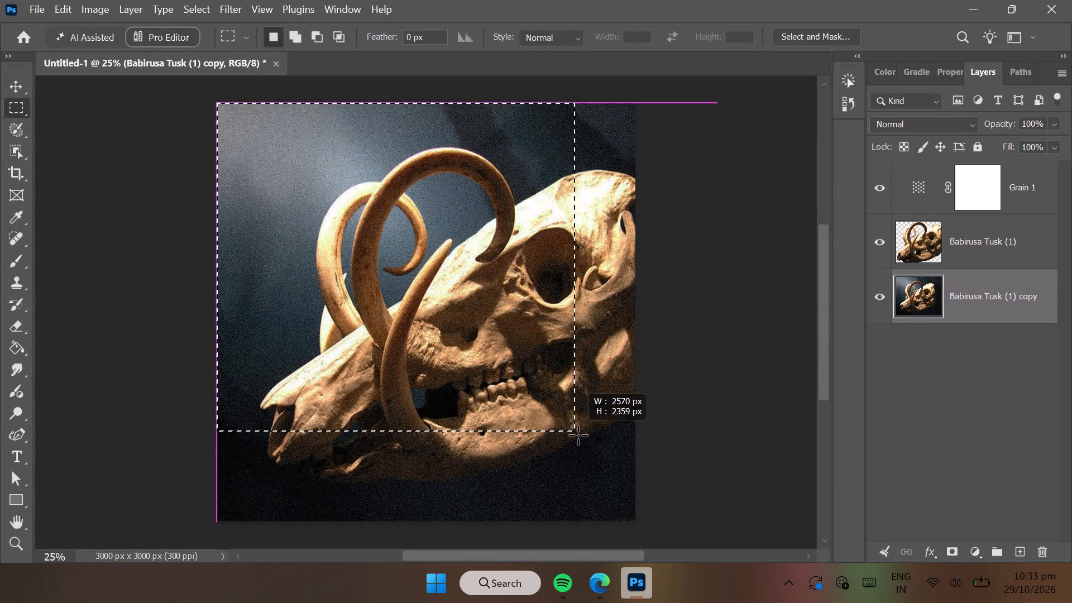
{"action": "left_click_drag", "start_coordinate": [578, 435], "coordinate": [640, 497]}
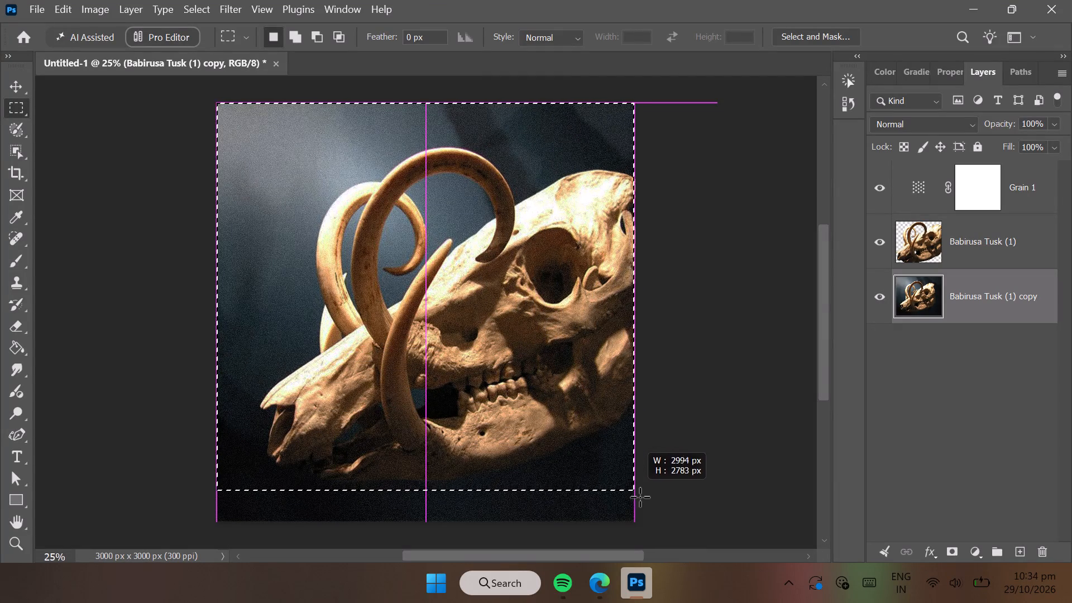
{"action": "left_click_drag", "start_coordinate": [640, 497], "coordinate": [668, 525]}
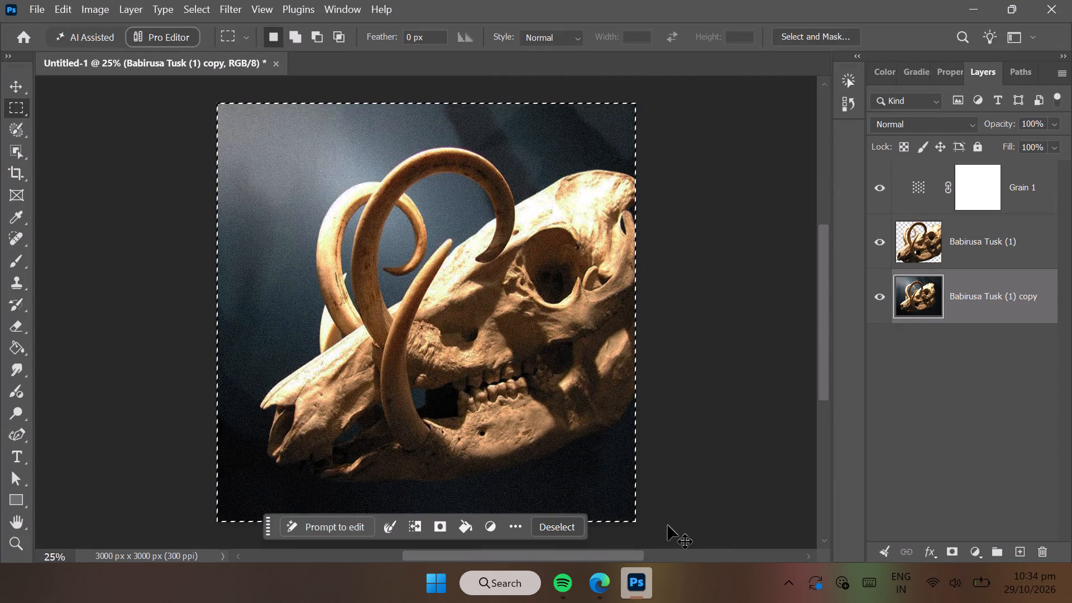
{"action": "key", "text": "ctrl+x"}
{"action": "key", "text": "ctrl+v"}
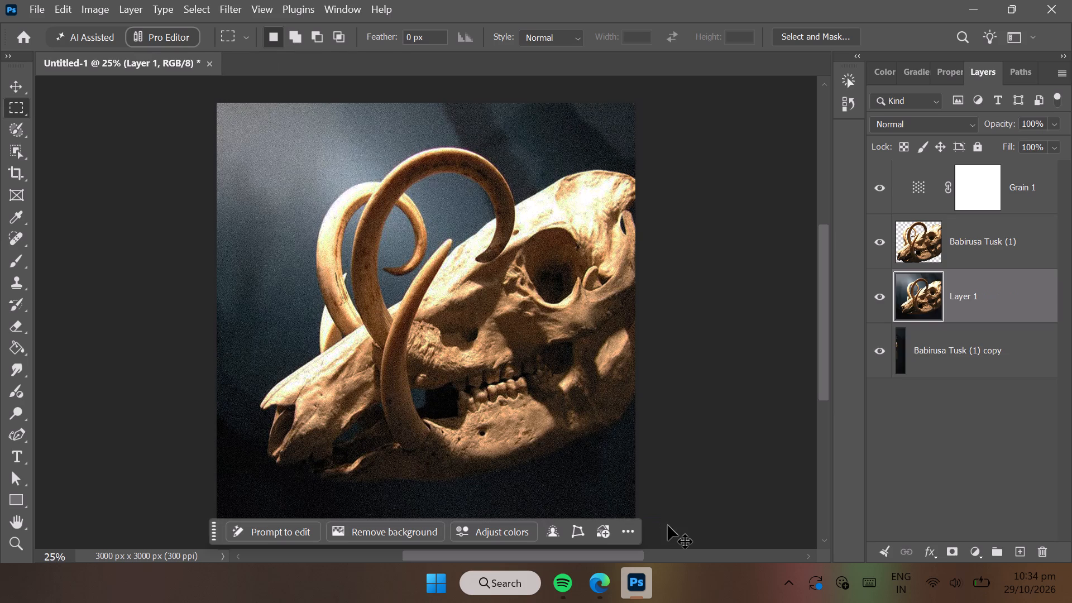
Delete the leftover Babirusa Tusk (1) copy layer holding the strip outside the canvas.
{"action": "left_click", "coordinate": [952, 353]}
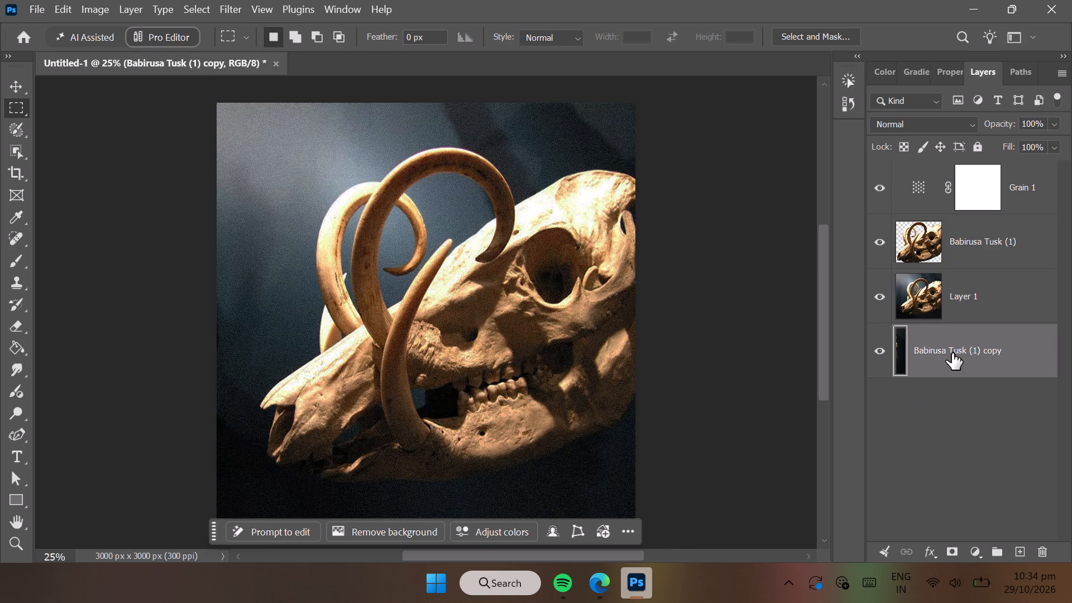
{"action": "left_click", "coordinate": [1043, 549]}
Set the Babirusa Tusk (1) cutout layer's blend mode to Linear Dodge (Add).
{"action": "left_click", "coordinate": [974, 233]}
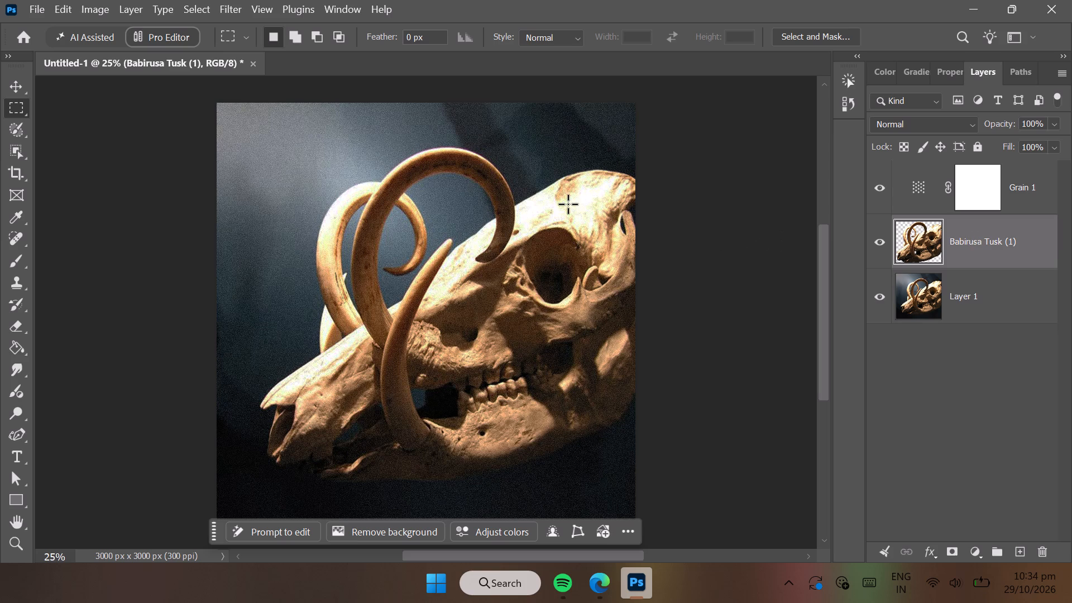
{"action": "left_click", "coordinate": [906, 125]}
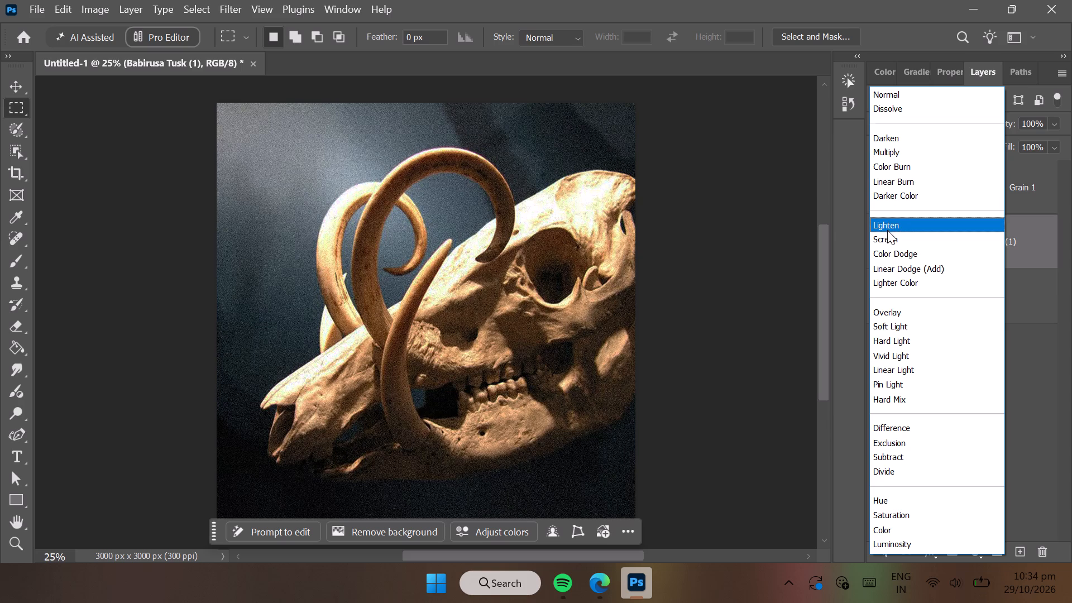
{"action": "left_click", "coordinate": [886, 265]}
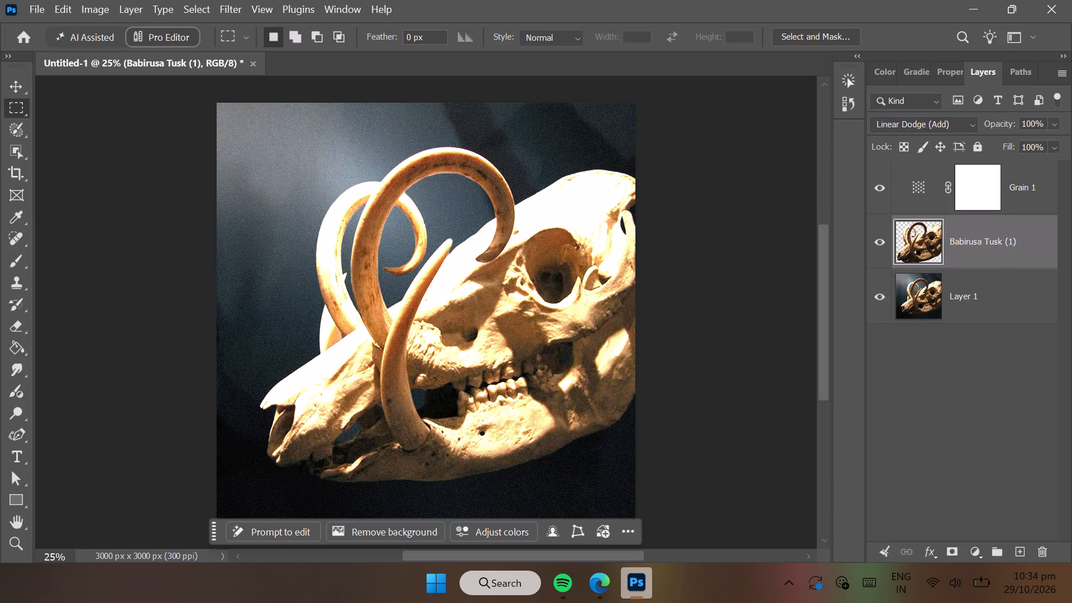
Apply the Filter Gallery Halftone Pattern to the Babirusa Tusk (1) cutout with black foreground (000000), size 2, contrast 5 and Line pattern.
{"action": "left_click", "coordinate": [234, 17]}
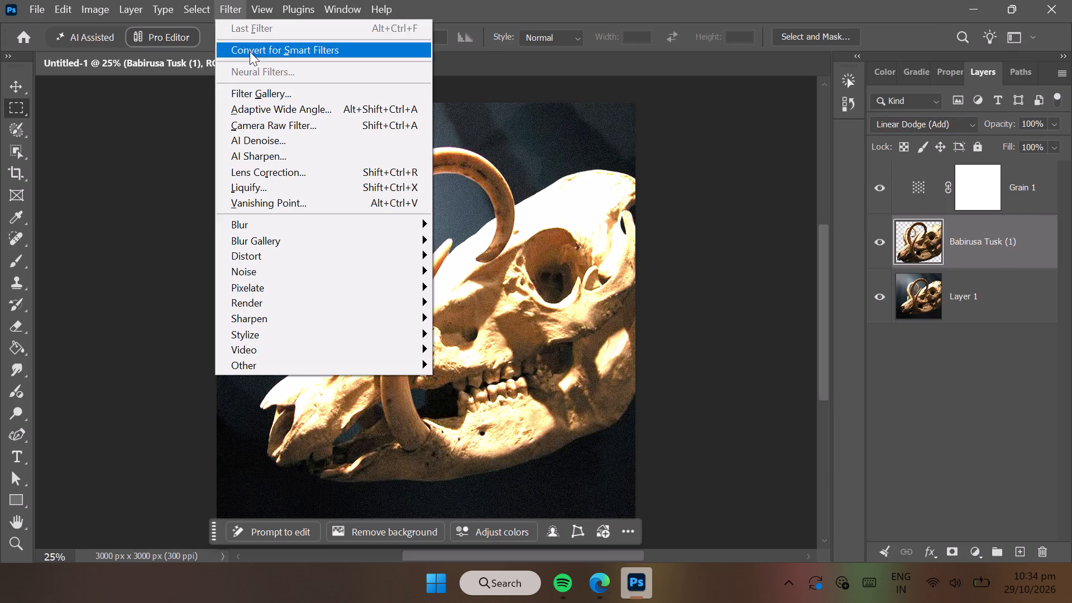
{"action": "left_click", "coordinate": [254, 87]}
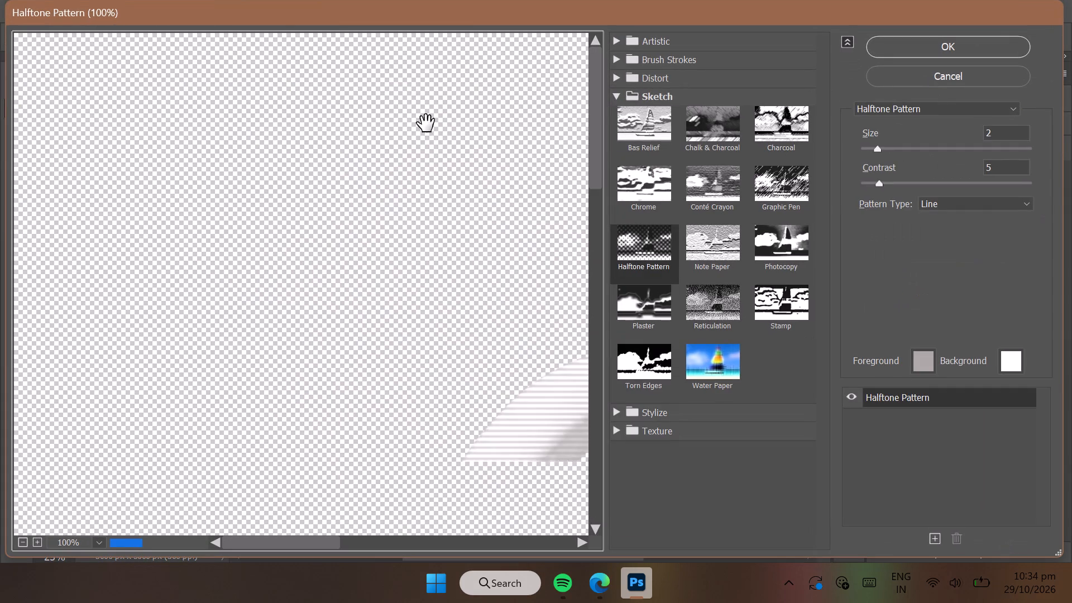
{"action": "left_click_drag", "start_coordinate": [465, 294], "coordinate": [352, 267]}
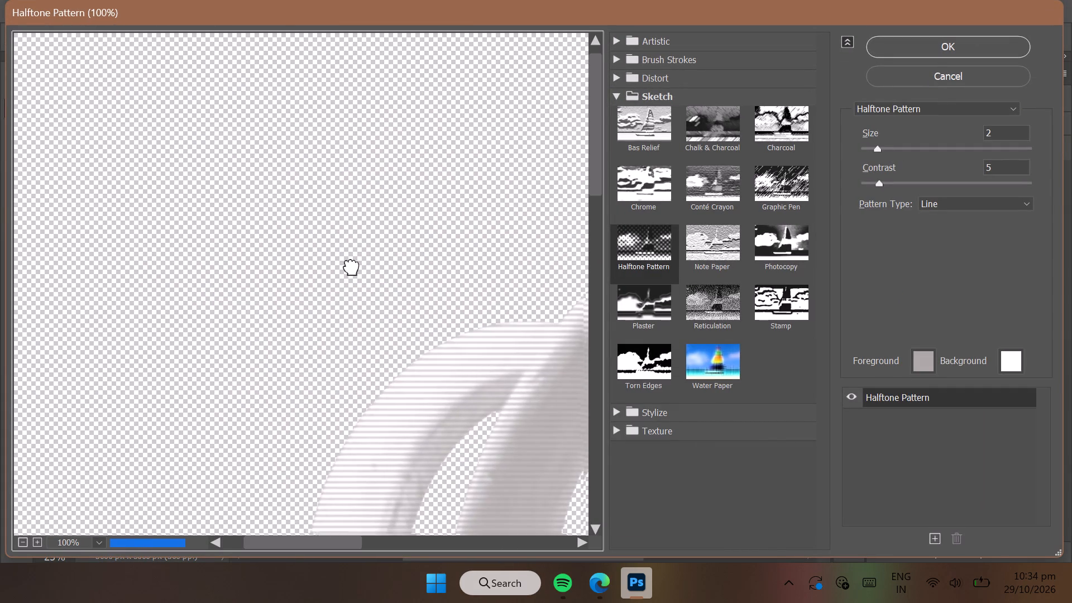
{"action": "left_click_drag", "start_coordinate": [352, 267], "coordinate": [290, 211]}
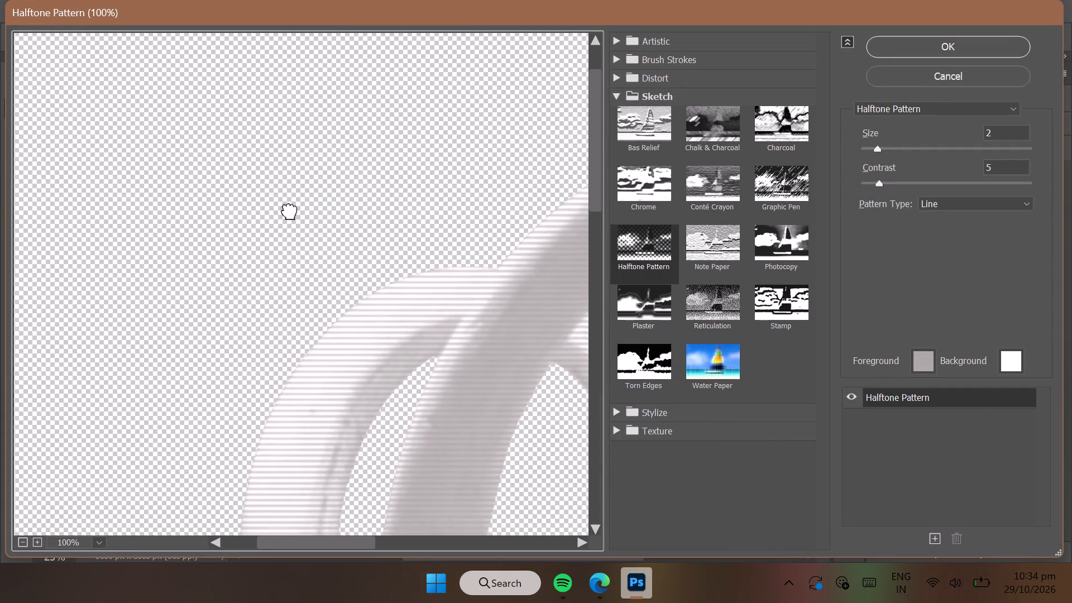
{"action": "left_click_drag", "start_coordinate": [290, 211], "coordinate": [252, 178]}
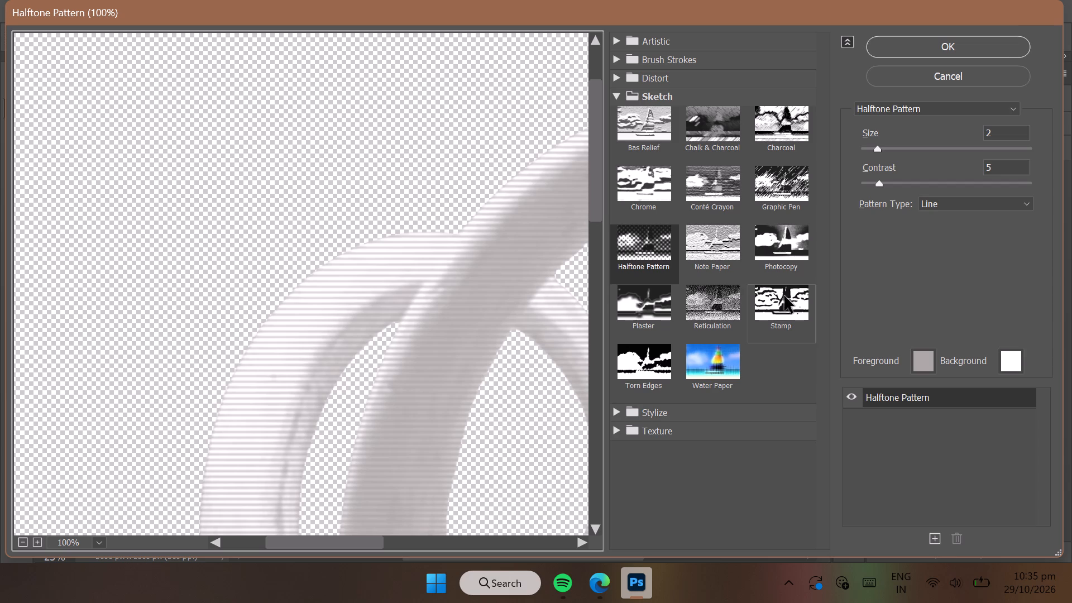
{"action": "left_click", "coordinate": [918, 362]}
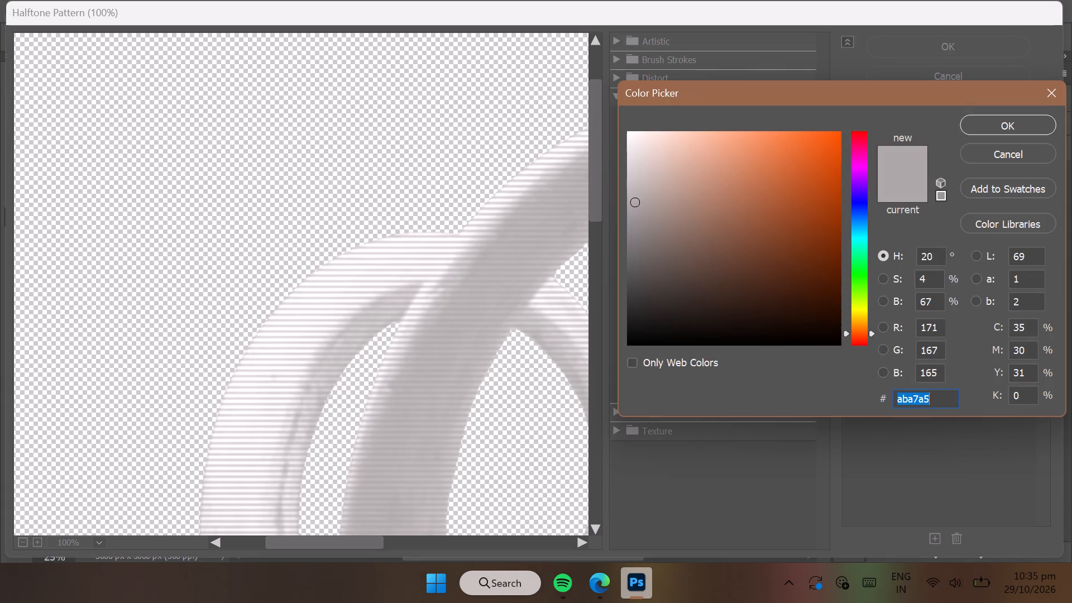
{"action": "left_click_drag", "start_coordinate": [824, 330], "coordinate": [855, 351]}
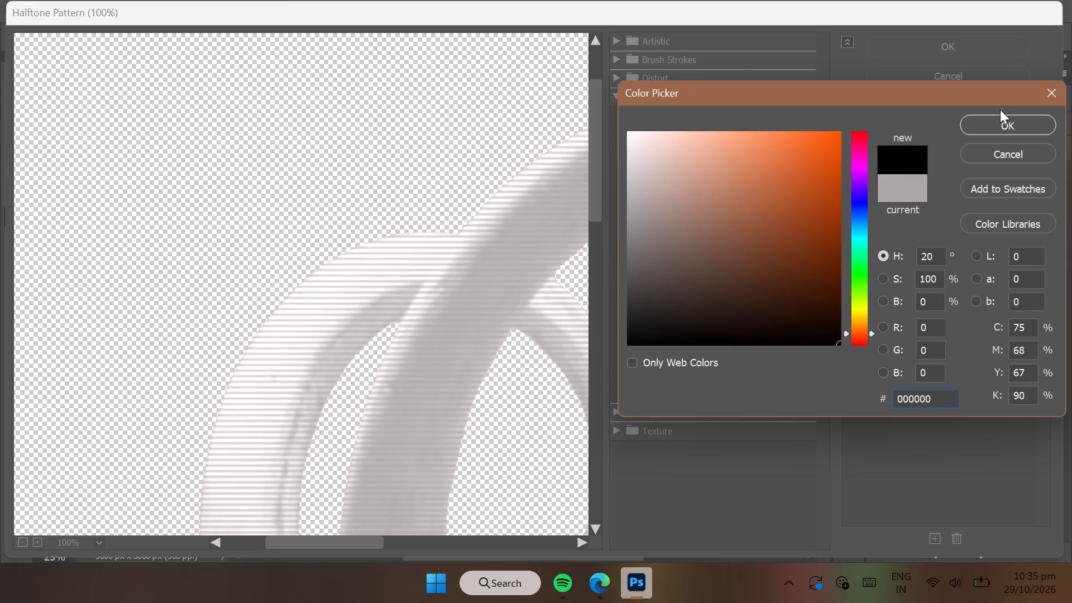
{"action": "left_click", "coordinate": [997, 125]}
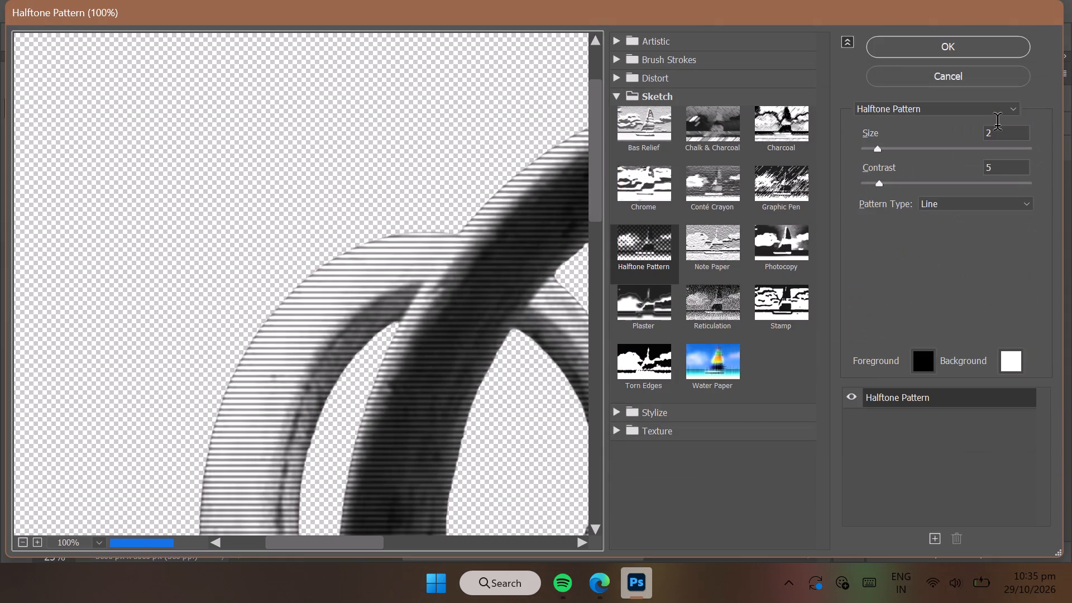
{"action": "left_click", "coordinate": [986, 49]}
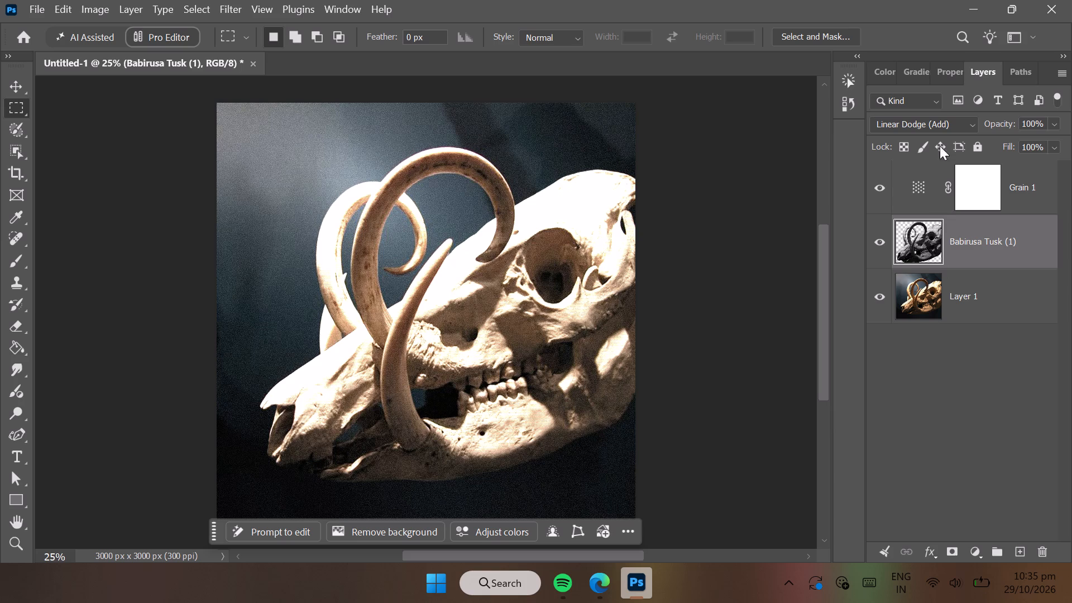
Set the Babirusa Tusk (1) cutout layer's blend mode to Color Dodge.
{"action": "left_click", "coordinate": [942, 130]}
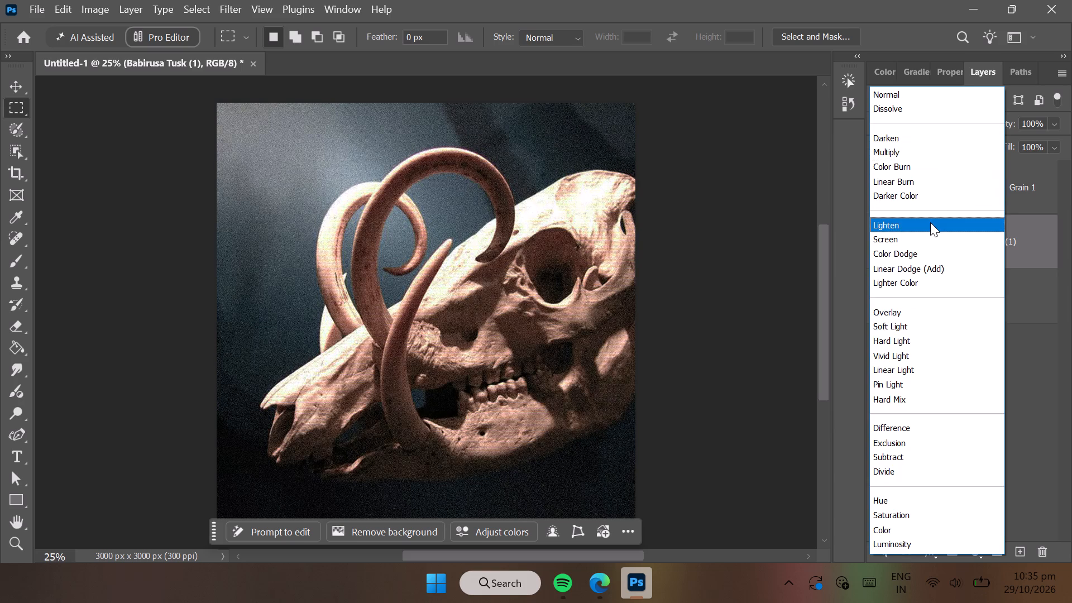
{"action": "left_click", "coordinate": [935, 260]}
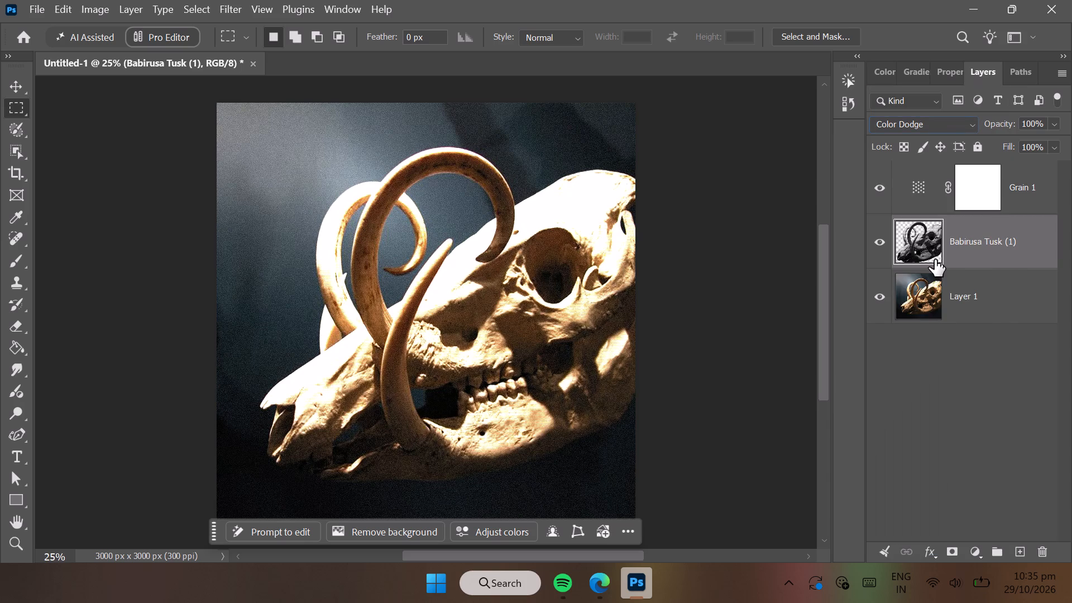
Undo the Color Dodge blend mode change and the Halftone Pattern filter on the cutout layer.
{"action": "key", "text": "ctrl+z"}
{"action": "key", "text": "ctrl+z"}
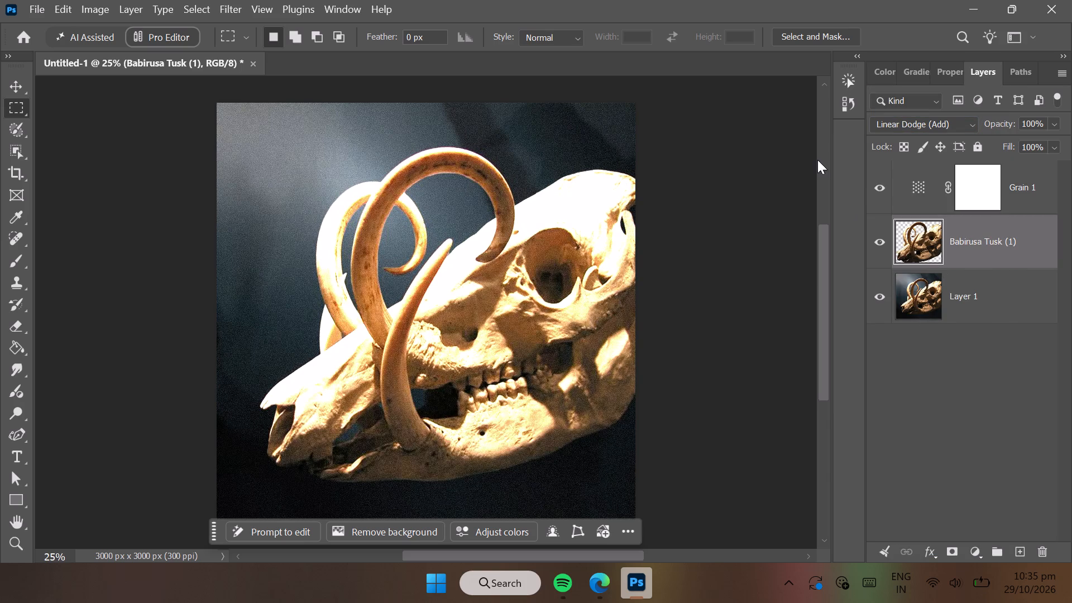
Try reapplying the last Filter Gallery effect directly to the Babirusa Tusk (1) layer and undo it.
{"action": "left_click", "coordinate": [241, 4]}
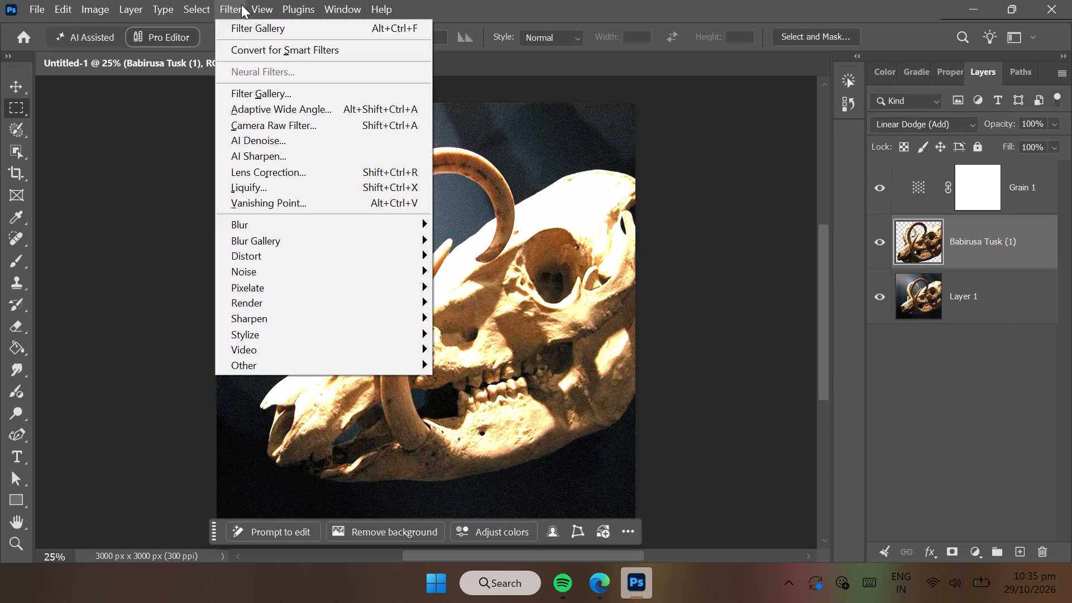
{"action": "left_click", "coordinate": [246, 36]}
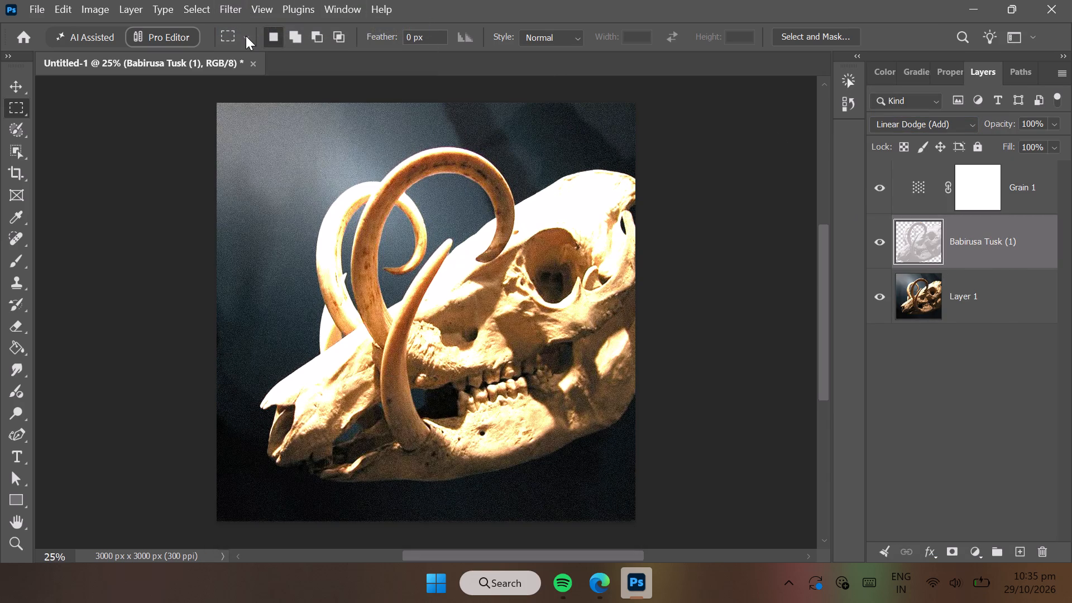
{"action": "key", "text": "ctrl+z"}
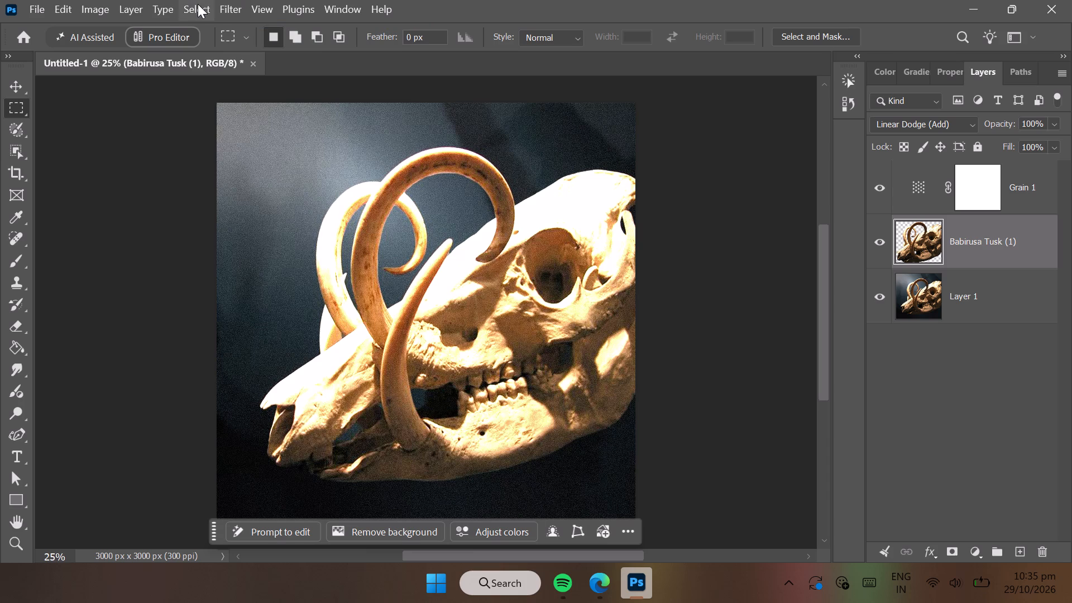
Open Halftone Pattern for the Babirusa Tusk (1) layer, preview the whole skull at 33.3%, and set the foreground colour to black (000000).
{"action": "left_click", "coordinate": [221, 8]}
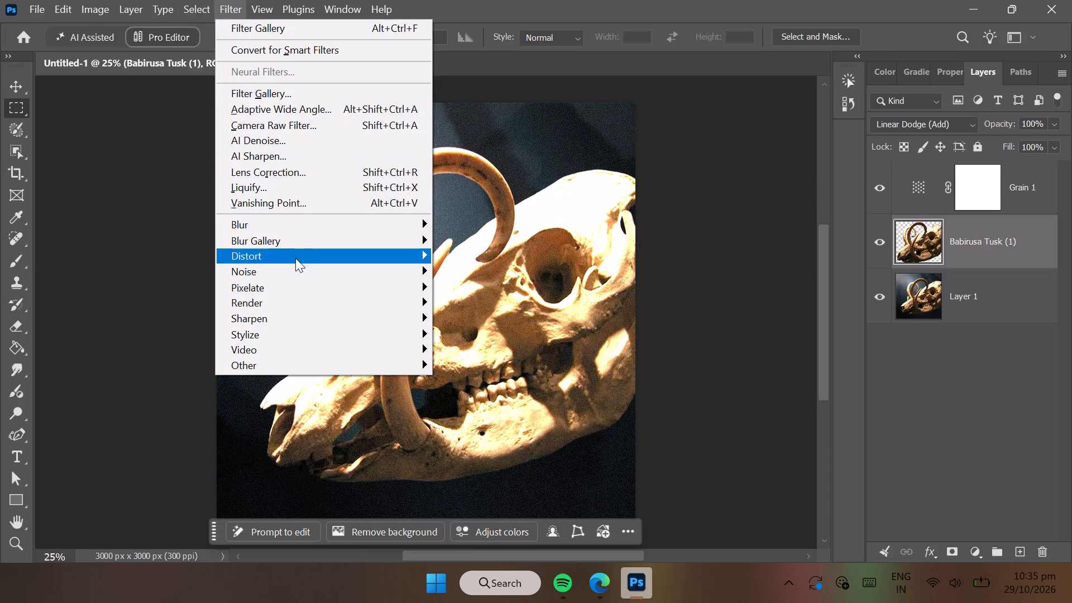
{"action": "left_click", "coordinate": [357, 98]}
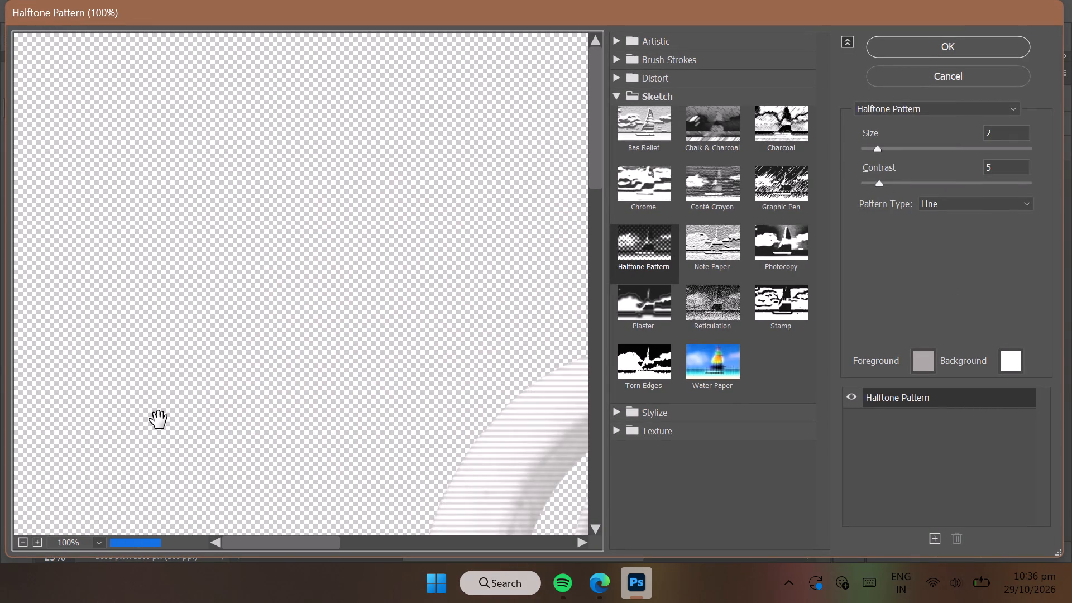
{"action": "left_click", "coordinate": [25, 542]}
{"action": "left_click", "coordinate": [25, 542]}
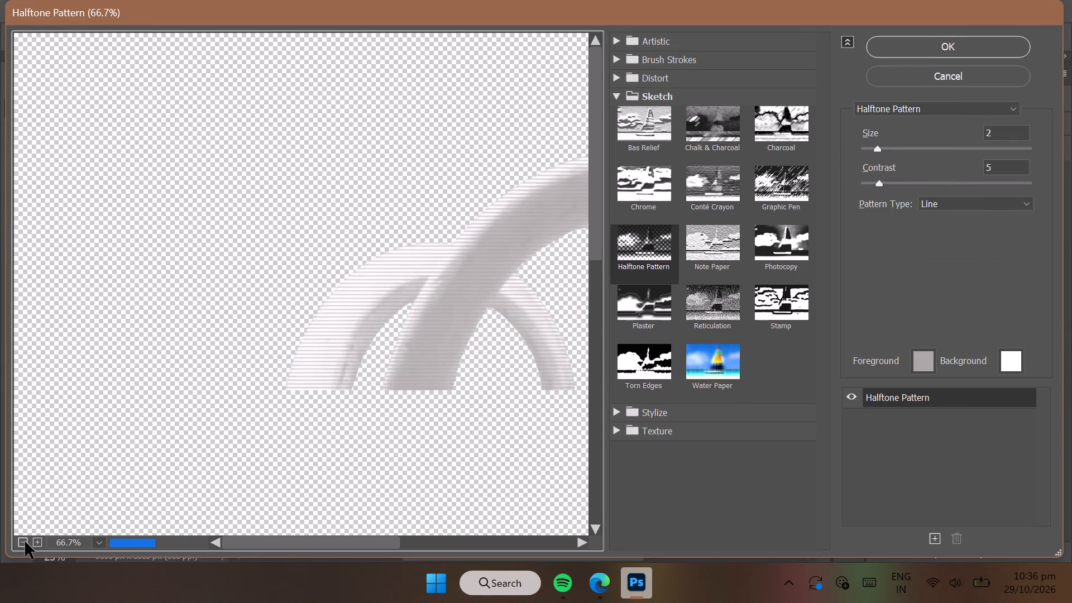
{"action": "left_click", "coordinate": [25, 542]}
{"action": "left_click_drag", "start_coordinate": [148, 460], "coordinate": [167, 433]}
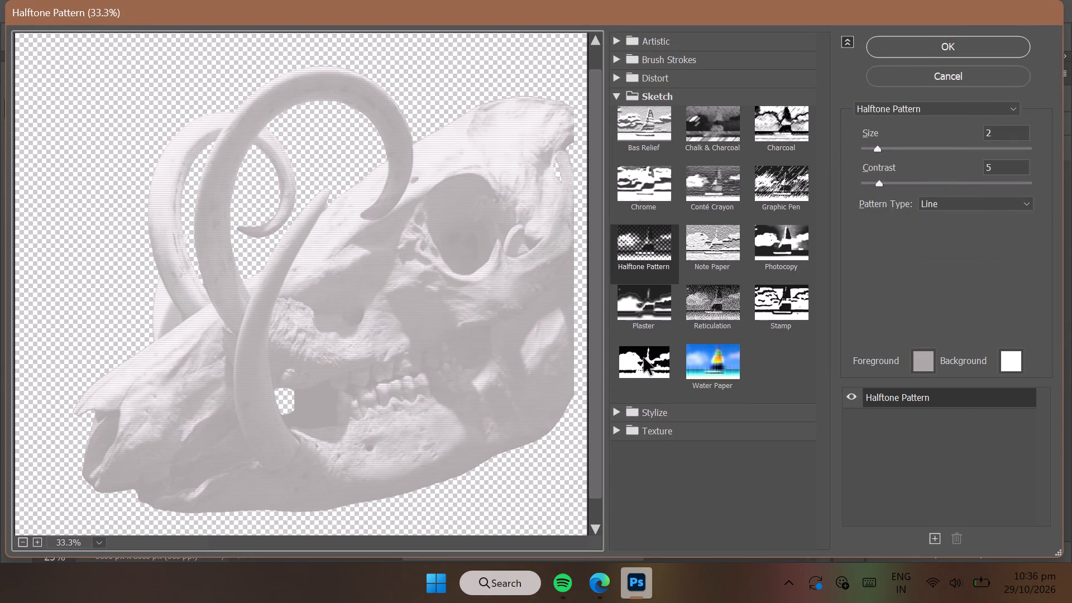
{"action": "left_click", "coordinate": [930, 369]}
{"action": "left_click_drag", "start_coordinate": [838, 324], "coordinate": [834, 352]}
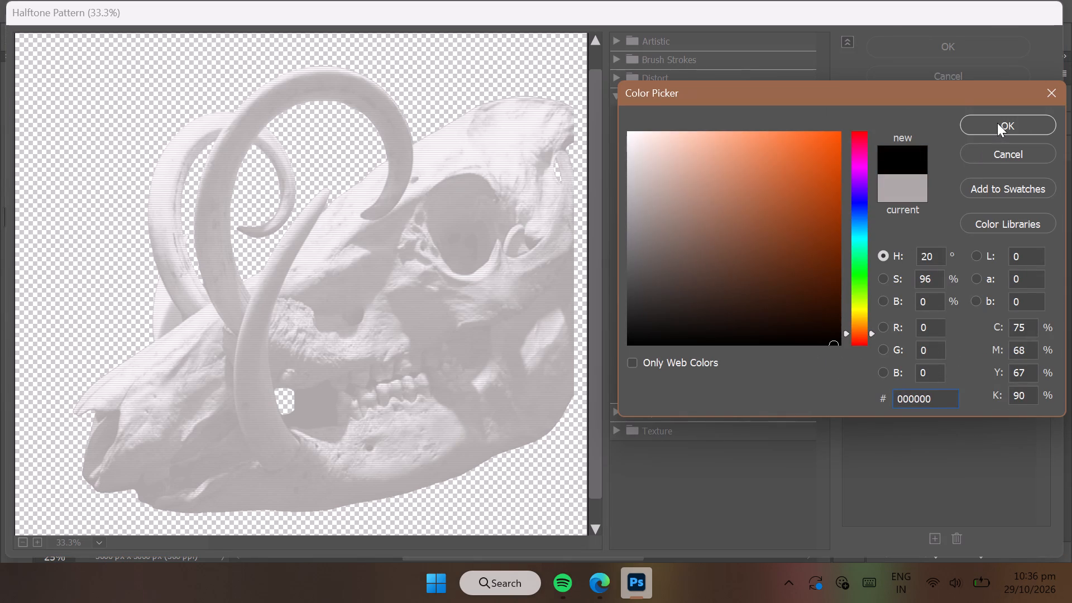
{"action": "left_click", "coordinate": [998, 123]}
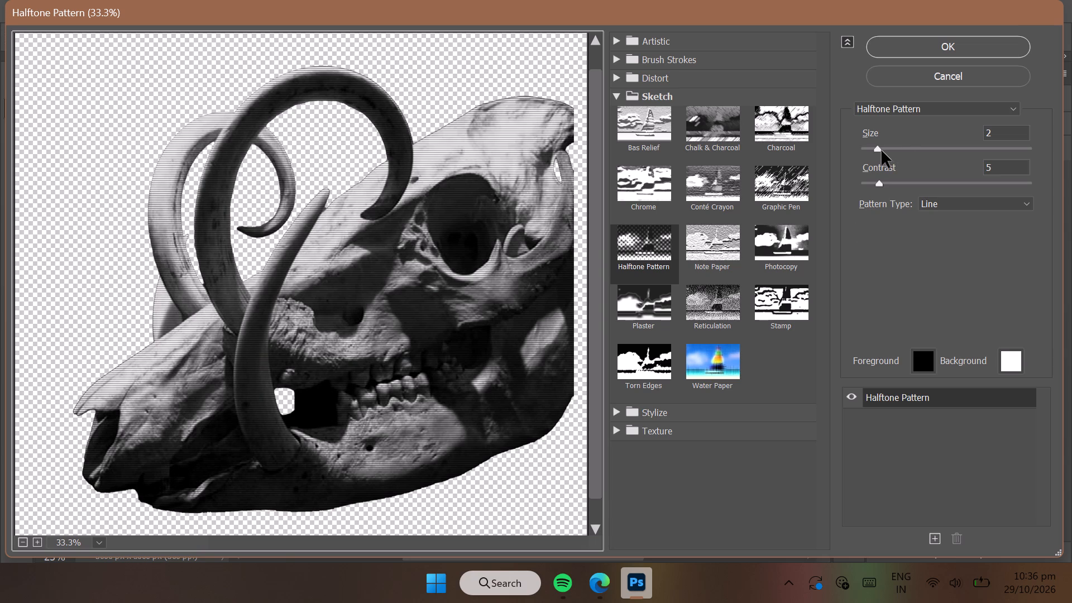
Set the Halftone Pattern size to 3 and apply the filter to the Babirusa Tusk (1) layer.
{"action": "left_click_drag", "start_coordinate": [882, 151], "coordinate": [893, 150]}
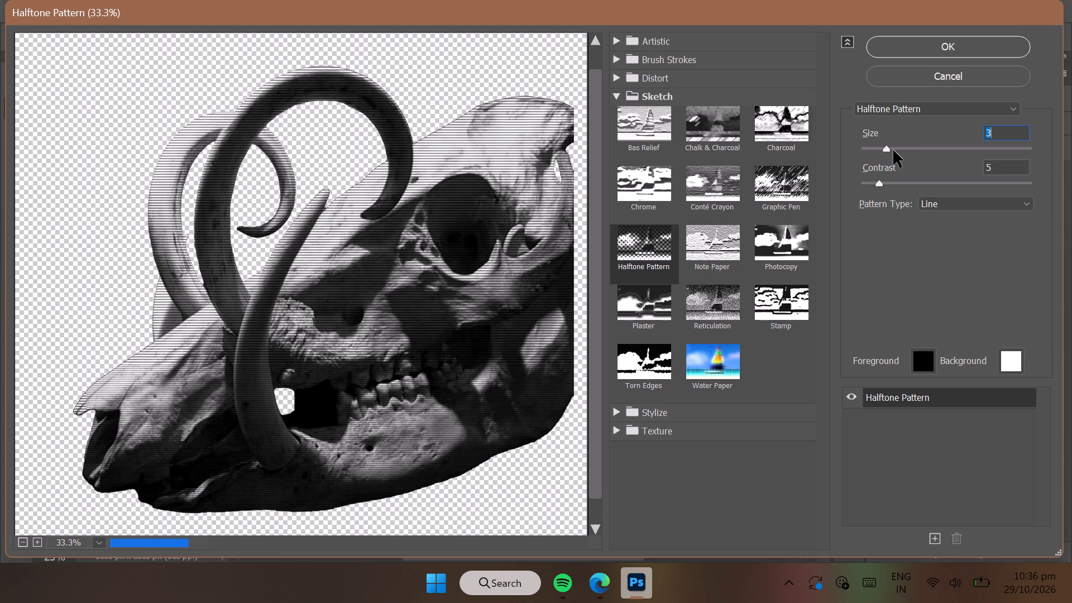
{"action": "left_click_drag", "start_coordinate": [893, 150], "coordinate": [898, 150]}
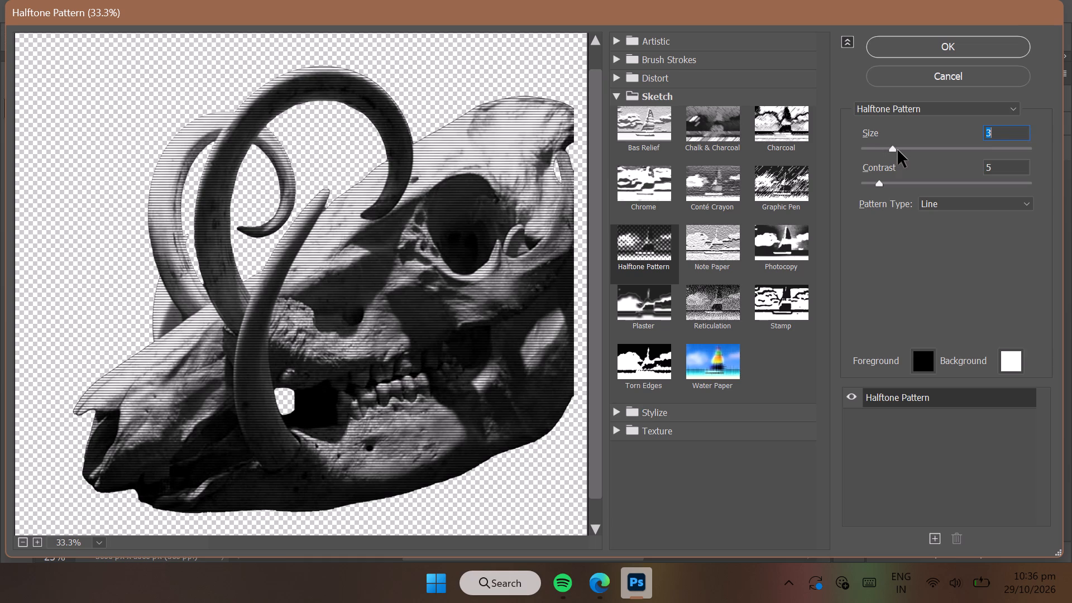
{"action": "left_click_drag", "start_coordinate": [898, 150], "coordinate": [905, 150]}
{"action": "left_click_drag", "start_coordinate": [905, 150], "coordinate": [900, 151]}
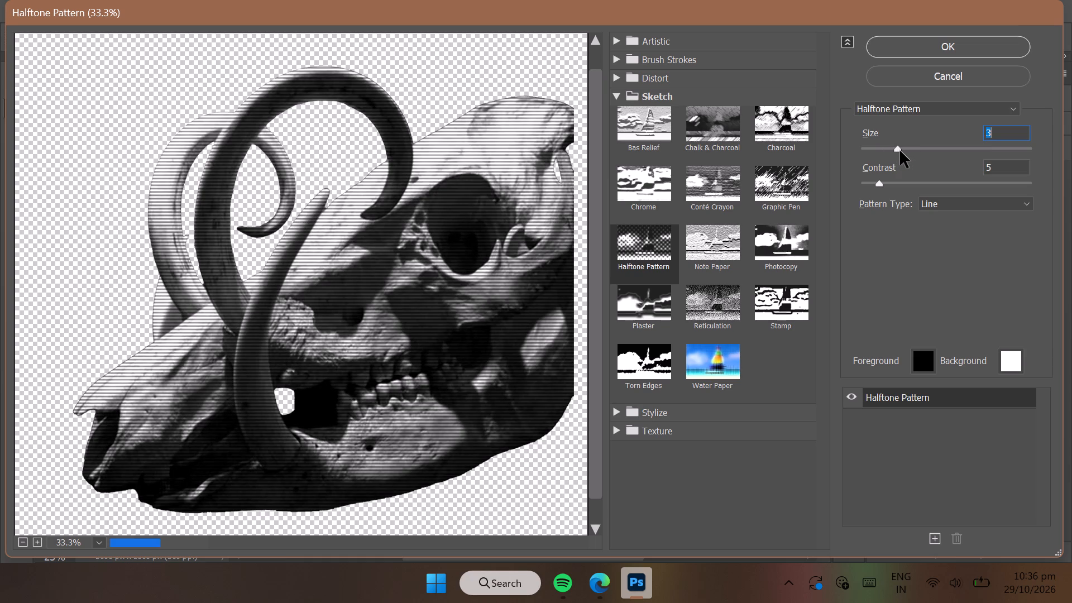
{"action": "left_click_drag", "start_coordinate": [900, 151], "coordinate": [898, 151]}
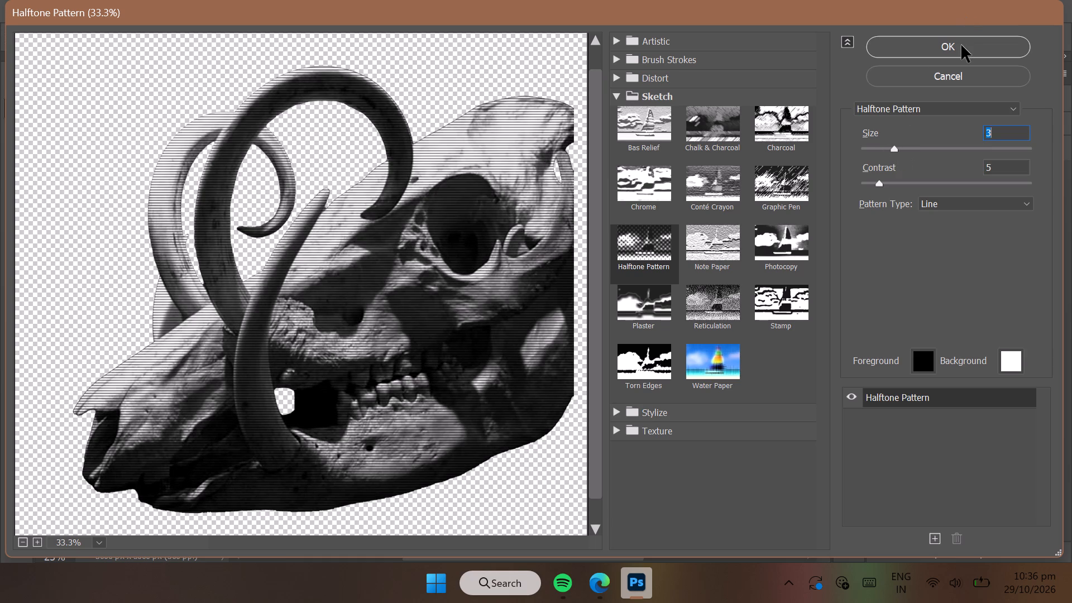
{"action": "left_click", "coordinate": [961, 45]}
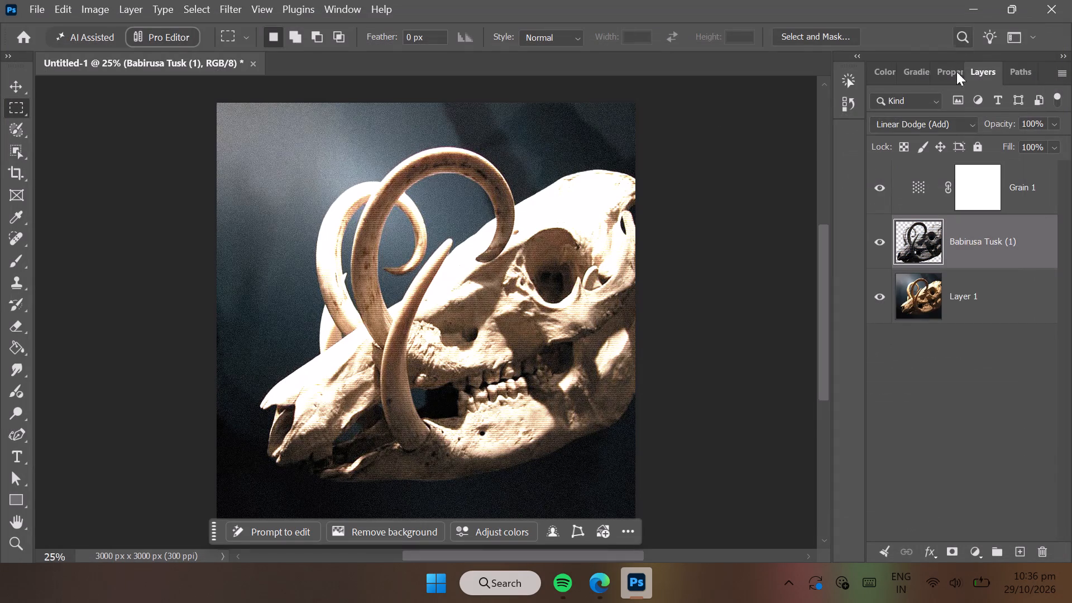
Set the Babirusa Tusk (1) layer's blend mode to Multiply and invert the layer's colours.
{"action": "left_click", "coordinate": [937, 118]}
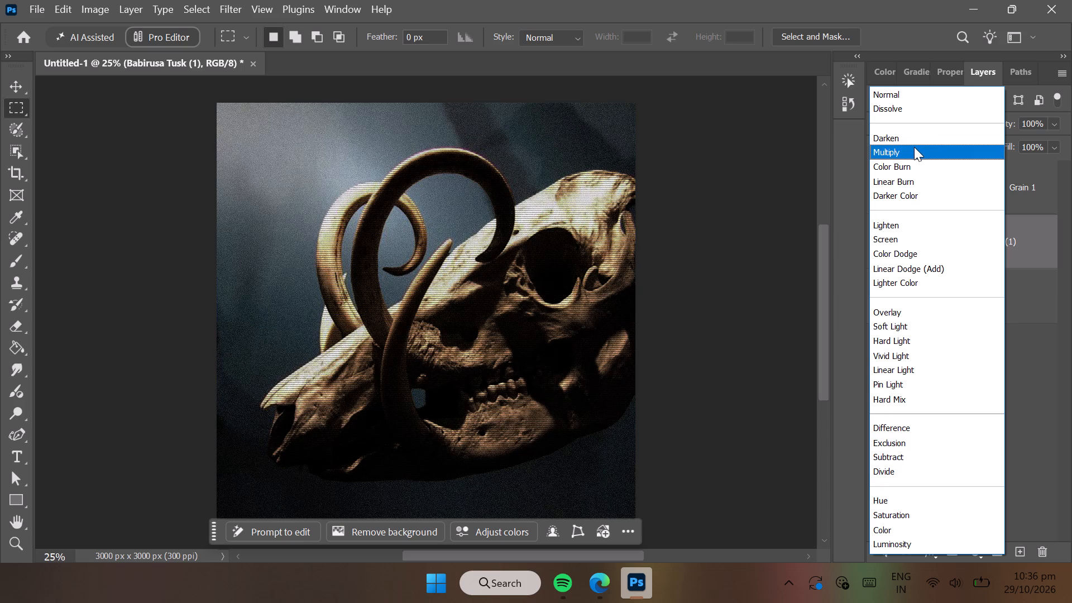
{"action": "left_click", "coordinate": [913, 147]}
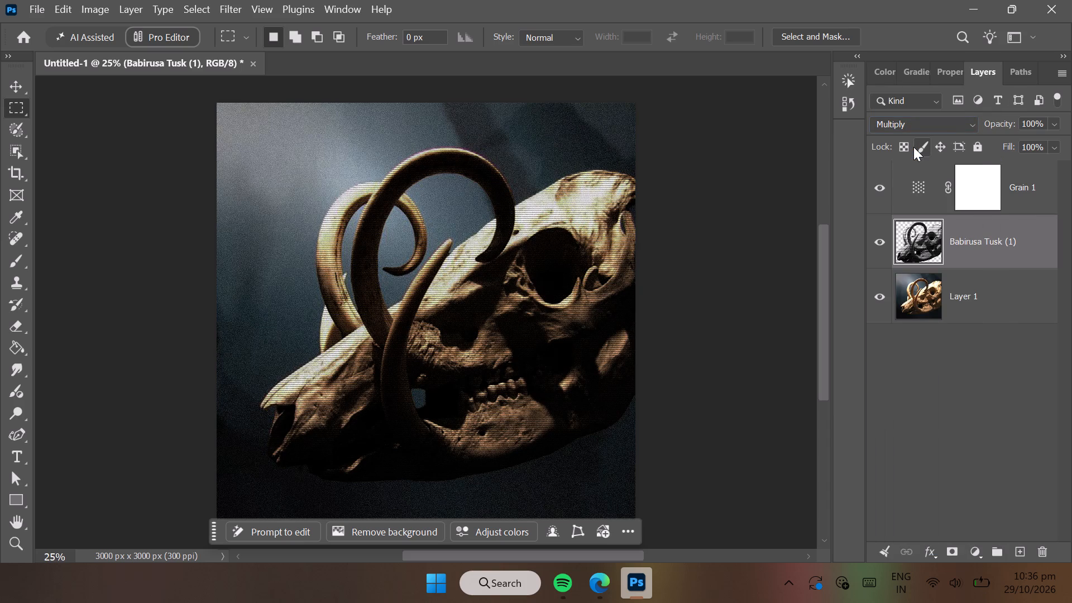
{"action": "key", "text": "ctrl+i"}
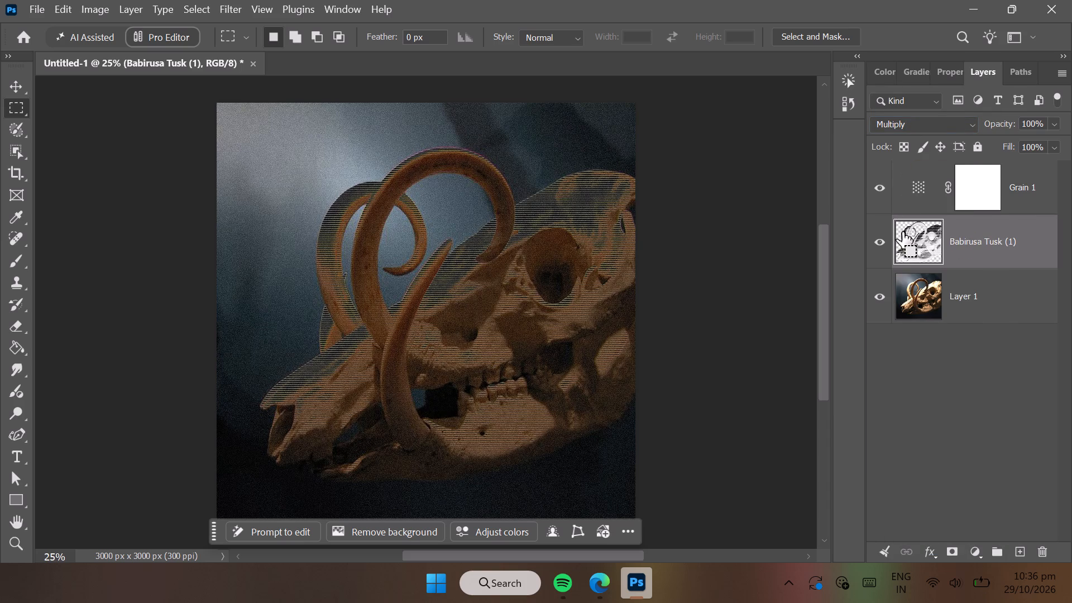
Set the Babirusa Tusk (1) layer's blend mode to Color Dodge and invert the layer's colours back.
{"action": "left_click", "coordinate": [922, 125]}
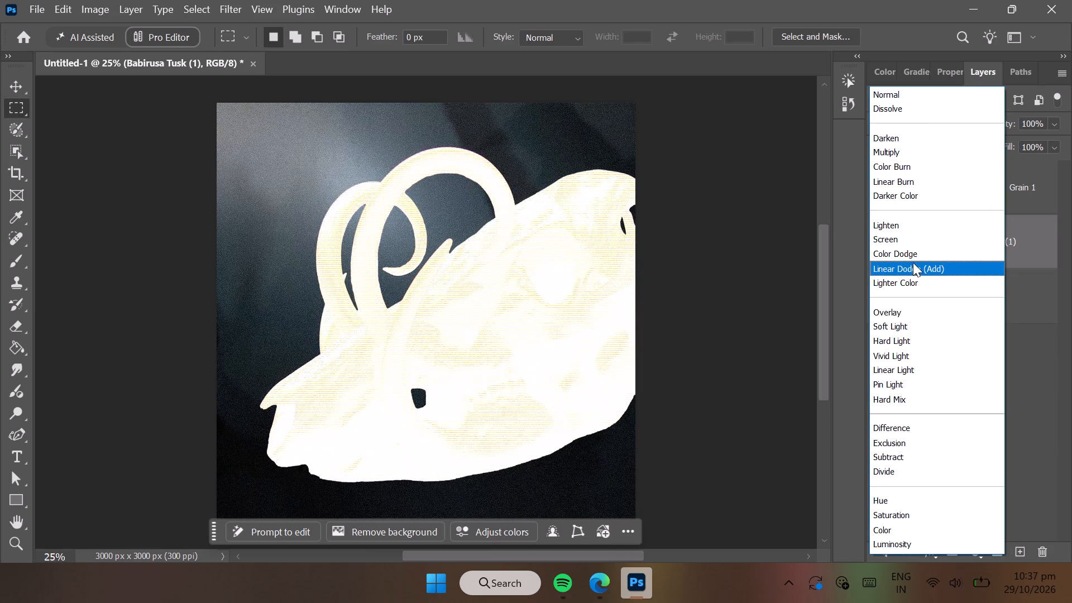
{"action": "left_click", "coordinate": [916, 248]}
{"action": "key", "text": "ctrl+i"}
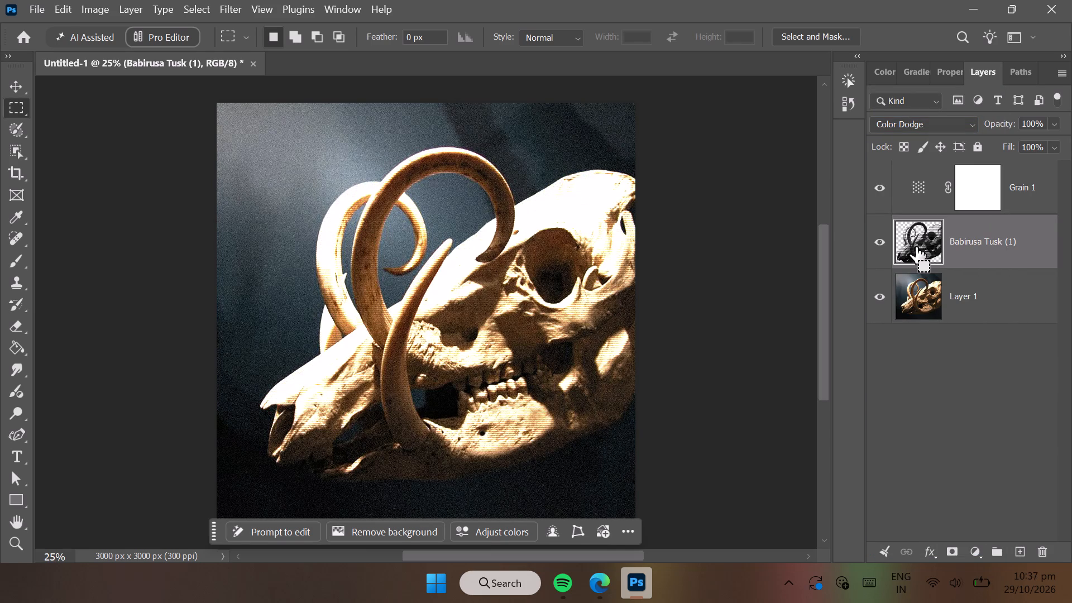
Set the halftoned Babirusa Tusk (1) layer's blend mode to Hard Light.
{"action": "left_click", "coordinate": [951, 127]}
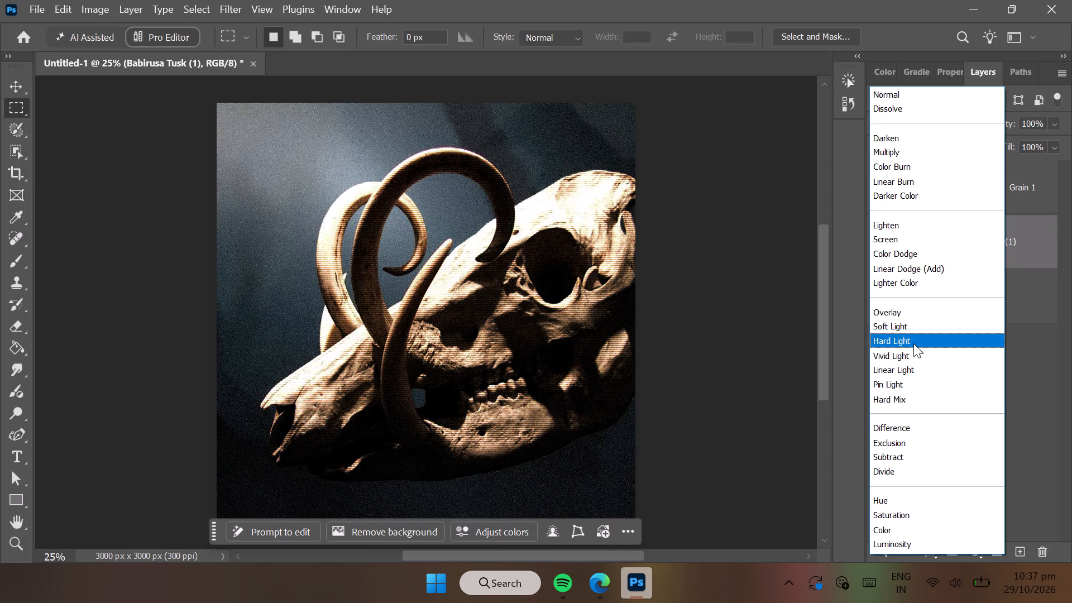
{"action": "left_click", "coordinate": [913, 342]}
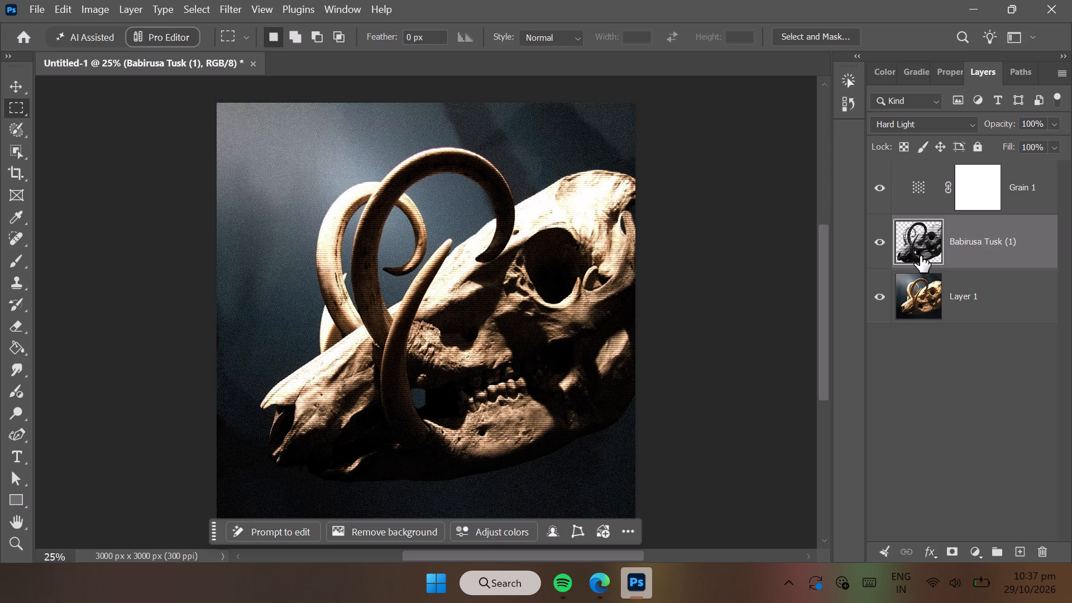
Set the Babirusa Tusk (1) layer's blend mode to Color Dodge and compare the image with the layer hidden and shown.
{"action": "left_click", "coordinate": [941, 127]}
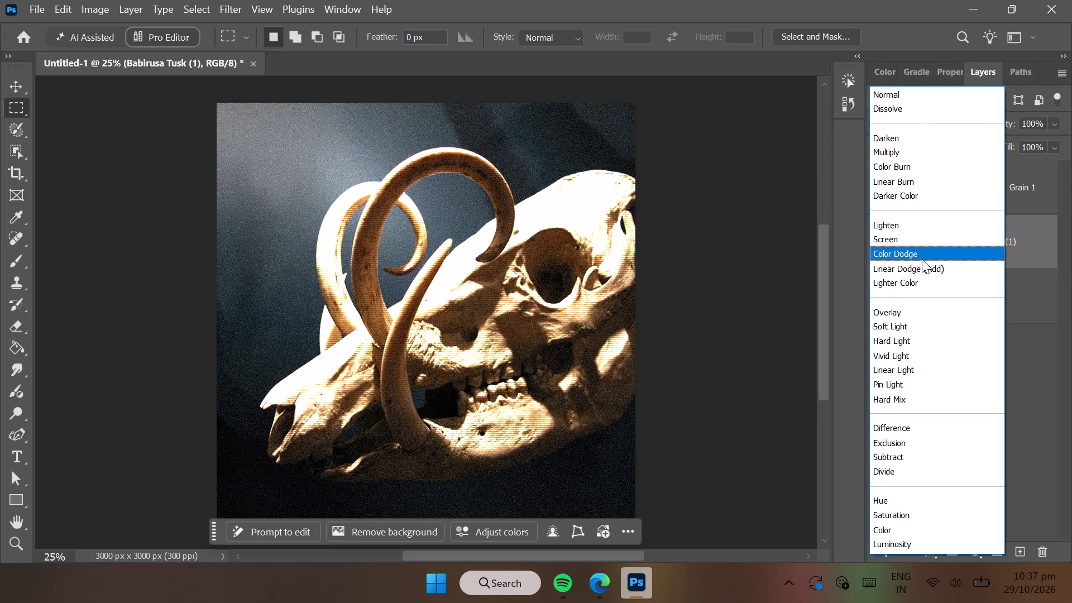
{"action": "left_click", "coordinate": [926, 258]}
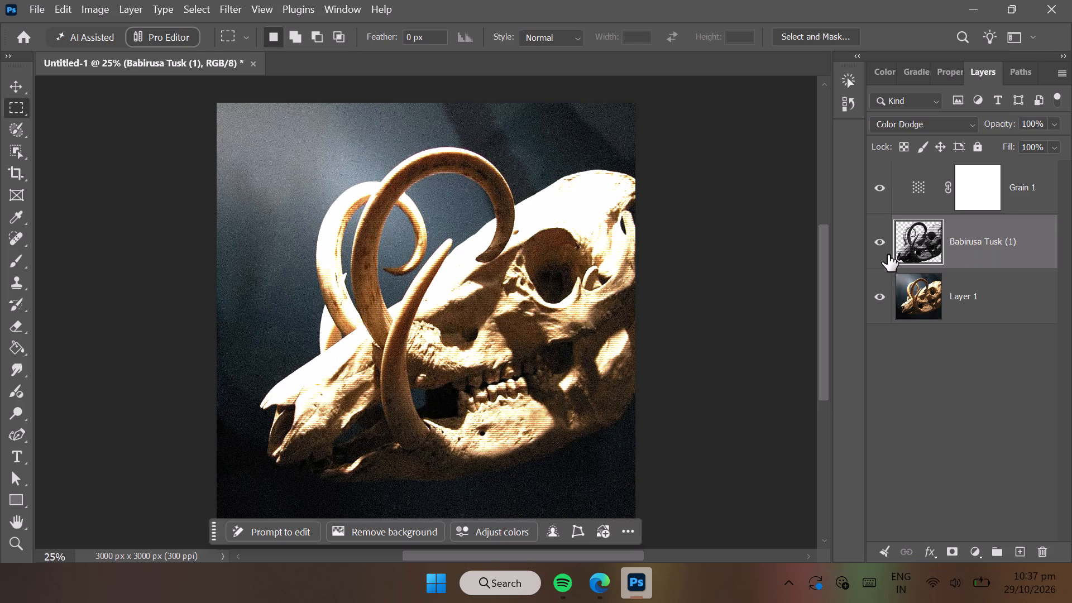
{"action": "left_click", "coordinate": [887, 250]}
{"action": "left_click", "coordinate": [887, 250]}
Apply a Brightness/Contrast adjustment to the Babirusa Tusk (1) layer with brightness -150.
{"action": "left_click", "coordinate": [105, 16]}
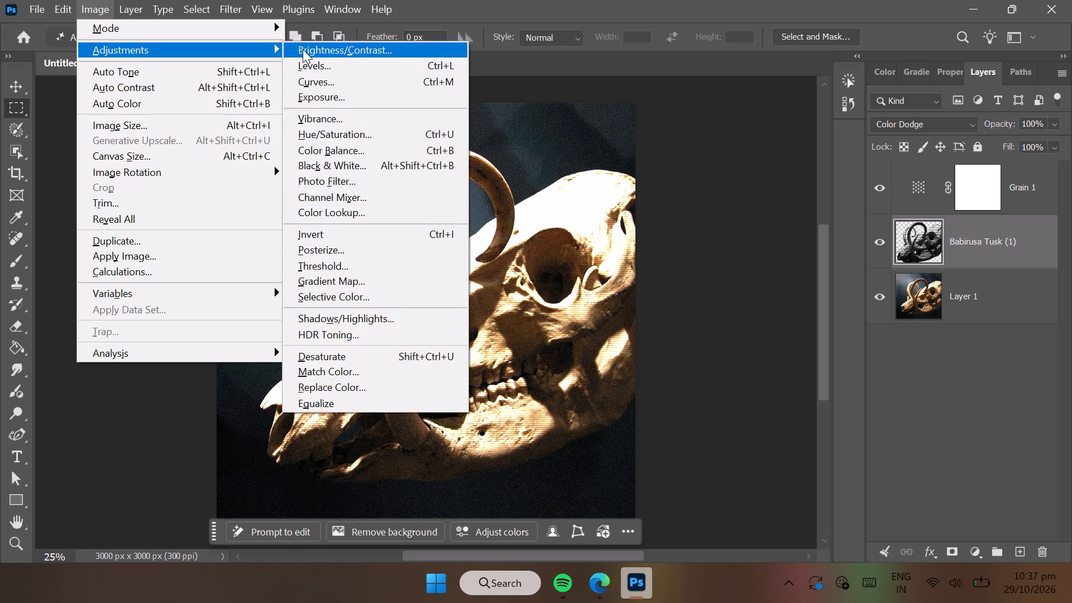
{"action": "left_click", "coordinate": [303, 49]}
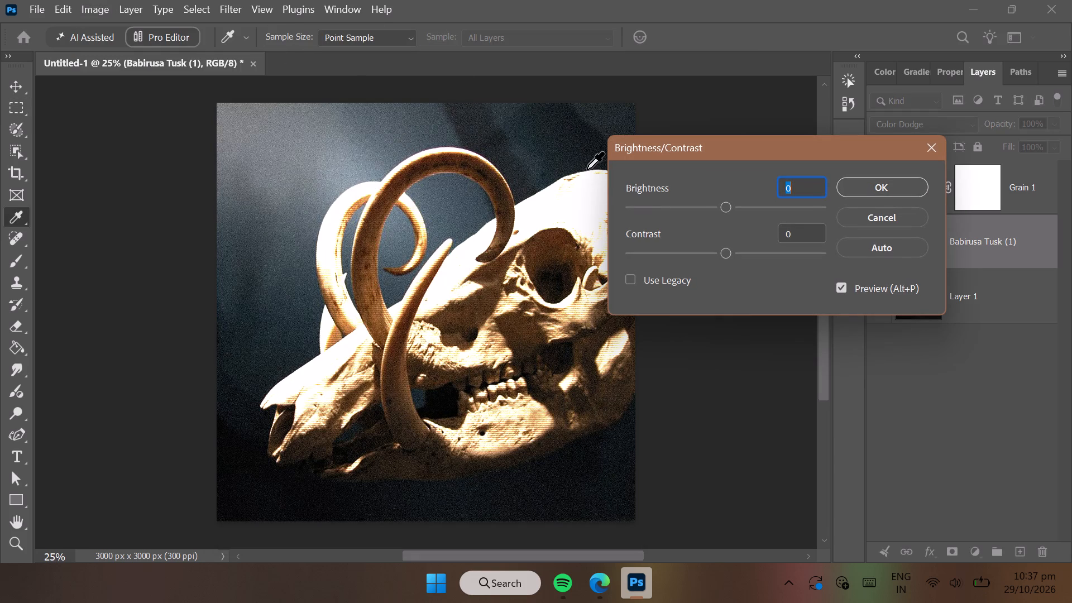
{"action": "left_click", "coordinate": [666, 204]}
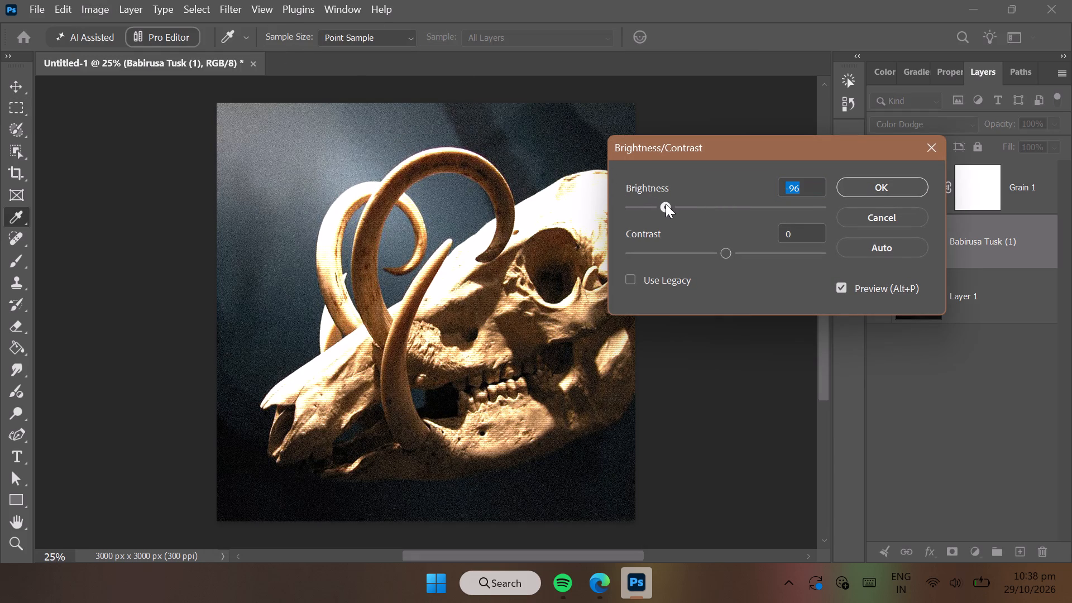
{"action": "left_click", "coordinate": [666, 204]}
{"action": "left_click_drag", "start_coordinate": [666, 204], "coordinate": [654, 204]}
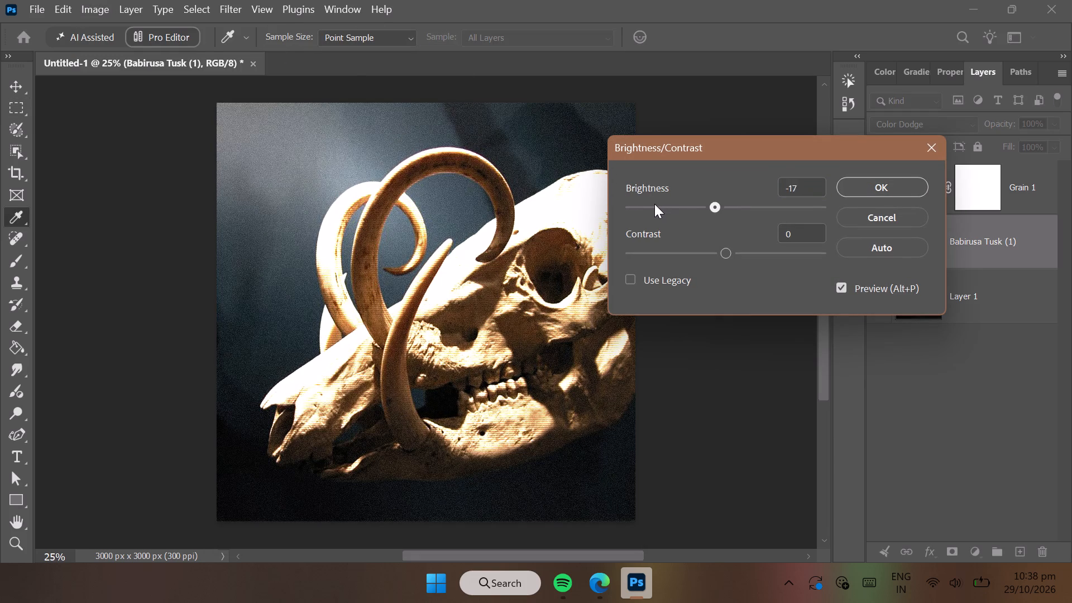
{"action": "left_click_drag", "start_coordinate": [654, 204], "coordinate": [598, 211]}
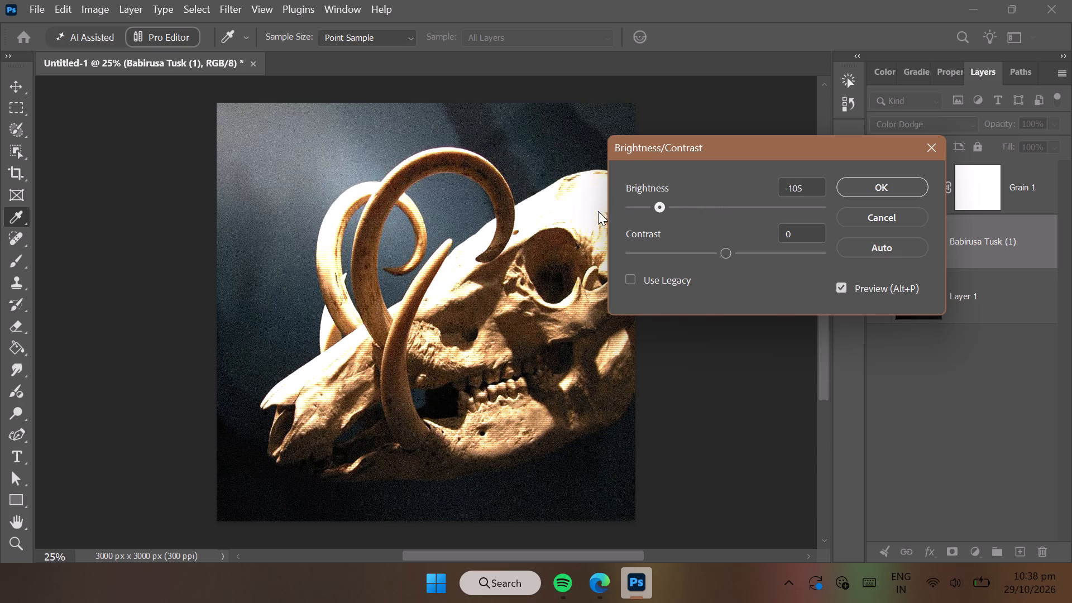
{"action": "left_click_drag", "start_coordinate": [598, 211], "coordinate": [562, 207]}
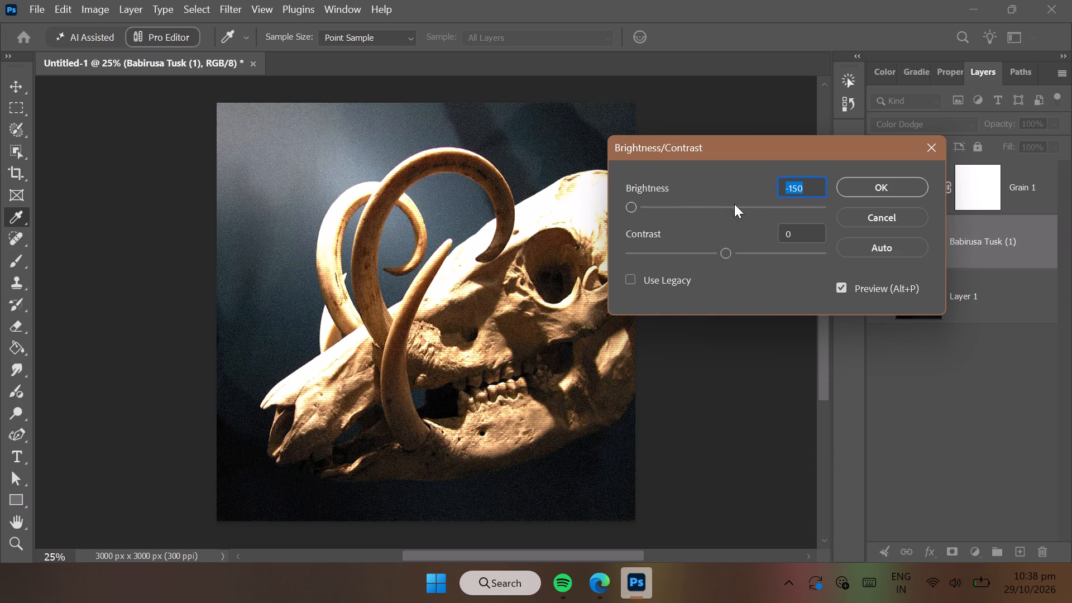
{"action": "left_click", "coordinate": [863, 189]}
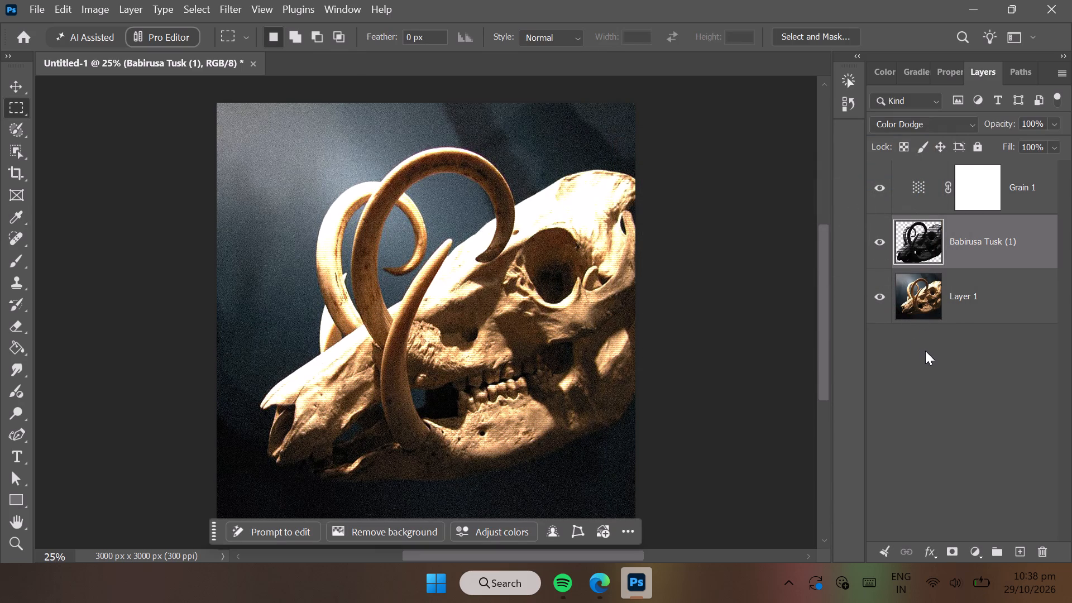
Examine how Layer 1 and the Grain 1 adjustment contribute to the image by temporarily hiding each one.
{"action": "left_click", "coordinate": [881, 297]}
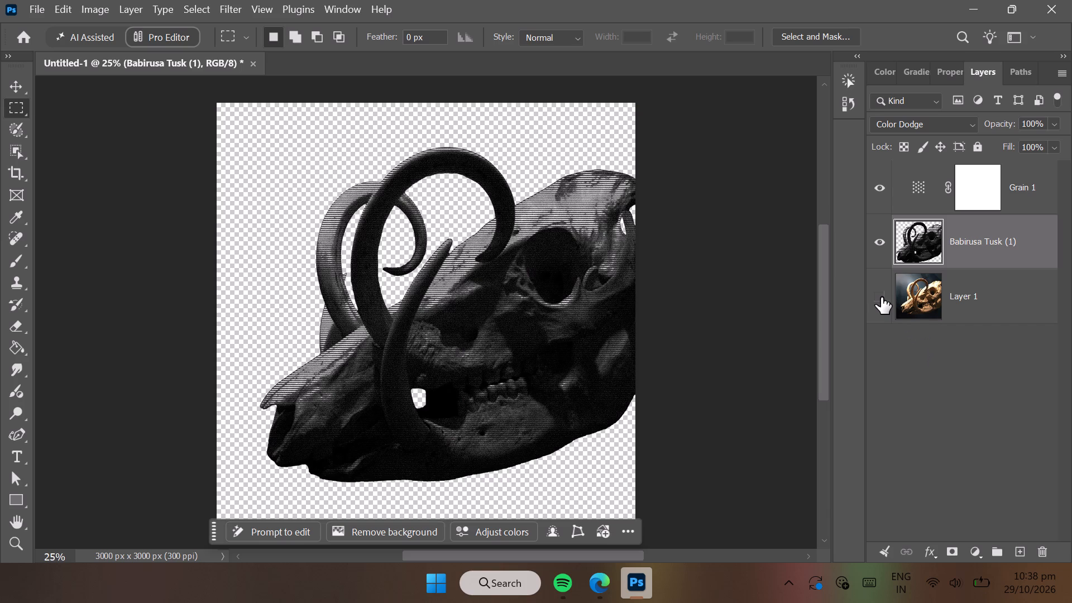
{"action": "left_click", "coordinate": [881, 297]}
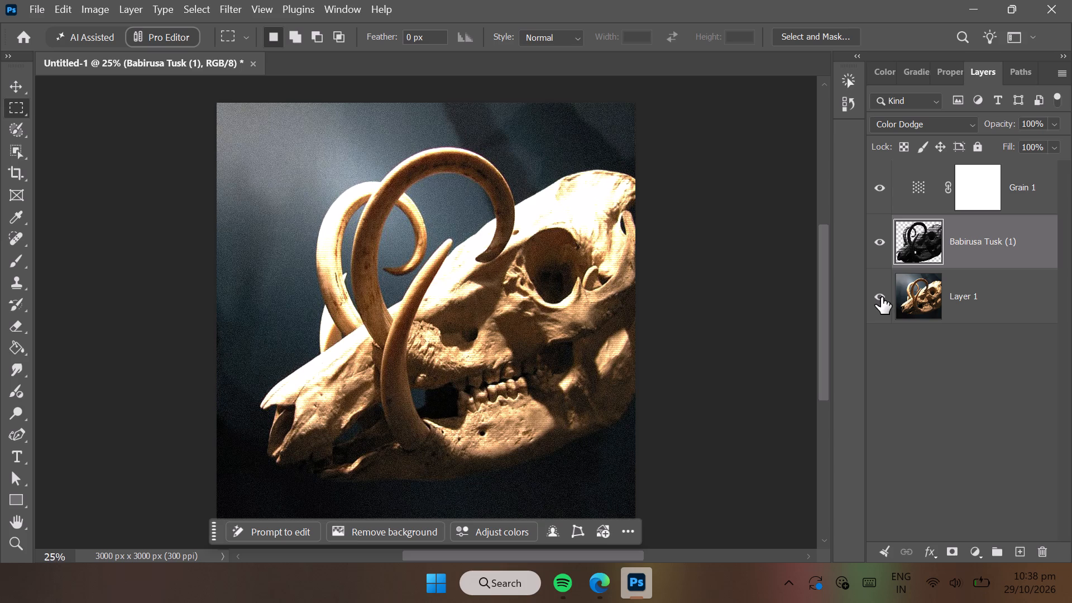
{"action": "left_click", "coordinate": [878, 188]}
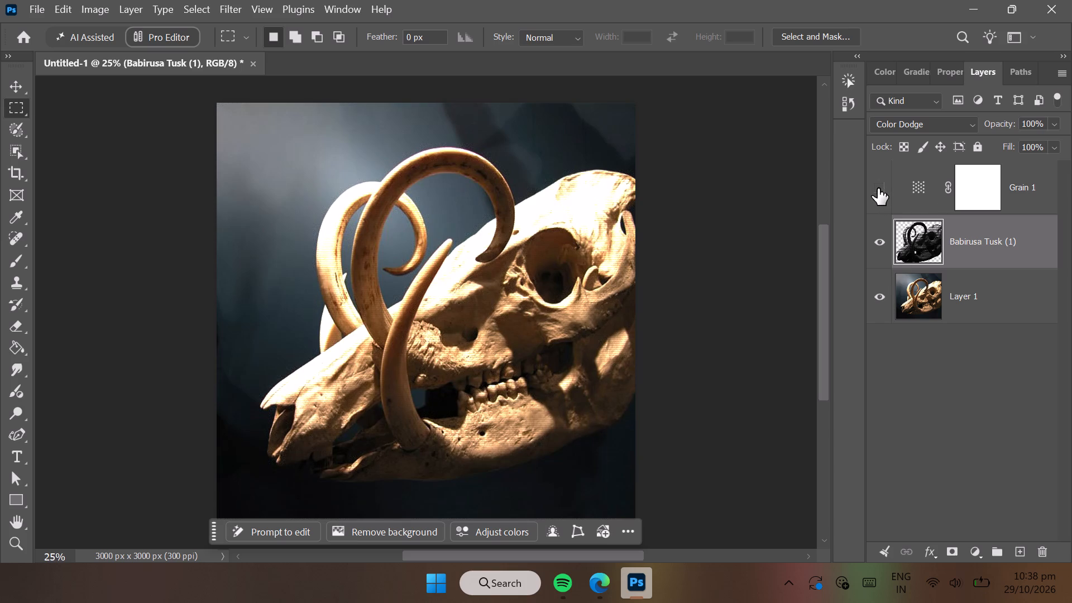
{"action": "left_click", "coordinate": [878, 188]}
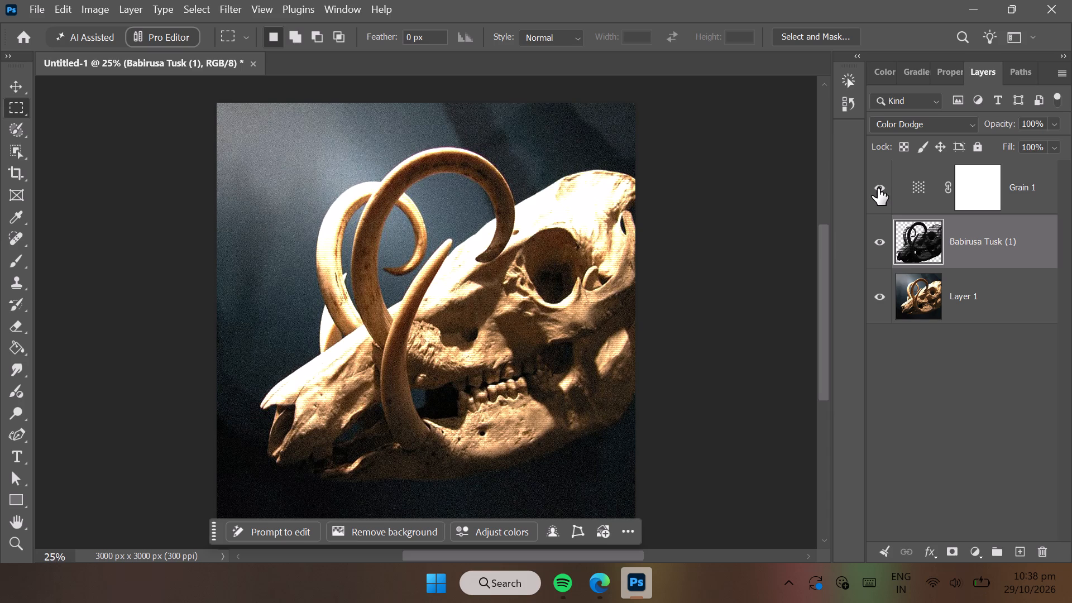
{"action": "right_click", "coordinate": [909, 238]}
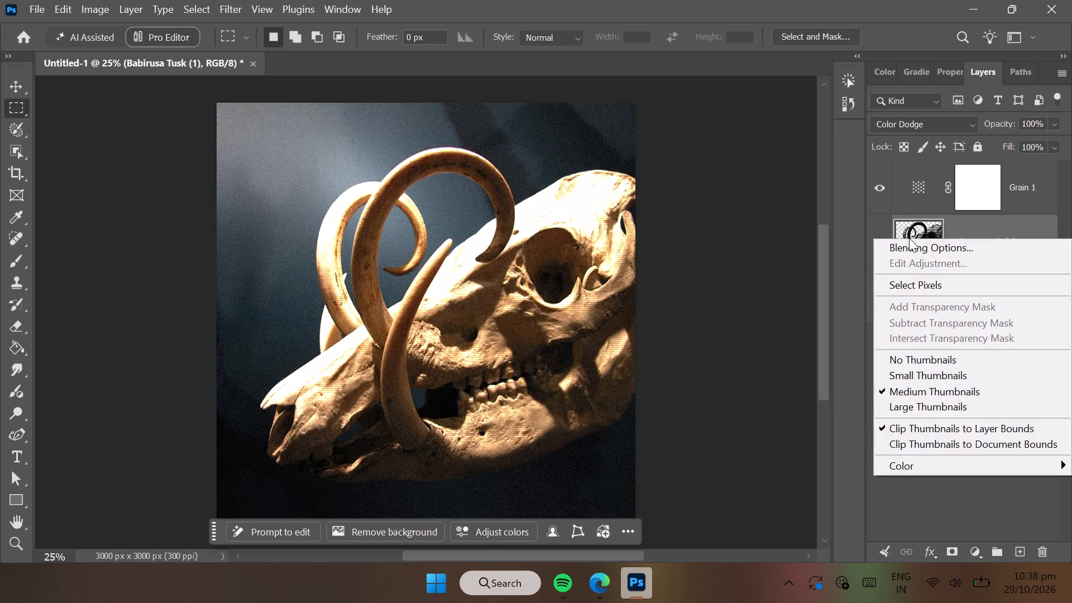
{"action": "left_click", "coordinate": [961, 226]}
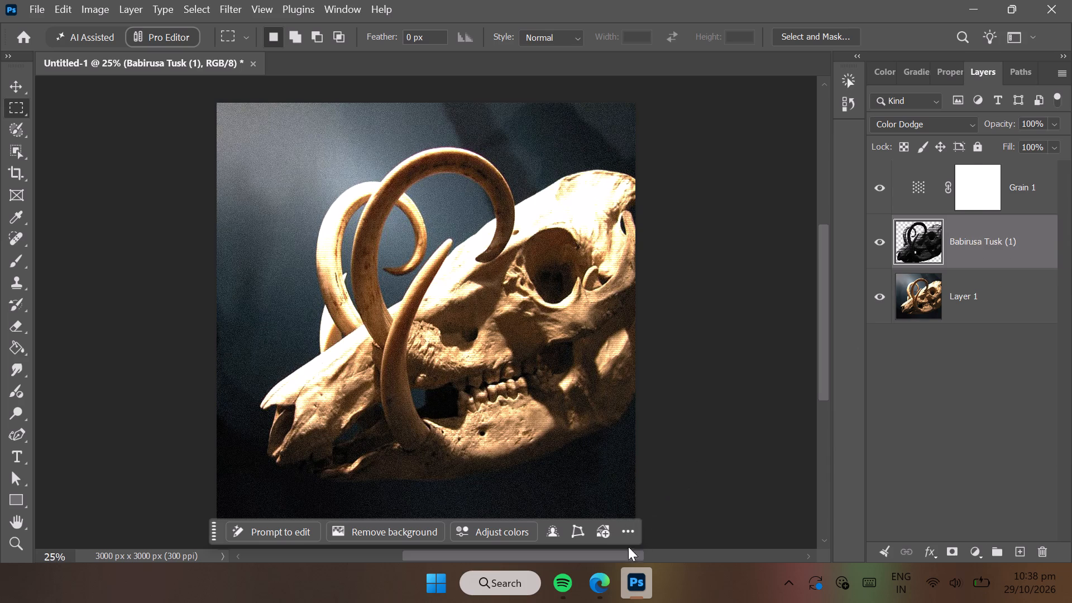
Switch to Microsoft Edge, open Pinterest and browse the home feed for poster subjects, textures and effect ideas.
{"action": "left_click", "coordinate": [594, 582]}
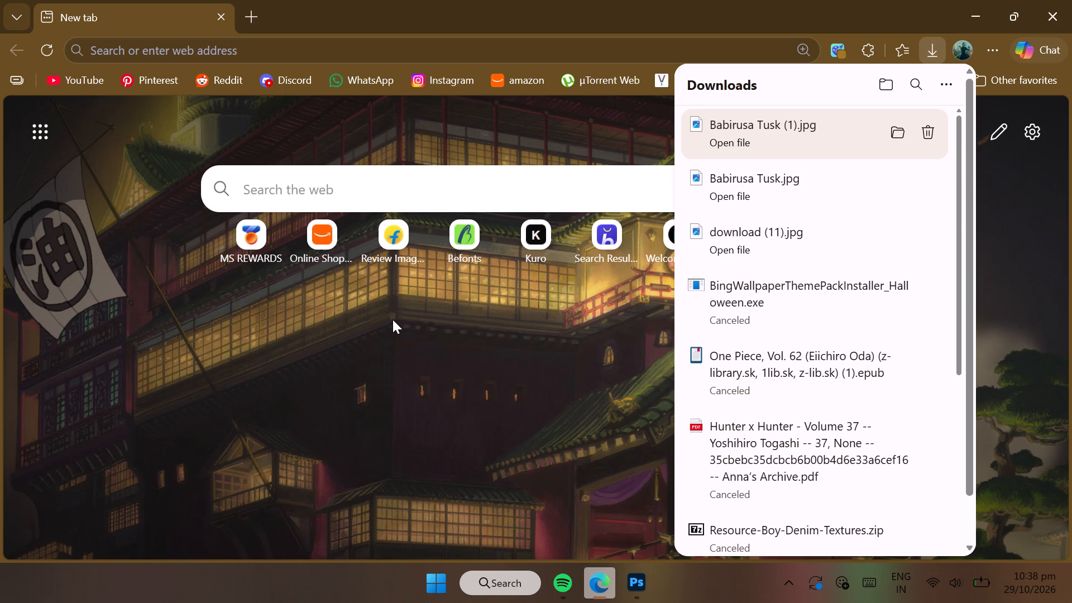
{"action": "left_click", "coordinate": [134, 78]}
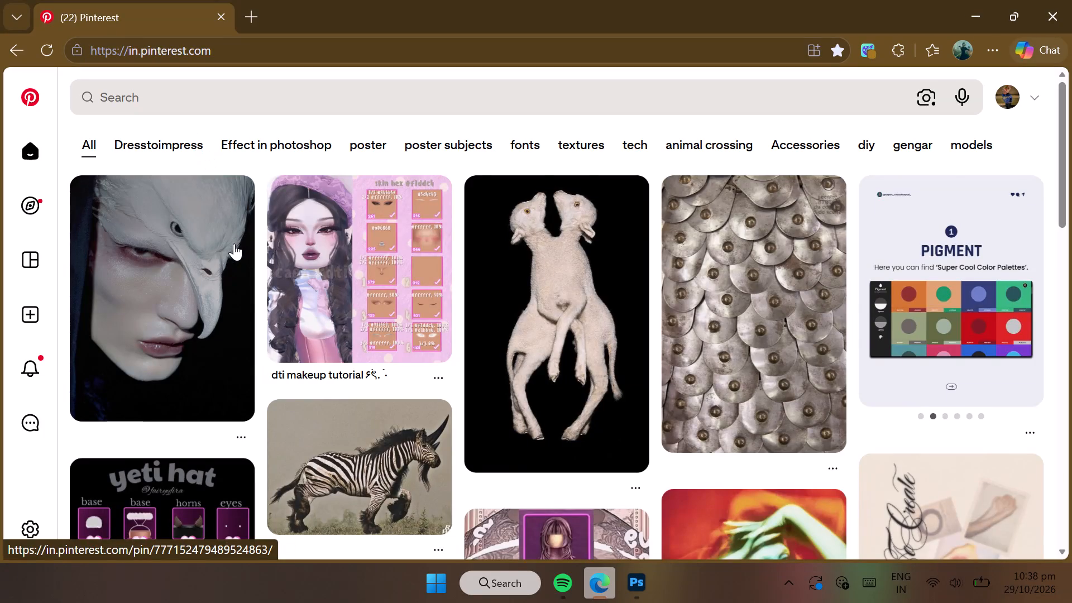
{"action": "scroll", "coordinate": [234, 243], "scroll_direction": "down", "scroll_amount": 3}
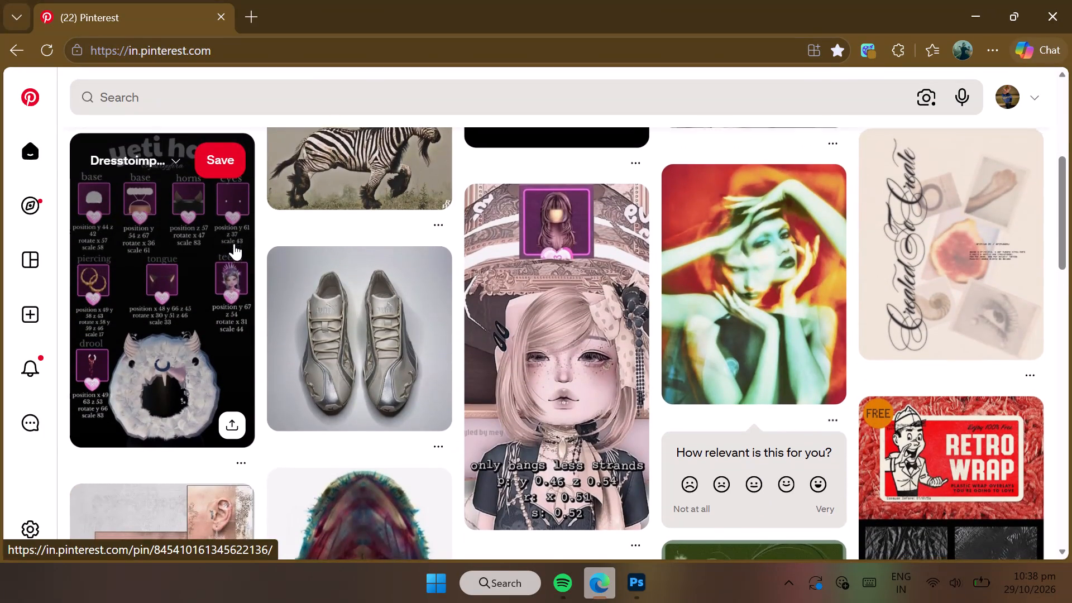
{"action": "scroll", "coordinate": [234, 243], "scroll_direction": "down", "scroll_amount": 2}
{"action": "scroll", "coordinate": [234, 243], "scroll_direction": "up", "scroll_amount": 1}
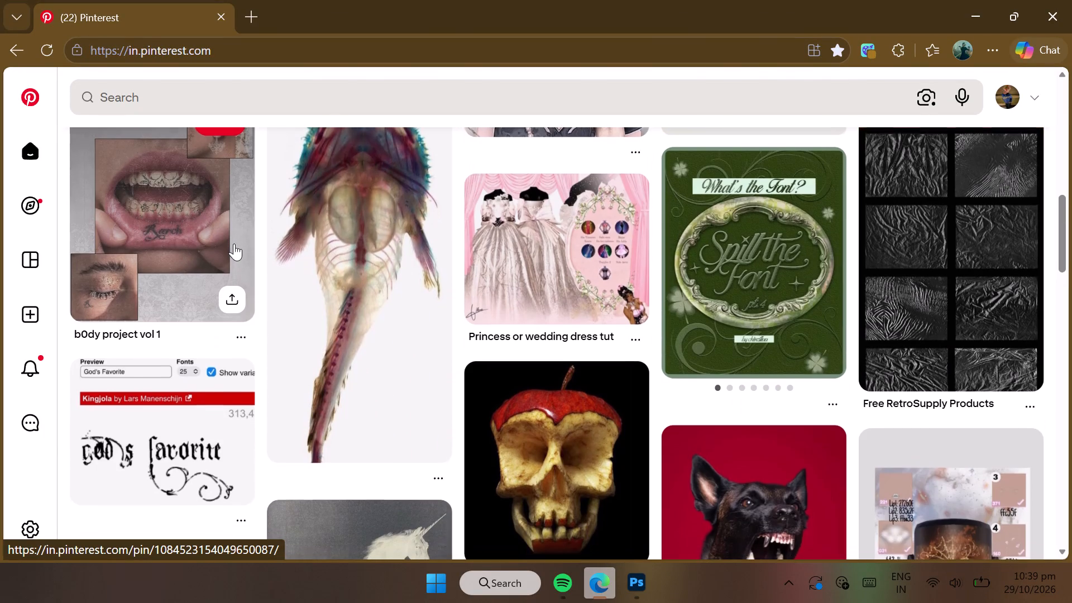
{"action": "scroll", "coordinate": [234, 243], "scroll_direction": "up", "scroll_amount": 1}
{"action": "scroll", "coordinate": [234, 243], "scroll_direction": "down", "scroll_amount": 1}
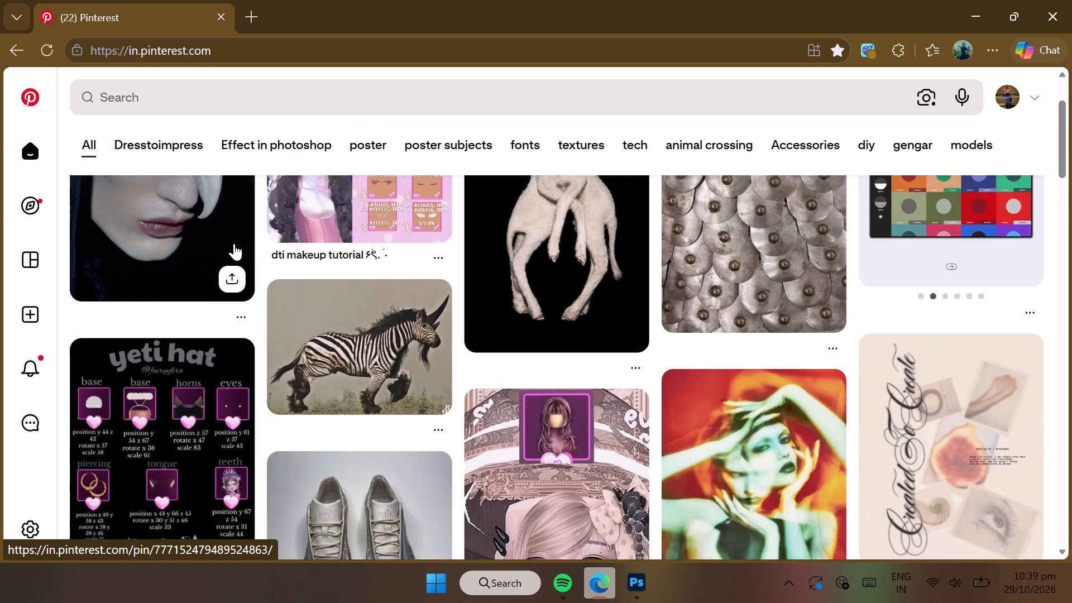
{"action": "scroll", "coordinate": [234, 243], "scroll_direction": "down", "scroll_amount": 4}
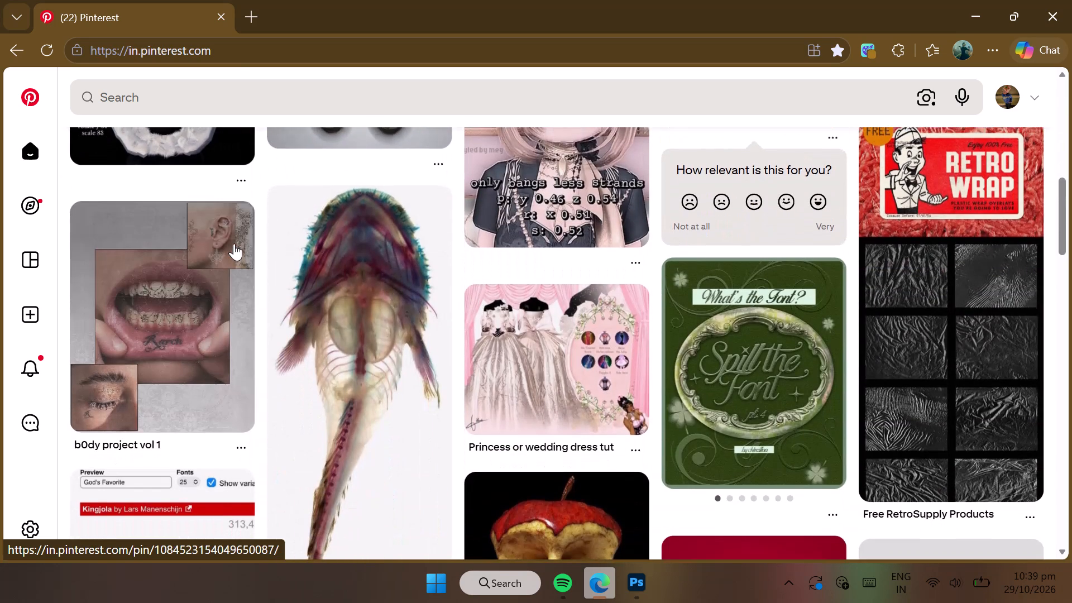
{"action": "scroll", "coordinate": [234, 243], "scroll_direction": "down", "scroll_amount": 4}
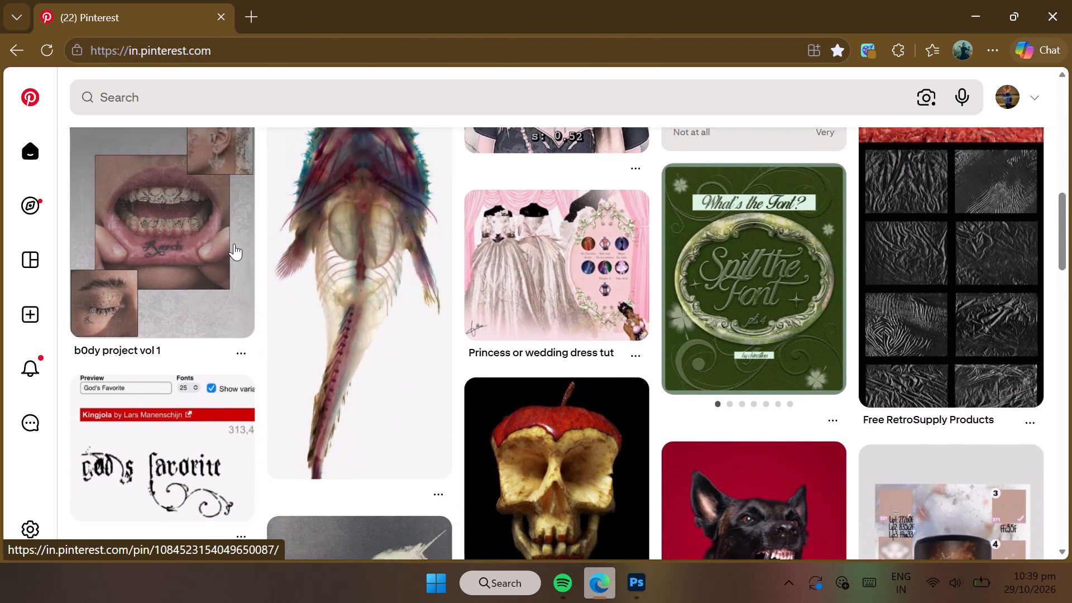
{"action": "scroll", "coordinate": [234, 243], "scroll_direction": "down", "scroll_amount": 5}
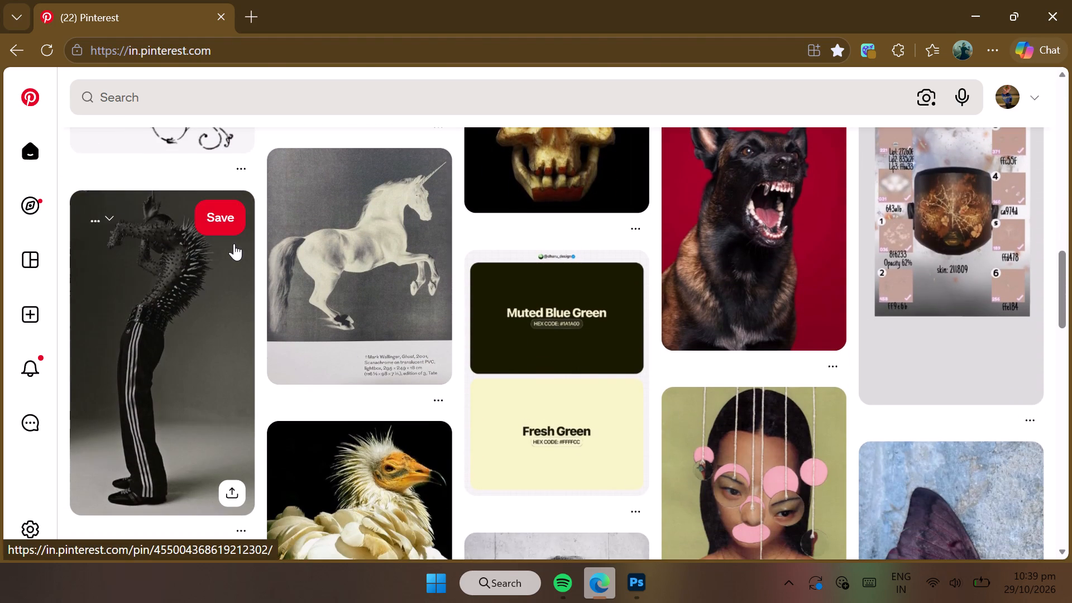
{"action": "scroll", "coordinate": [234, 243], "scroll_direction": "down", "scroll_amount": 2}
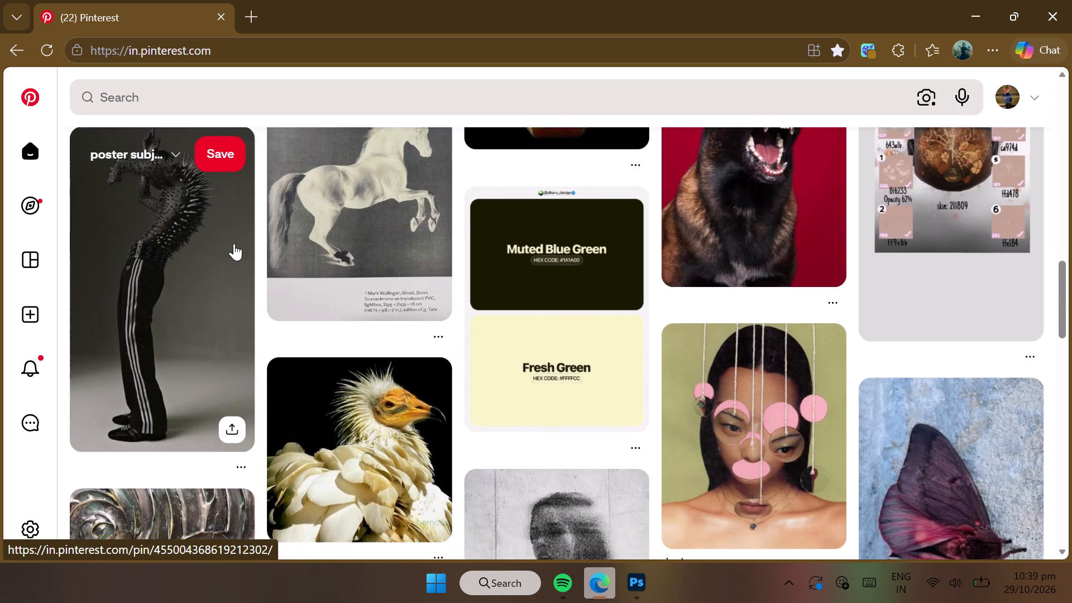
{"action": "scroll", "coordinate": [234, 243], "scroll_direction": "down", "scroll_amount": 1}
{"action": "scroll", "coordinate": [234, 243], "scroll_direction": "up", "scroll_amount": 4}
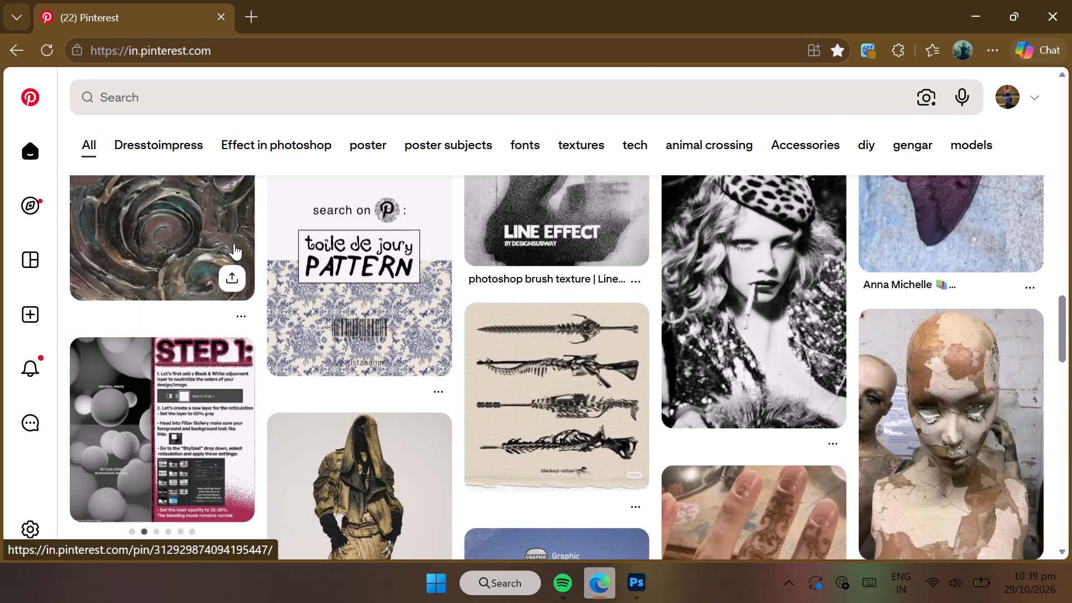
{"action": "scroll", "coordinate": [234, 243], "scroll_direction": "up", "scroll_amount": 4}
{"action": "scroll", "coordinate": [234, 243], "scroll_direction": "down", "scroll_amount": 6}
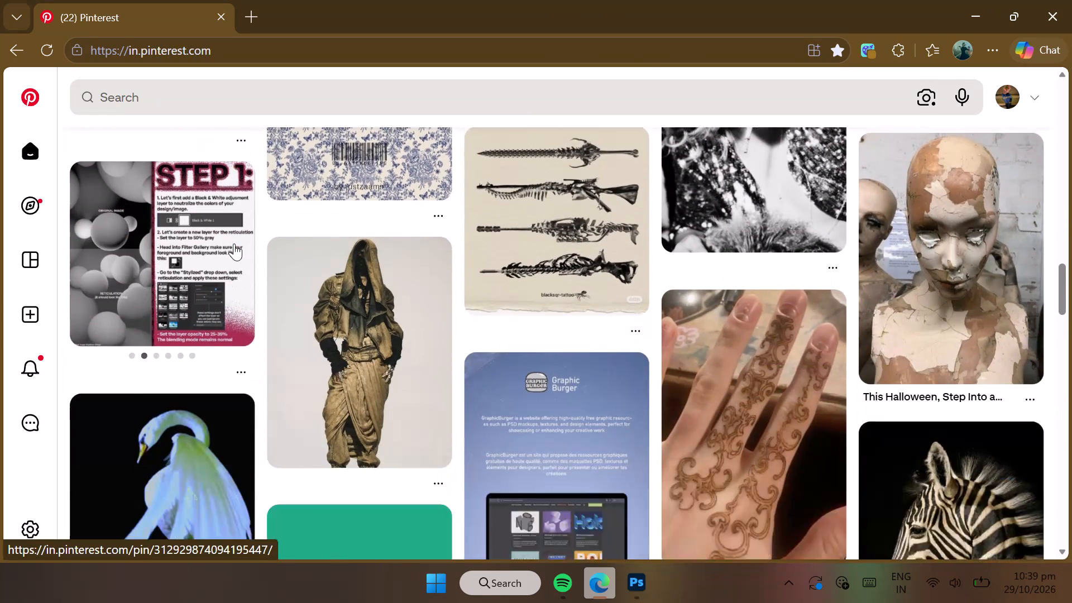
{"action": "scroll", "coordinate": [234, 243], "scroll_direction": "down", "scroll_amount": 5}
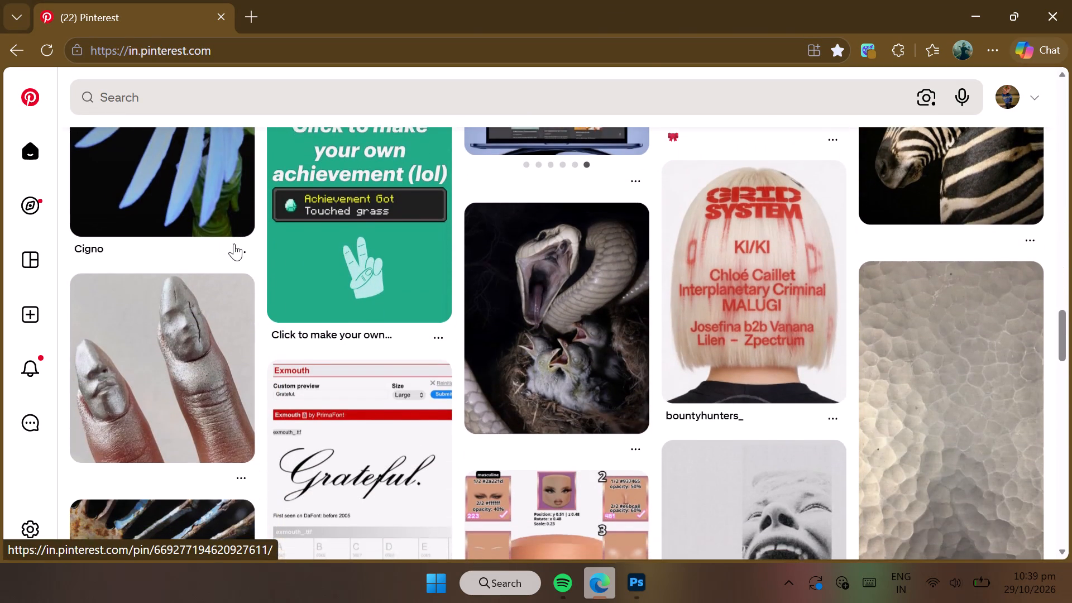
{"action": "scroll", "coordinate": [234, 243], "scroll_direction": "down", "scroll_amount": 3}
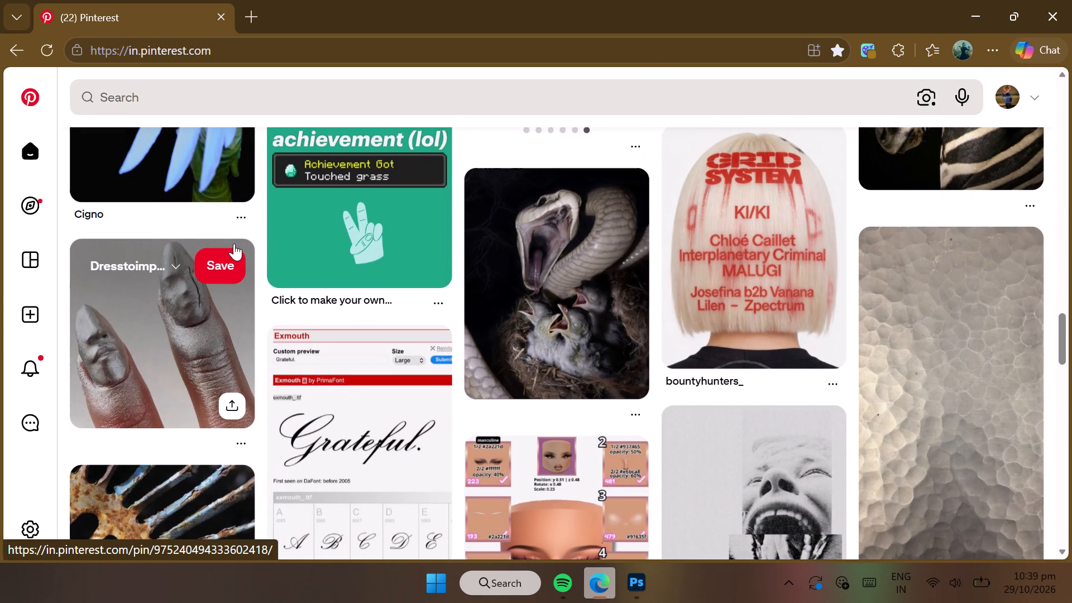
{"action": "scroll", "coordinate": [234, 243], "scroll_direction": "down", "scroll_amount": 2}
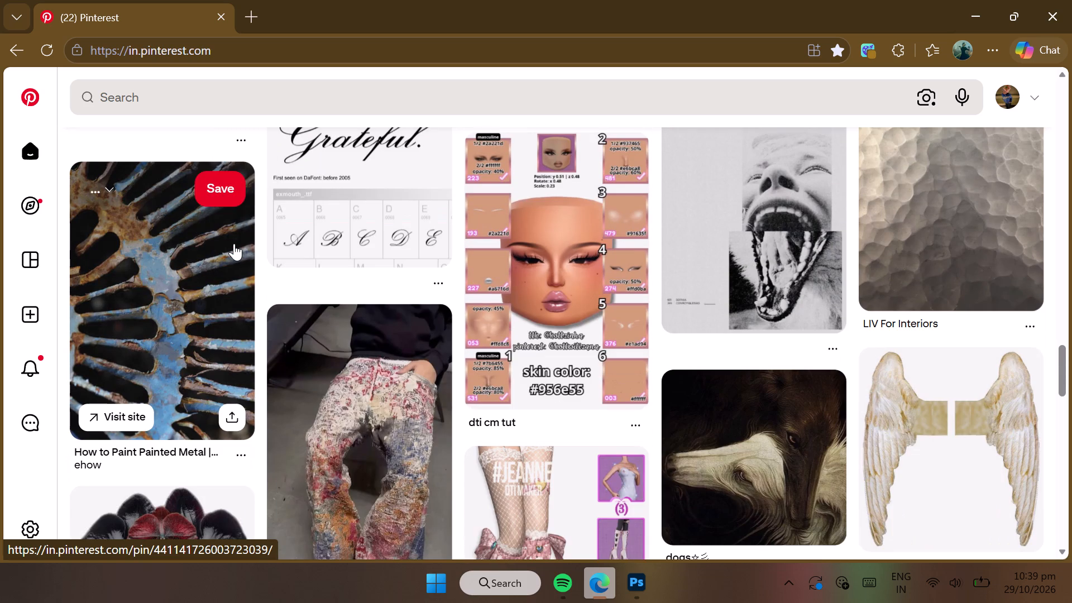
{"action": "scroll", "coordinate": [234, 243], "scroll_direction": "down", "scroll_amount": 2}
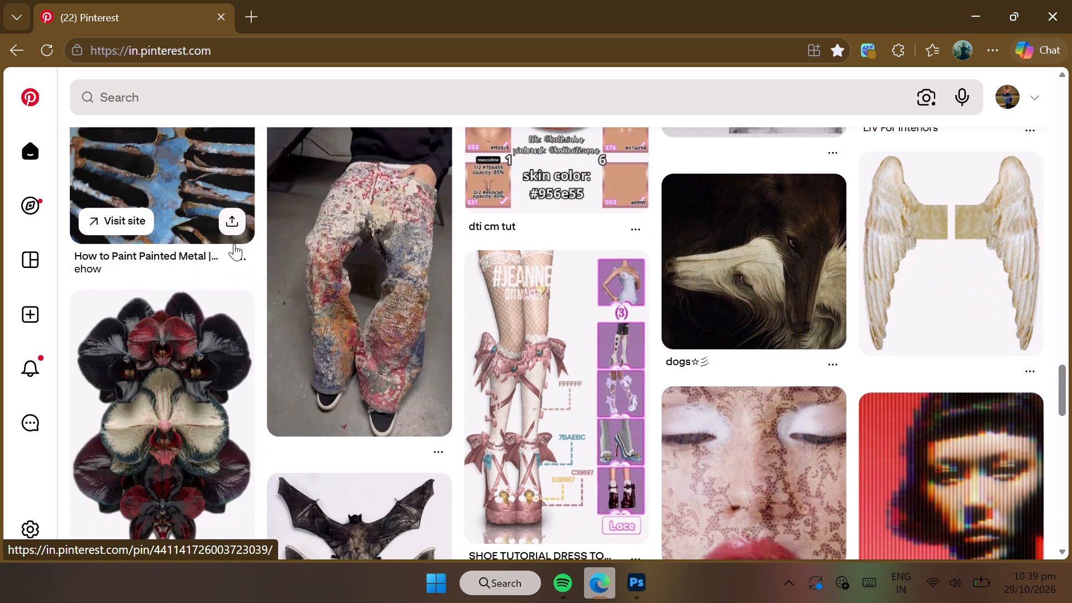
{"action": "scroll", "coordinate": [234, 243], "scroll_direction": "down", "scroll_amount": 2}
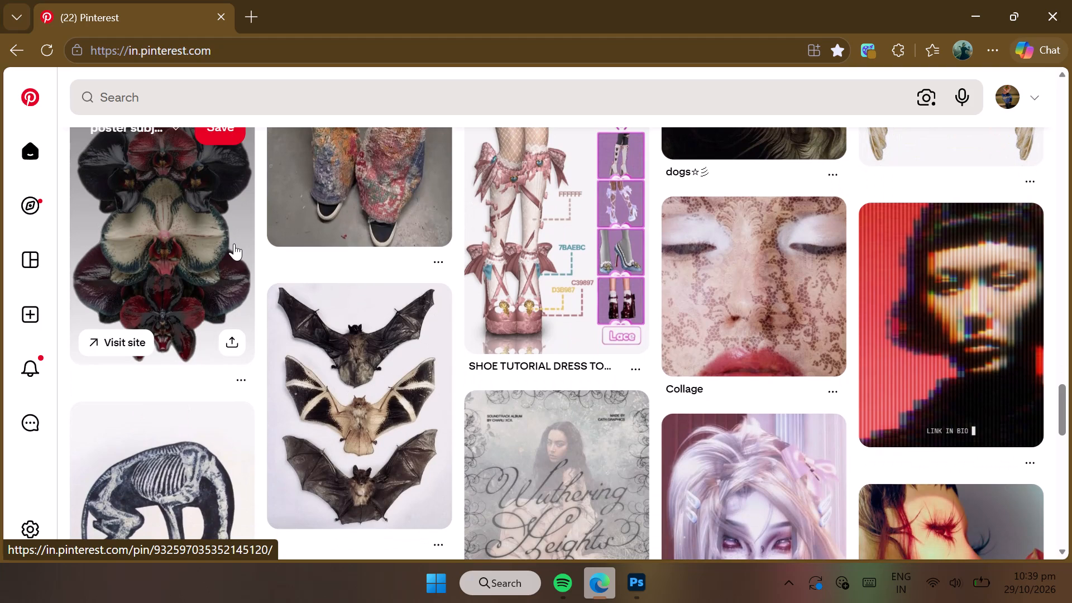
{"action": "scroll", "coordinate": [234, 243], "scroll_direction": "down", "scroll_amount": 4}
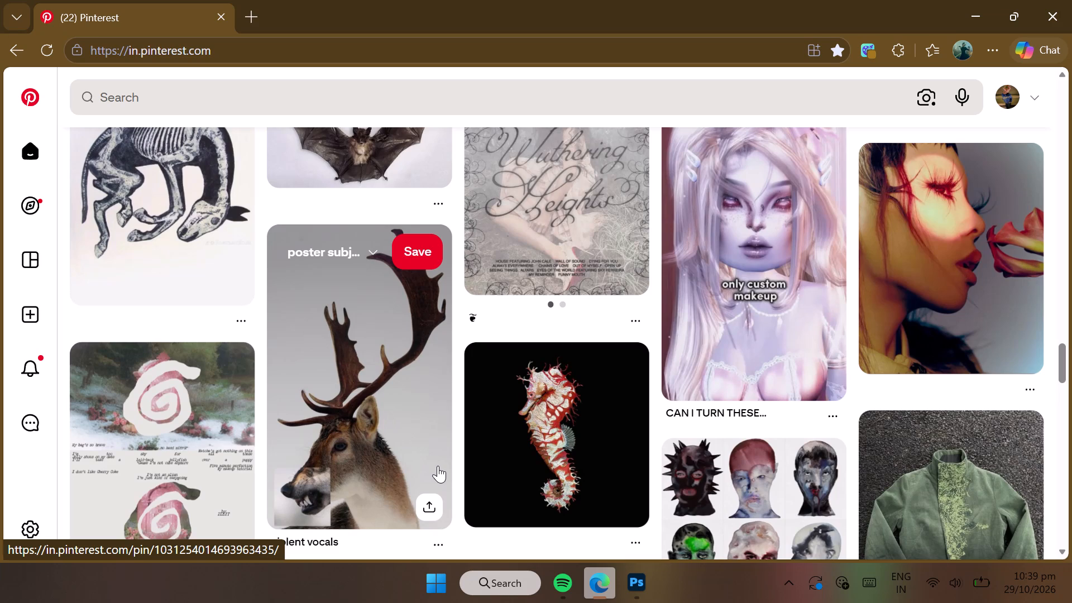
{"action": "scroll", "coordinate": [438, 466], "scroll_direction": "down", "scroll_amount": 3}
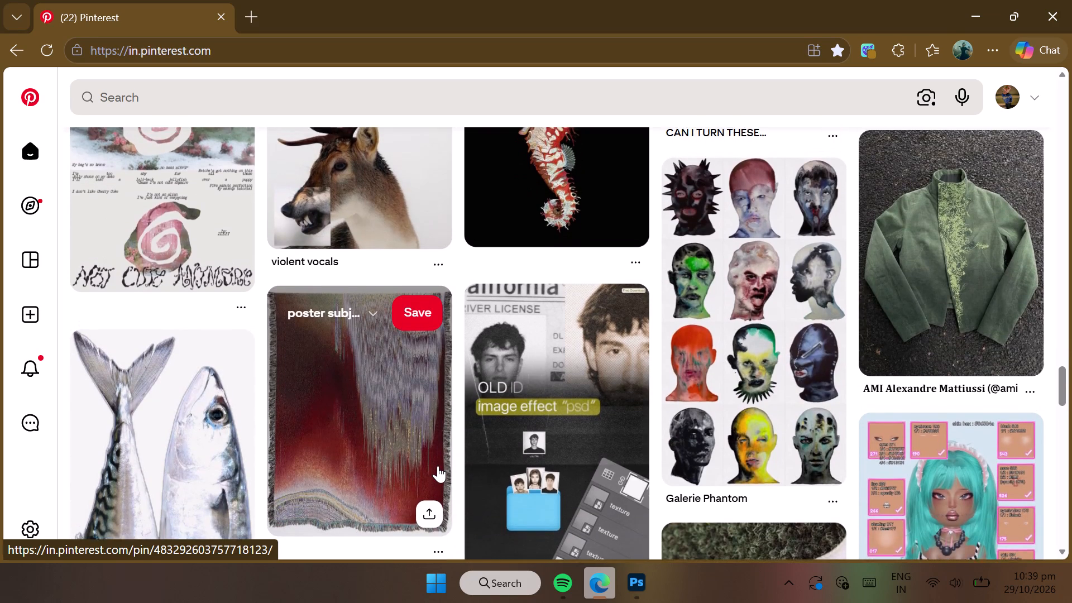
{"action": "scroll", "coordinate": [438, 466], "scroll_direction": "down", "scroll_amount": 2}
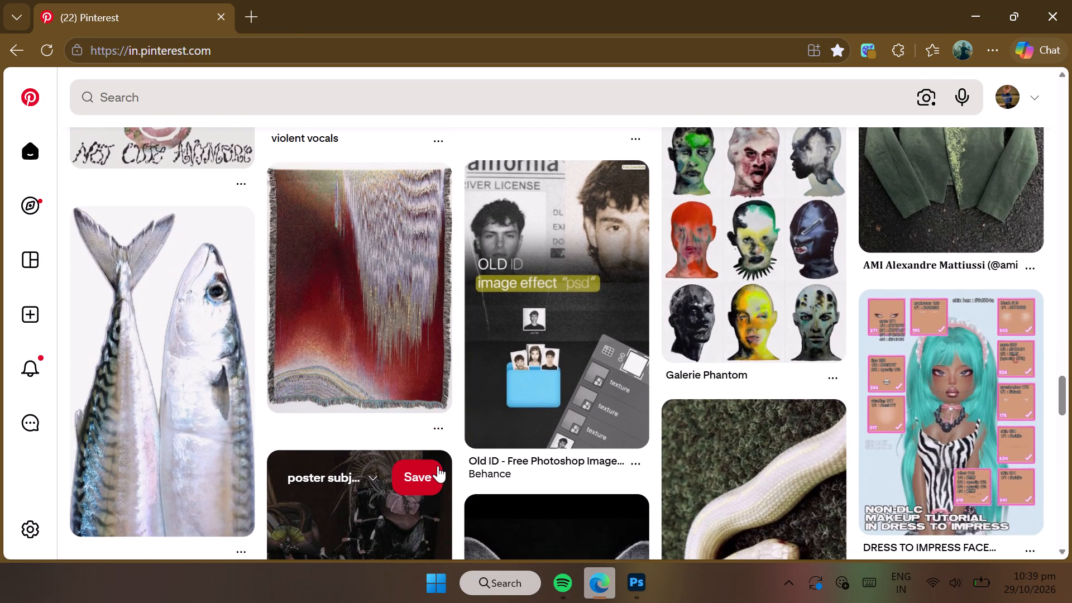
Browse further through the Pinterest home feed for animal subjects, textures, typography and Photoshop effect ideas.
{"action": "scroll", "coordinate": [438, 466], "scroll_direction": "down", "scroll_amount": 2}
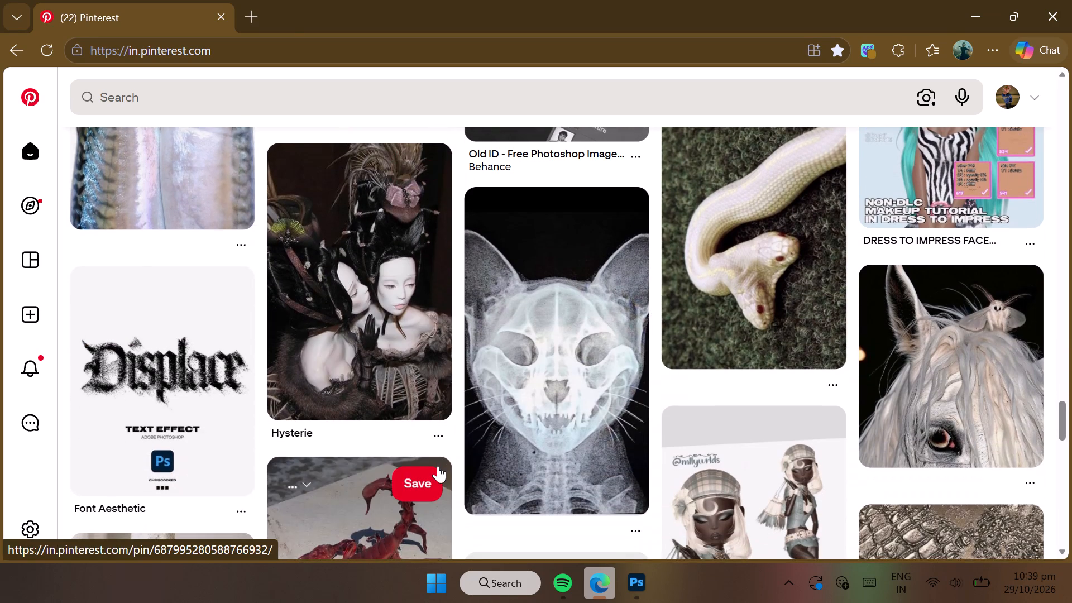
{"action": "scroll", "coordinate": [438, 466], "scroll_direction": "down", "scroll_amount": 2}
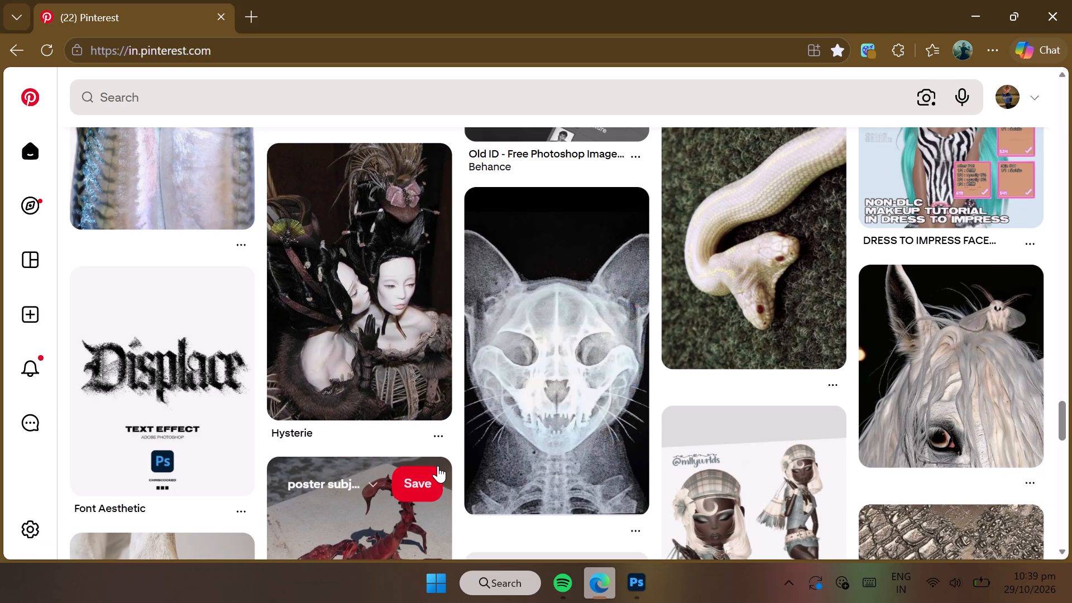
{"action": "scroll", "coordinate": [438, 466], "scroll_direction": "down", "scroll_amount": 4}
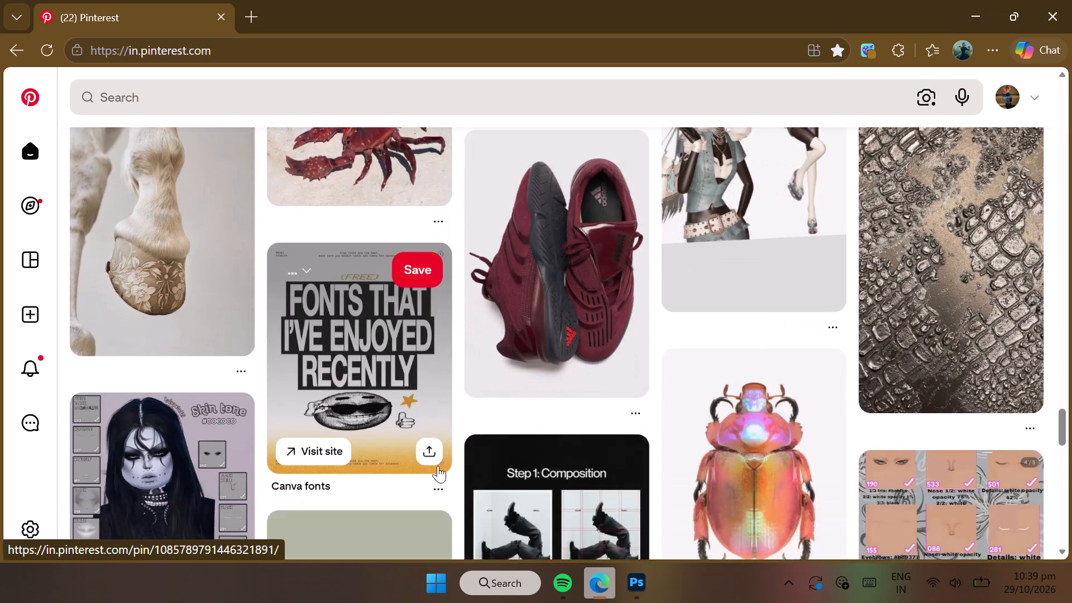
{"action": "scroll", "coordinate": [438, 466], "scroll_direction": "up", "scroll_amount": 1}
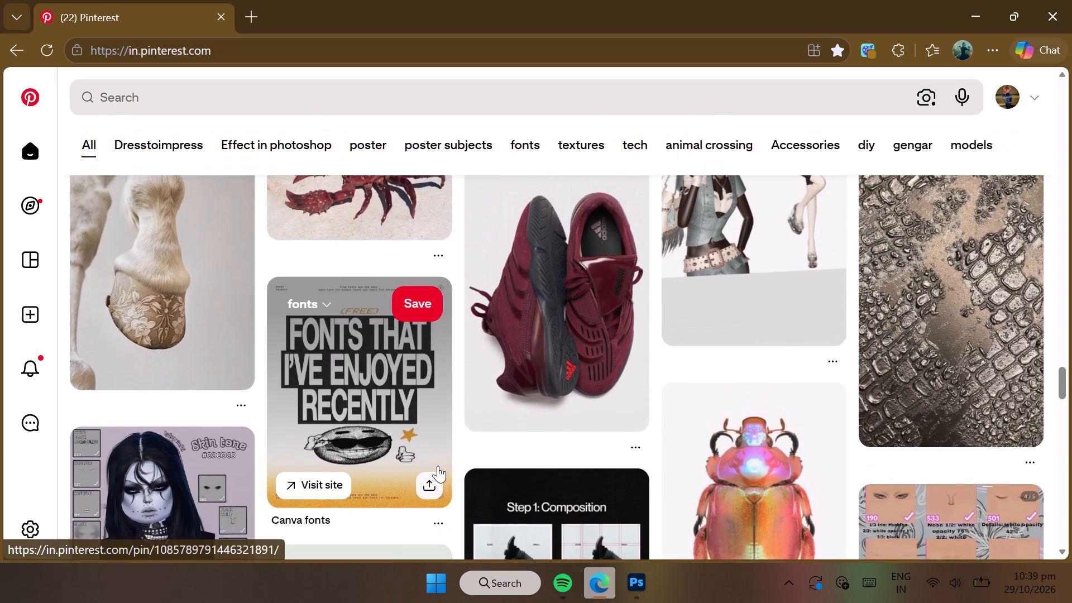
{"action": "scroll", "coordinate": [438, 466], "scroll_direction": "up", "scroll_amount": 1}
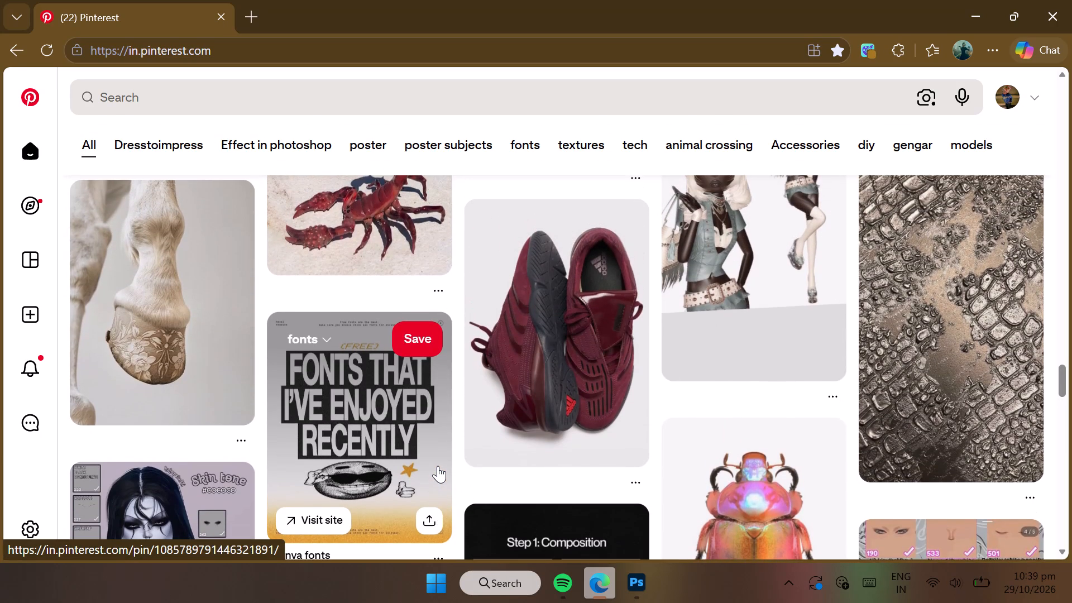
{"action": "scroll", "coordinate": [438, 466], "scroll_direction": "down", "scroll_amount": 4}
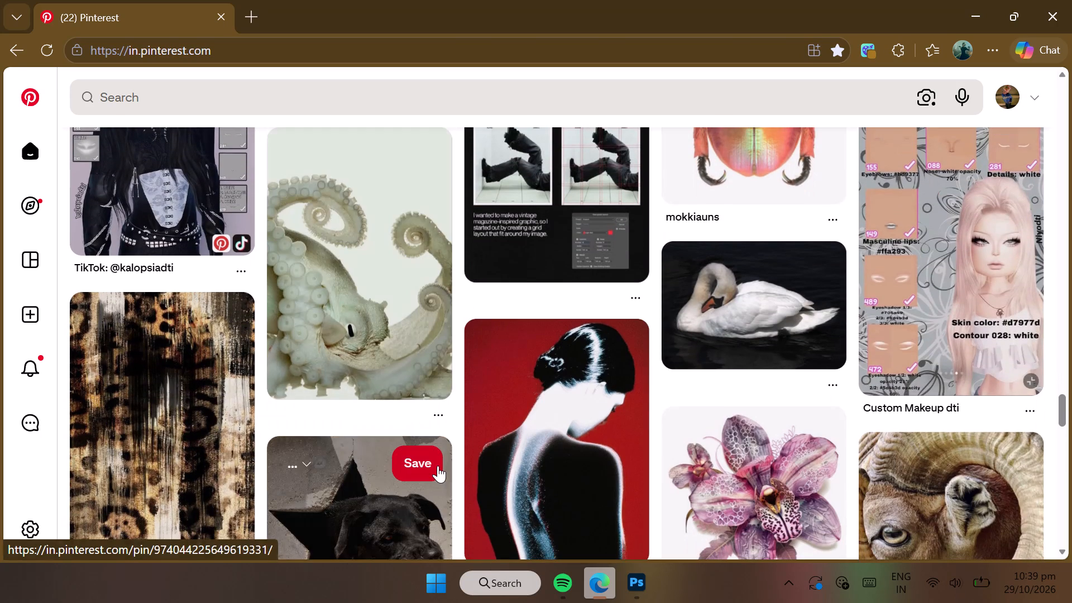
{"action": "scroll", "coordinate": [438, 466], "scroll_direction": "down", "scroll_amount": 1}
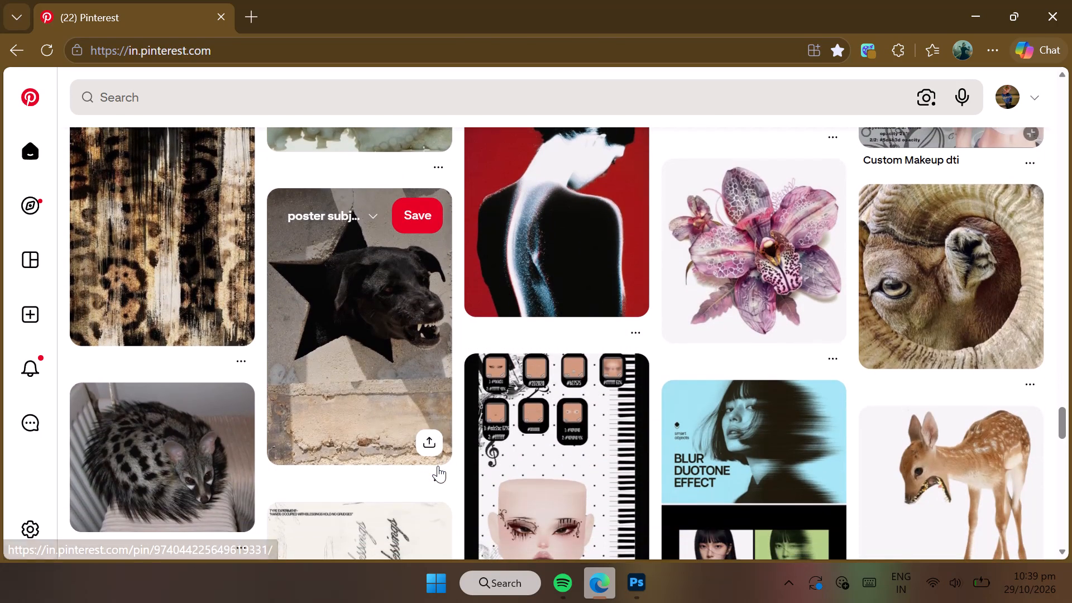
{"action": "scroll", "coordinate": [438, 466], "scroll_direction": "down", "scroll_amount": 3}
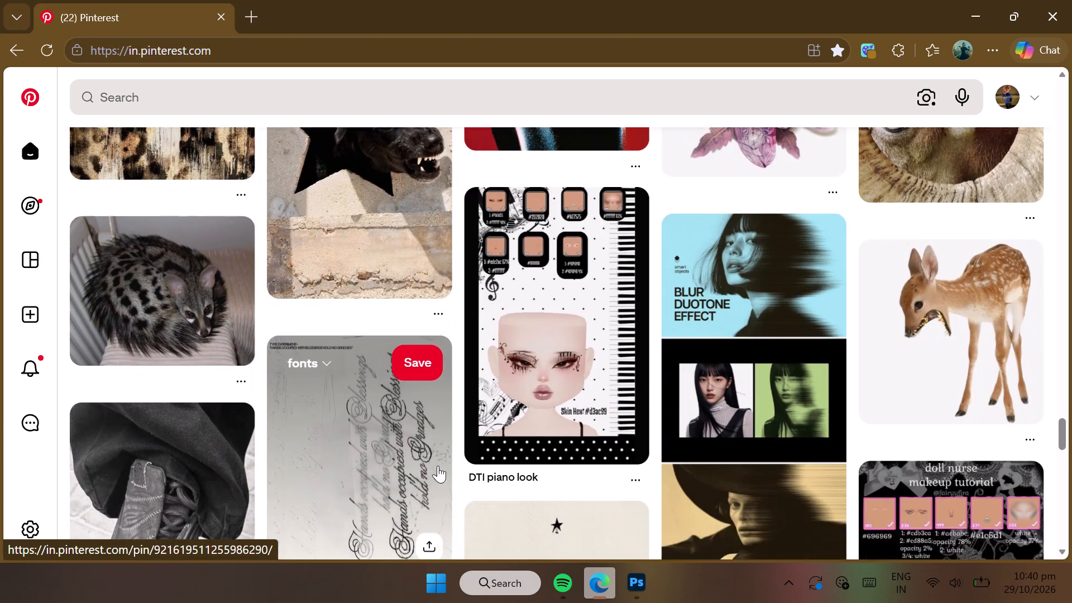
{"action": "scroll", "coordinate": [438, 466], "scroll_direction": "down", "scroll_amount": 1}
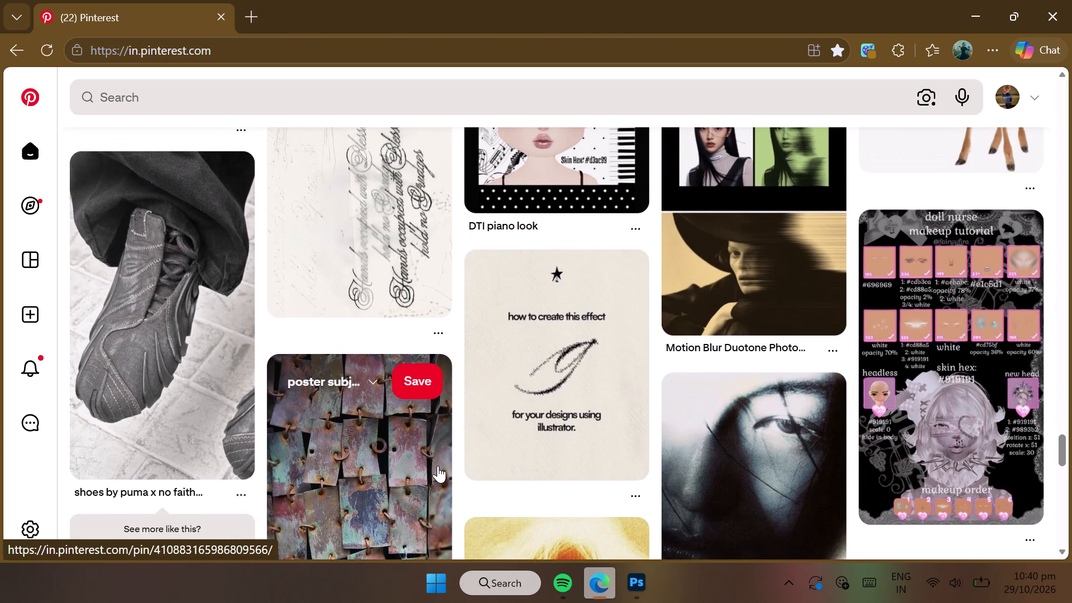
{"action": "scroll", "coordinate": [438, 466], "scroll_direction": "down", "scroll_amount": 4}
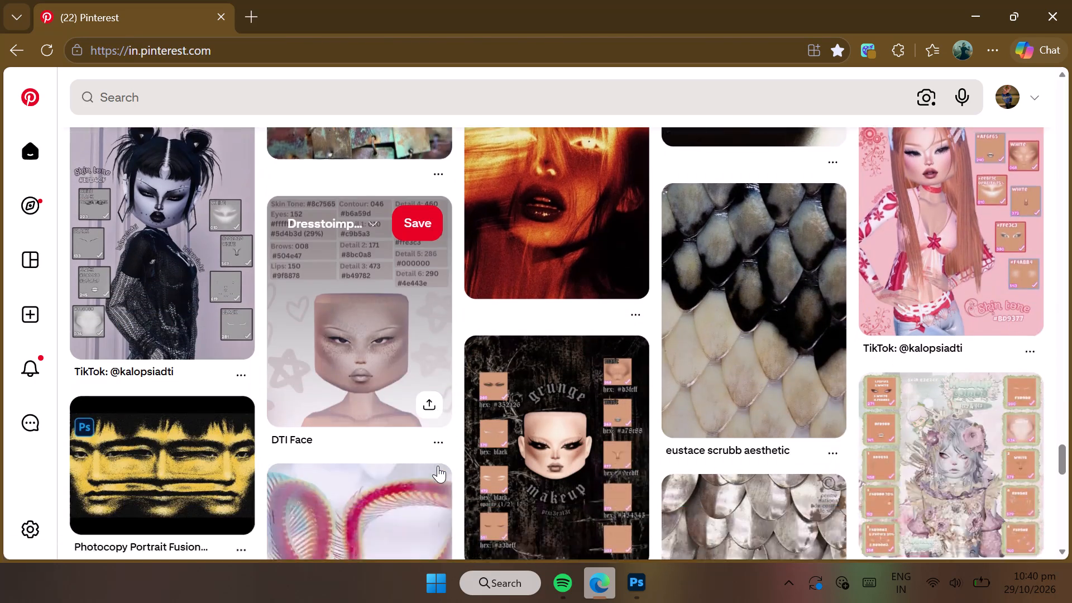
{"action": "scroll", "coordinate": [438, 466], "scroll_direction": "down", "scroll_amount": 4}
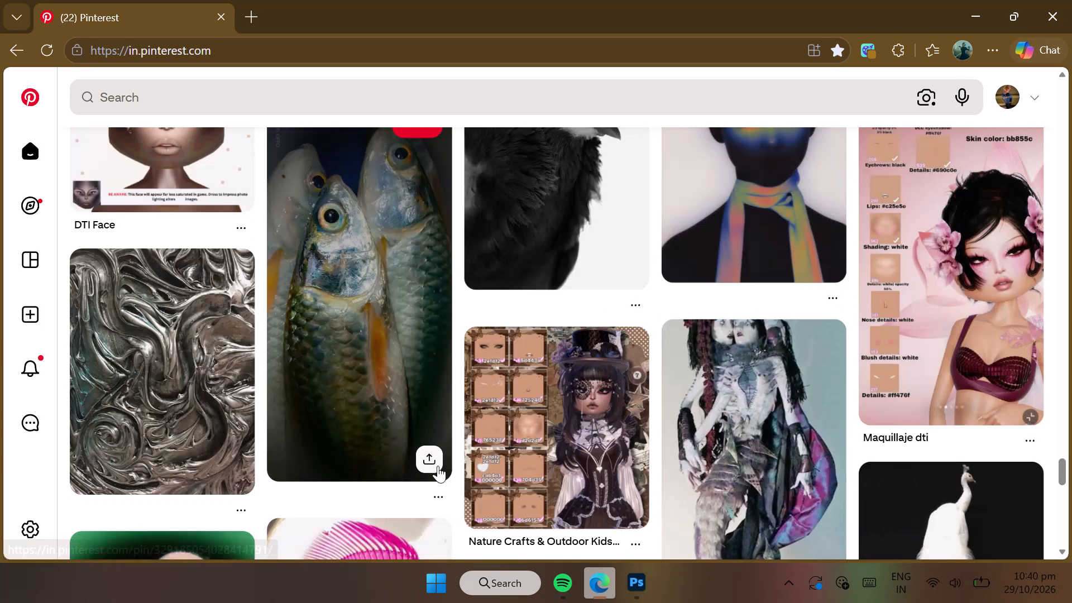
{"action": "scroll", "coordinate": [438, 466], "scroll_direction": "up", "scroll_amount": 3}
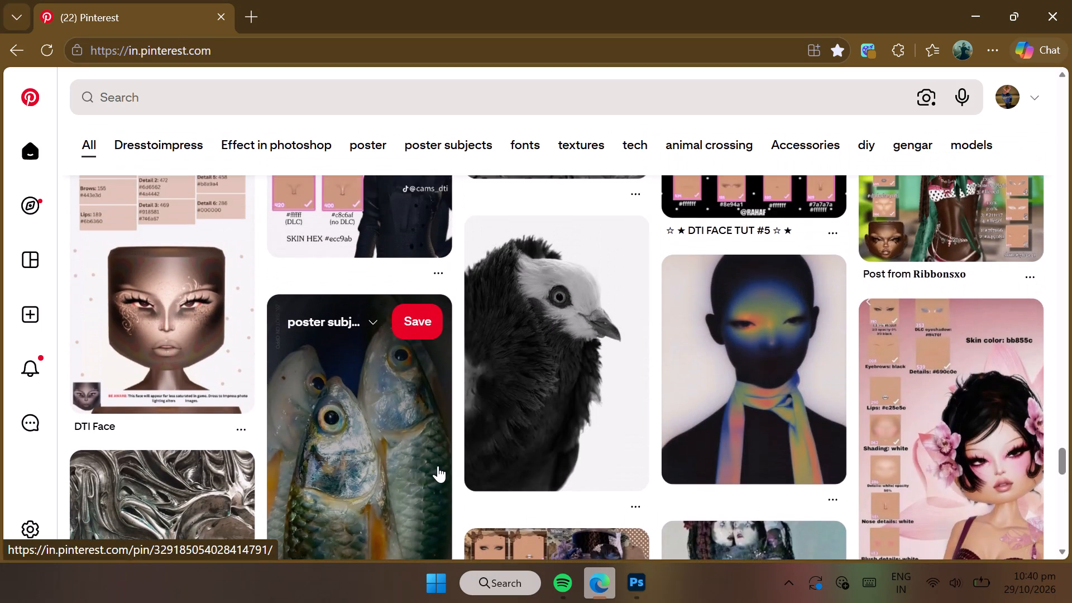
{"action": "scroll", "coordinate": [438, 466], "scroll_direction": "down", "scroll_amount": 2}
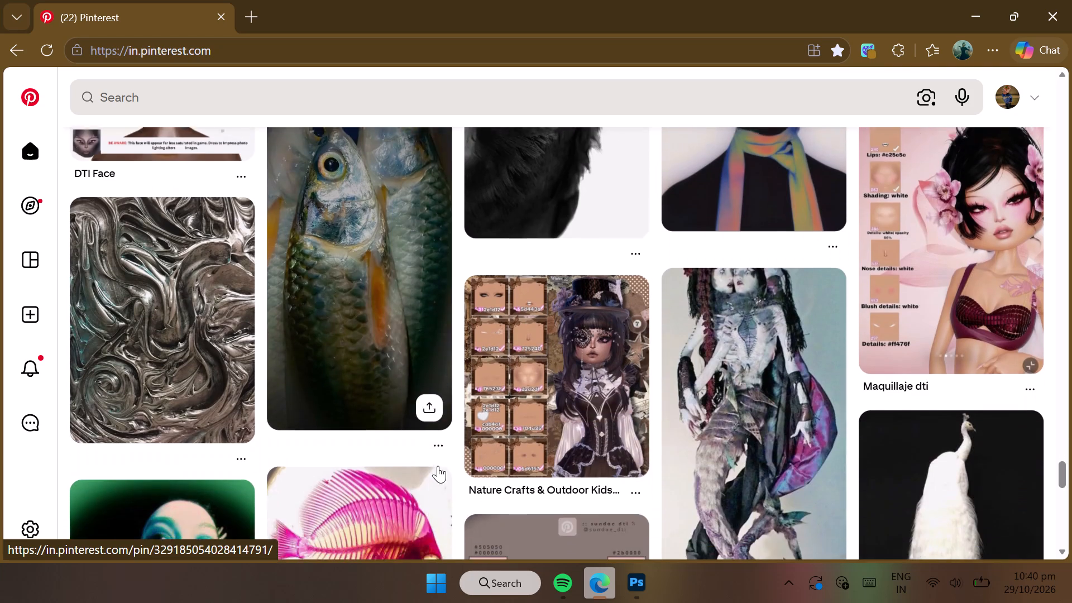
{"action": "scroll", "coordinate": [438, 466], "scroll_direction": "down", "scroll_amount": 3}
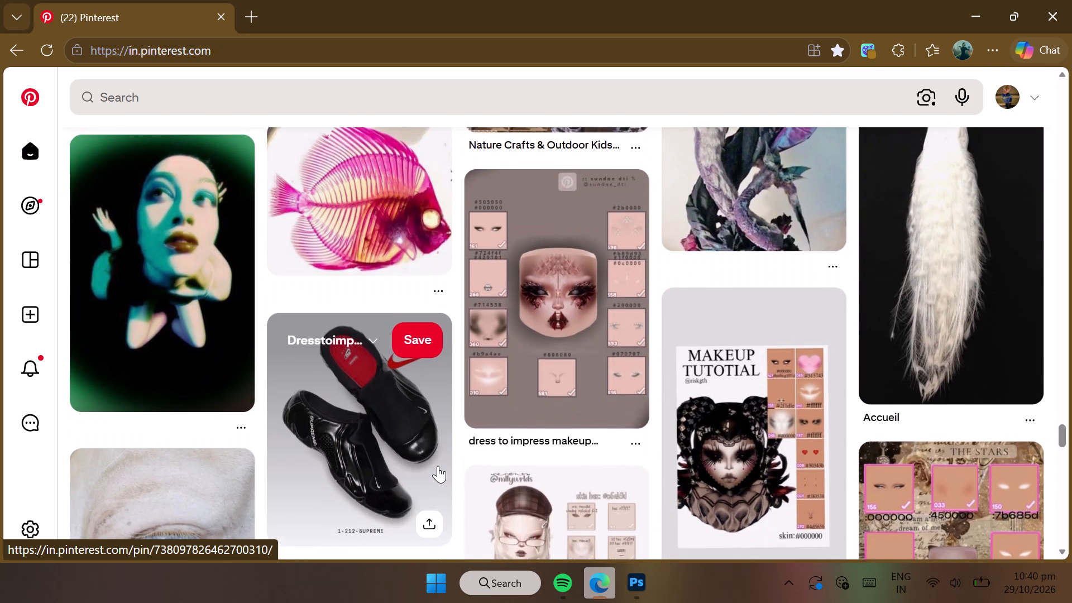
{"action": "scroll", "coordinate": [438, 466], "scroll_direction": "down", "scroll_amount": 4}
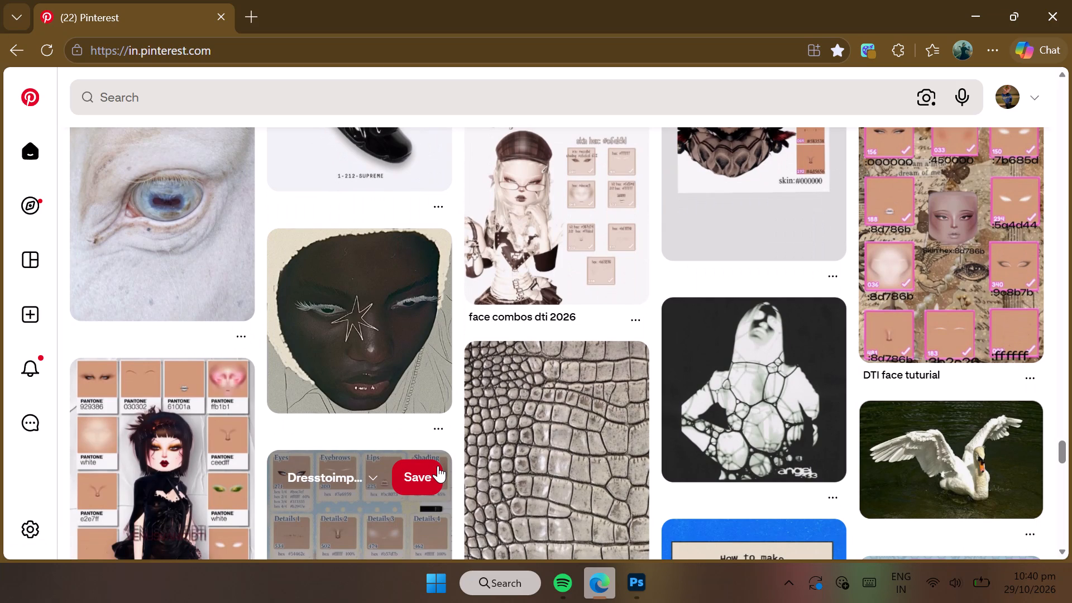
{"action": "scroll", "coordinate": [438, 466], "scroll_direction": "down", "scroll_amount": 5}
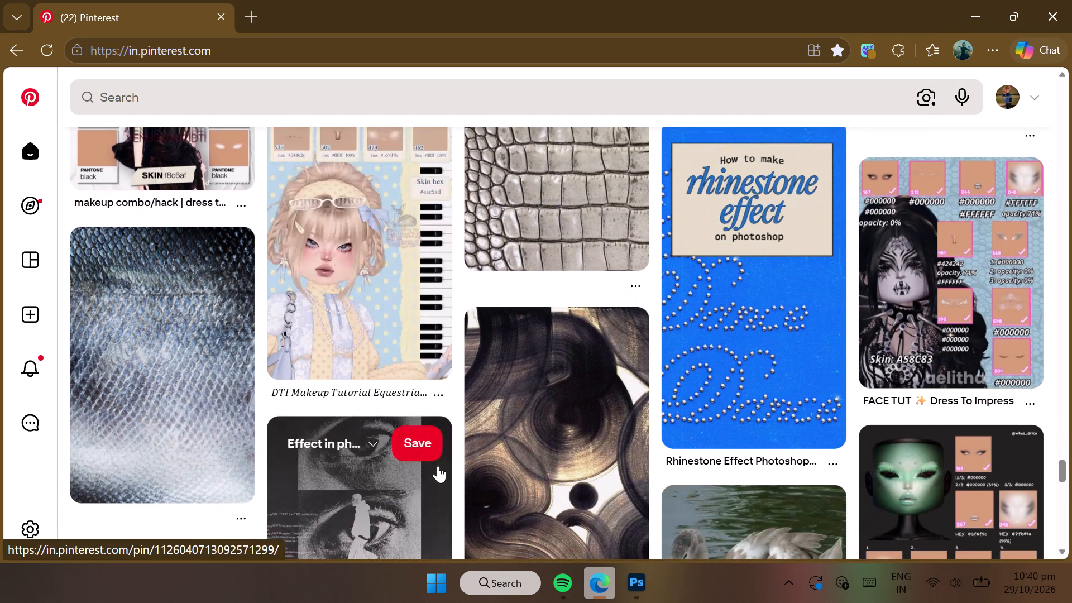
{"action": "scroll", "coordinate": [406, 455], "scroll_direction": "down", "scroll_amount": 2}
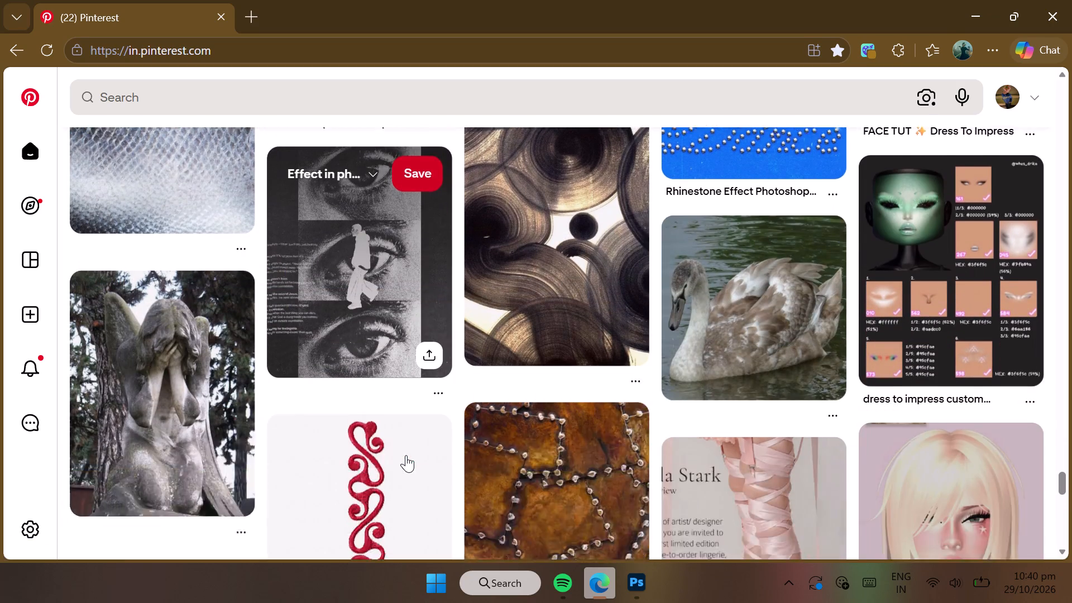
{"action": "scroll", "coordinate": [406, 455], "scroll_direction": "down", "scroll_amount": 2}
{"action": "scroll", "coordinate": [406, 455], "scroll_direction": "up", "scroll_amount": 4}
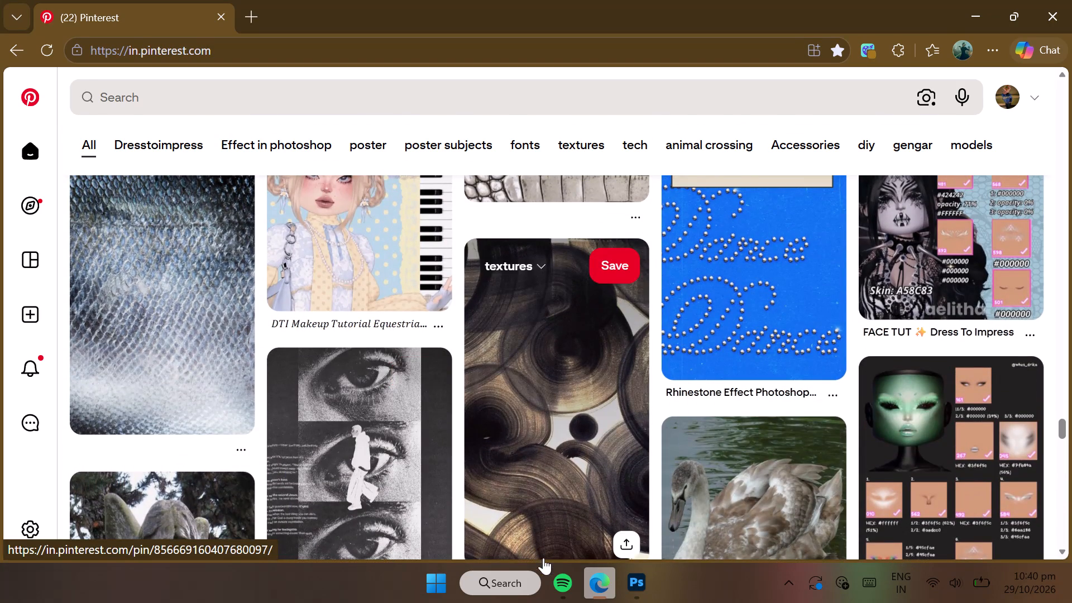
Switch back to Photoshop and group the Babirusa Tusk (1) layer together with Layer 1.
{"action": "left_click", "coordinate": [594, 579]}
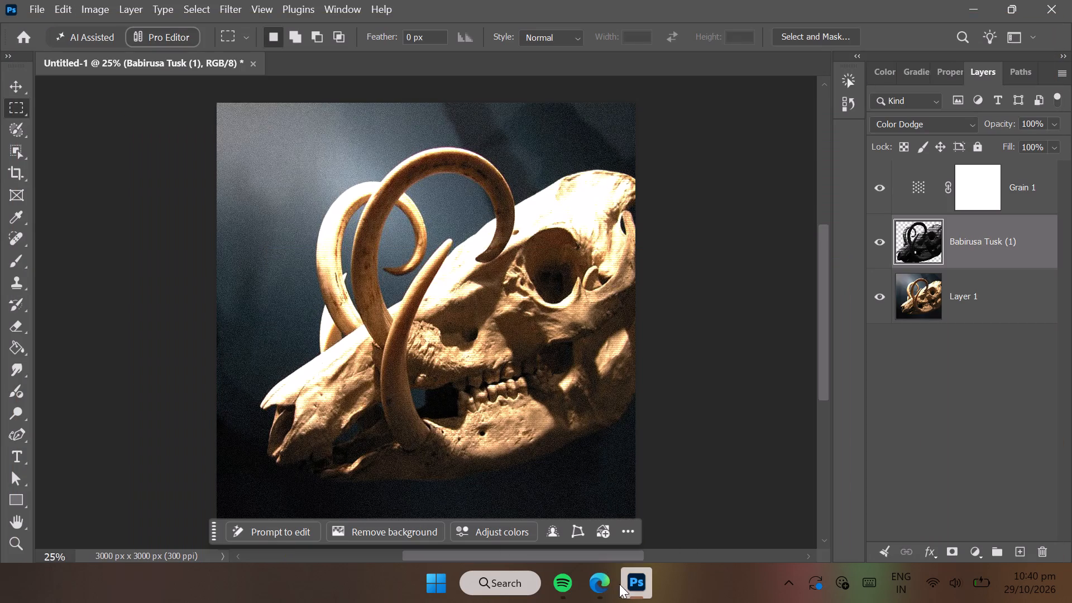
{"action": "right_click", "coordinate": [996, 236]}
{"action": "left_click", "coordinate": [1013, 394]}
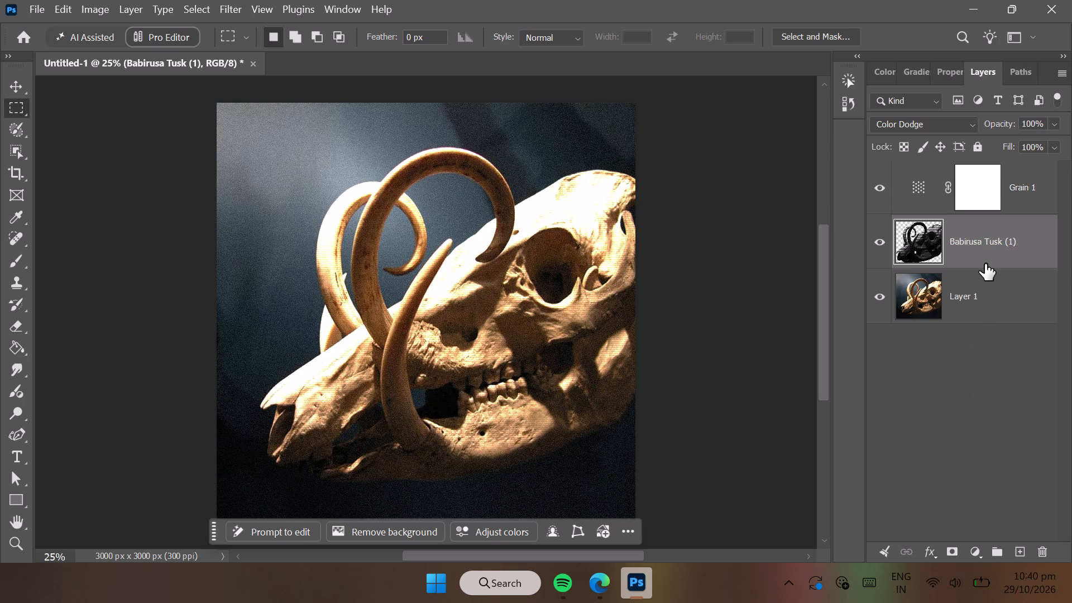
{"action": "left_click", "coordinate": [980, 301], "text": "shift"}
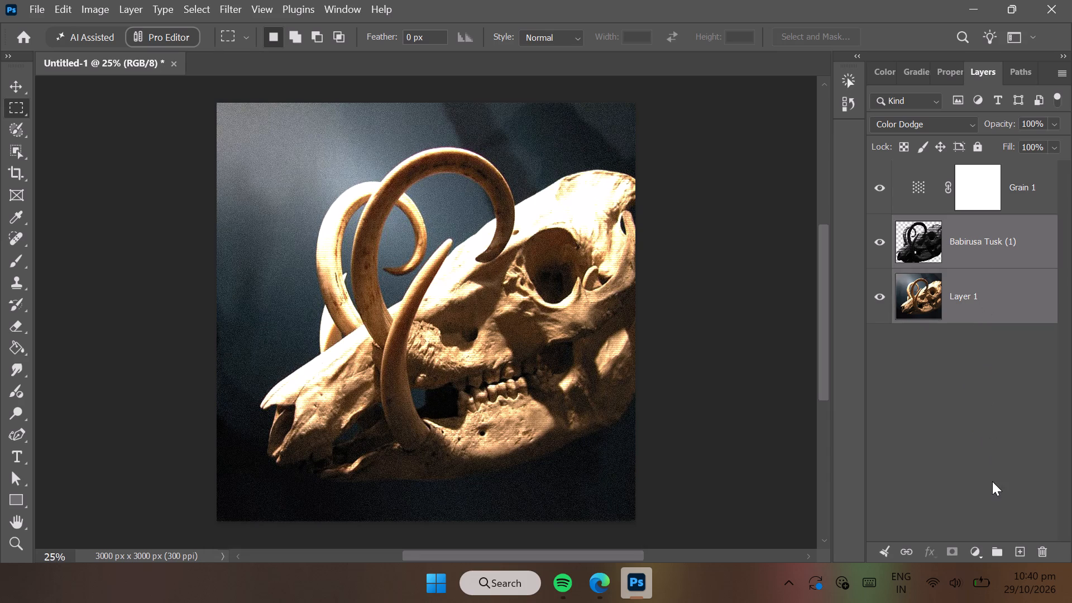
{"action": "left_click", "coordinate": [995, 551]}
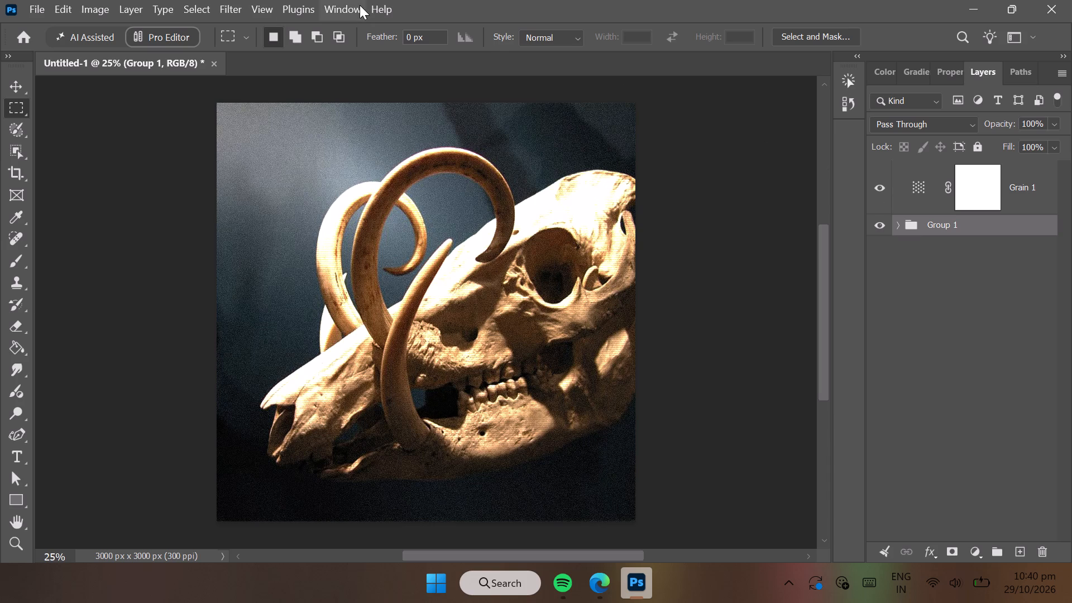
Add a Threshold adjustment layer above Grain 1 and set its threshold level to 107.
{"action": "left_click", "coordinate": [100, 5]}
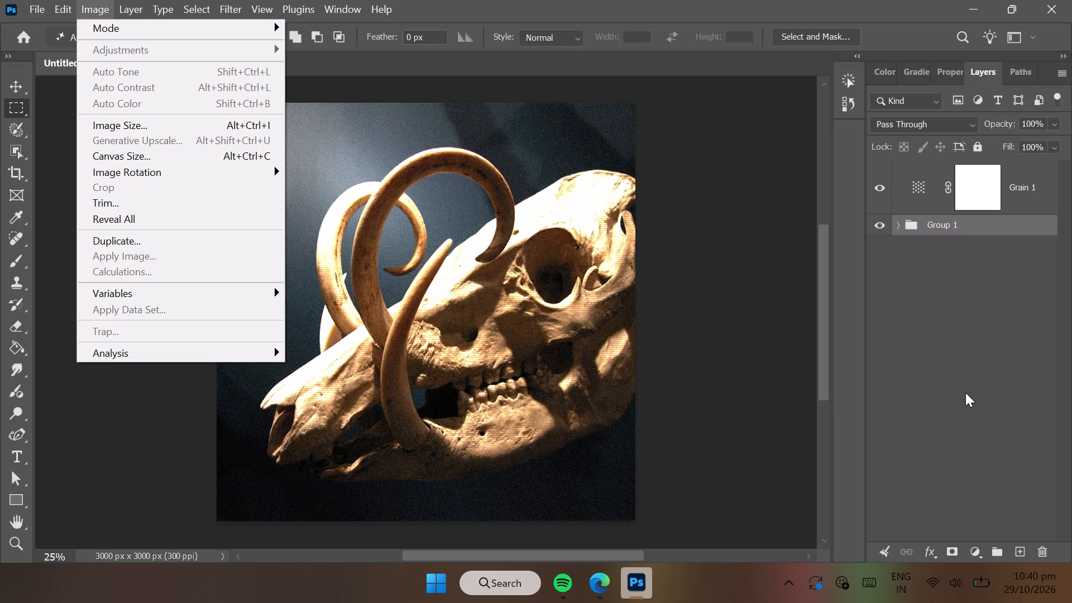
{"action": "left_click", "coordinate": [966, 488]}
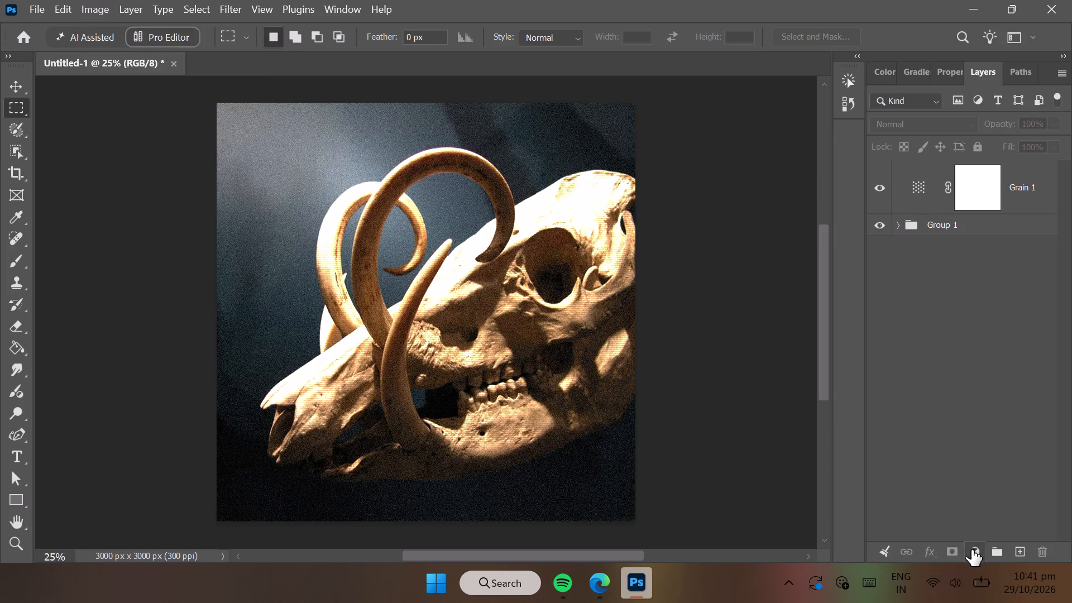
{"action": "left_click", "coordinate": [971, 549]}
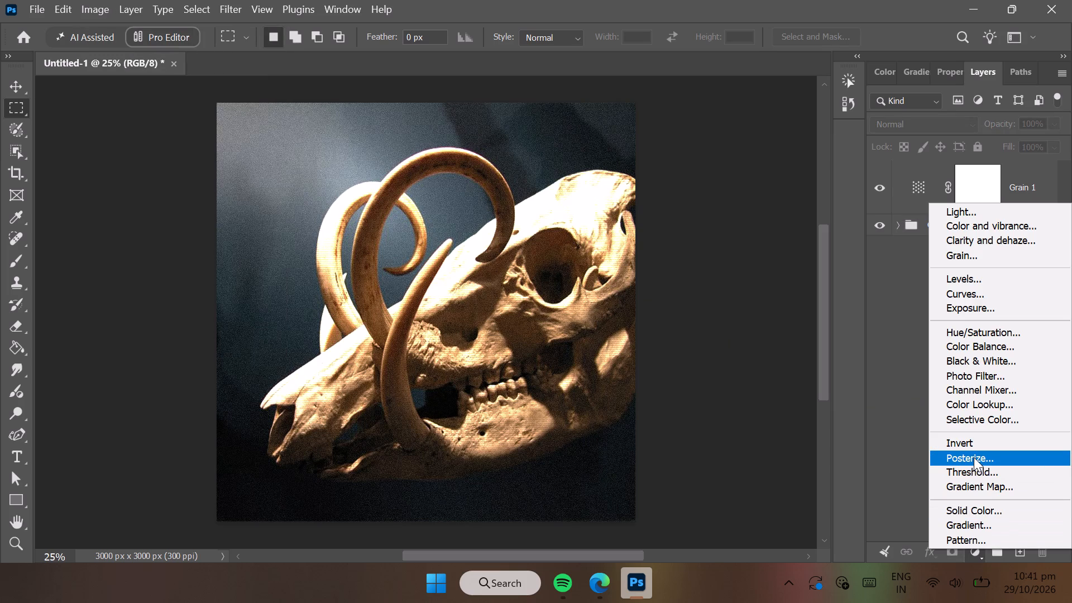
{"action": "left_click", "coordinate": [975, 470]}
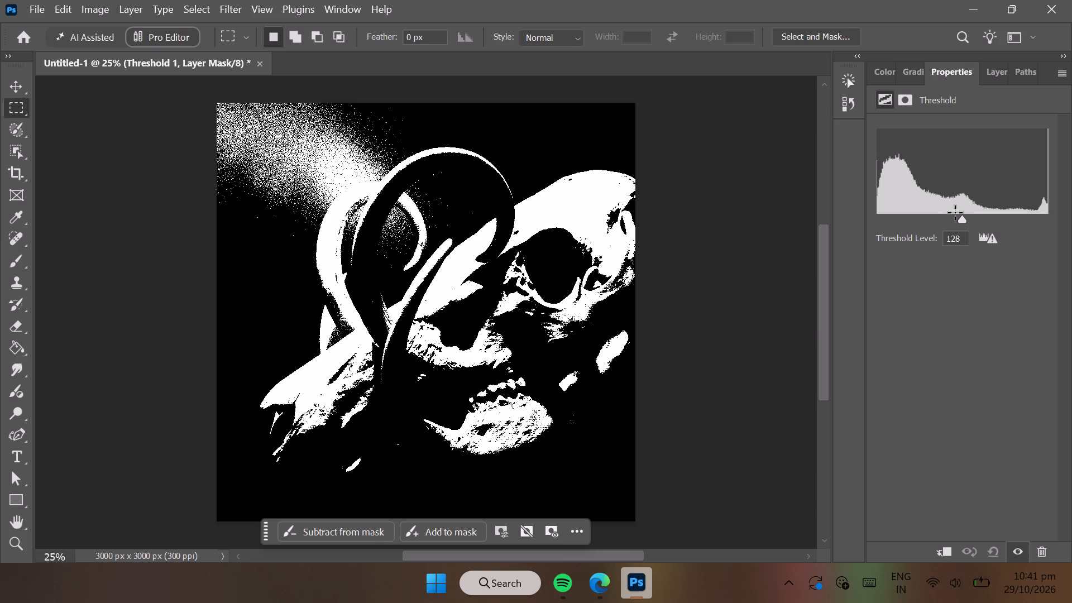
{"action": "left_click_drag", "start_coordinate": [959, 218], "coordinate": [947, 218]}
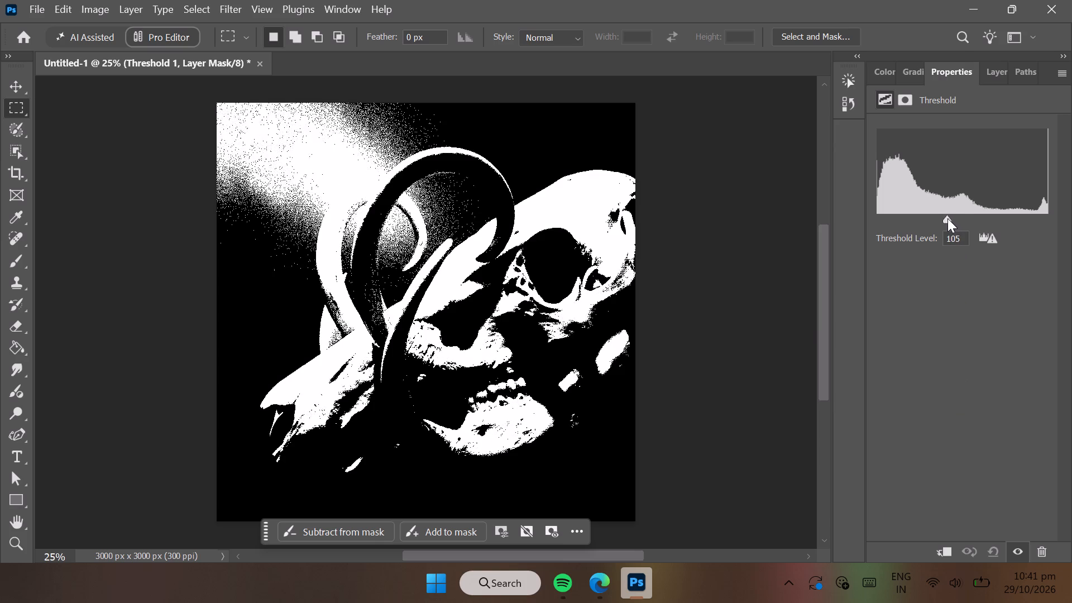
{"action": "left_click_drag", "start_coordinate": [947, 218], "coordinate": [940, 219]}
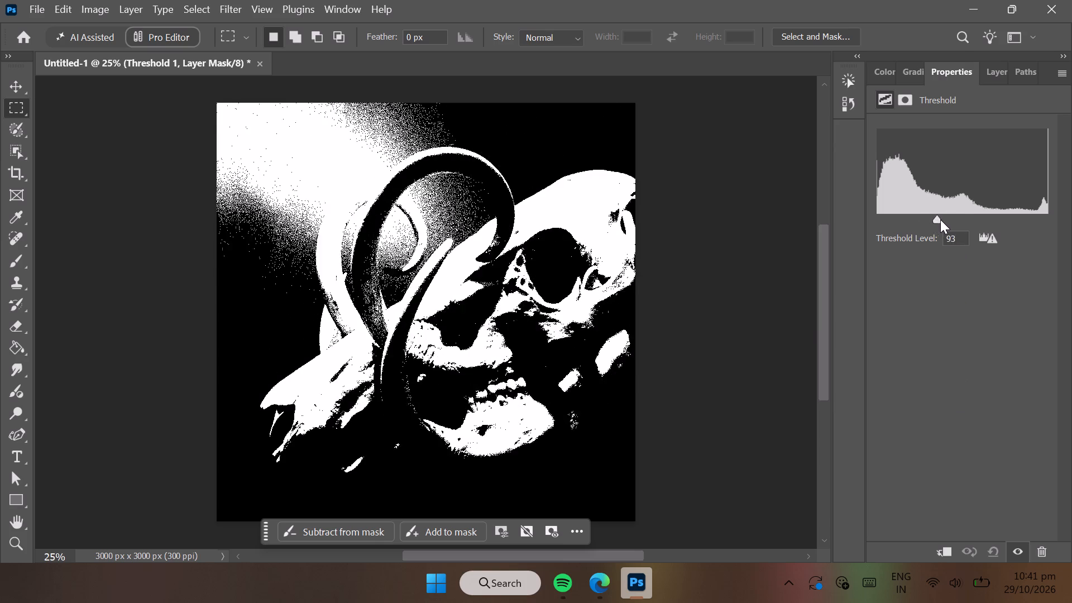
{"action": "left_click_drag", "start_coordinate": [940, 219], "coordinate": [948, 220]}
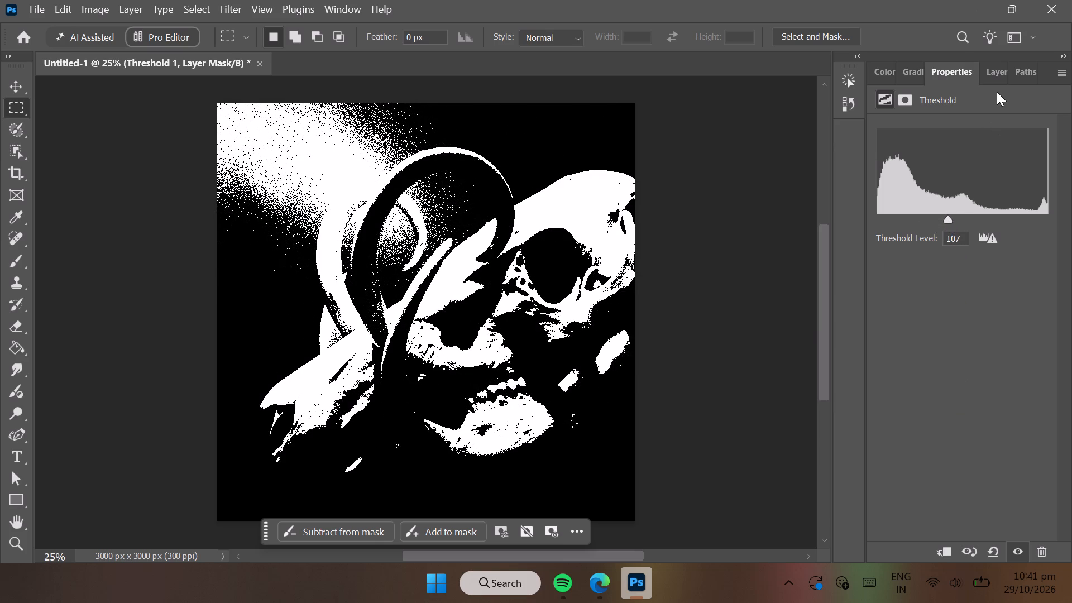
Disable the layer mask on the Threshold adjustment layer.
{"action": "left_click", "coordinate": [997, 75]}
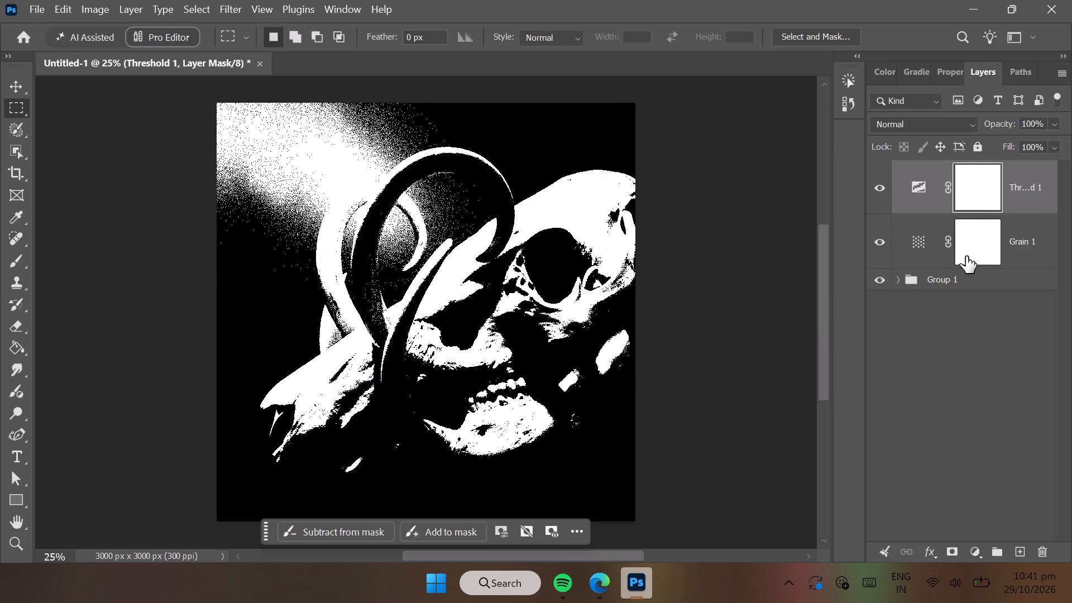
{"action": "left_click", "coordinate": [961, 307]}
{"action": "left_click", "coordinate": [975, 208]}
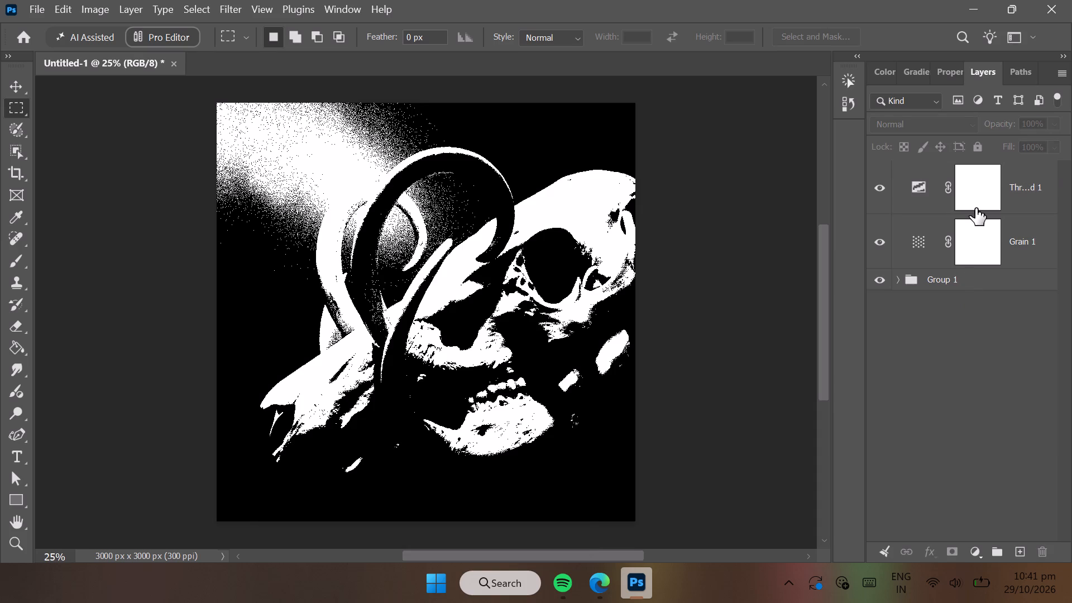
{"action": "right_click", "coordinate": [975, 208]}
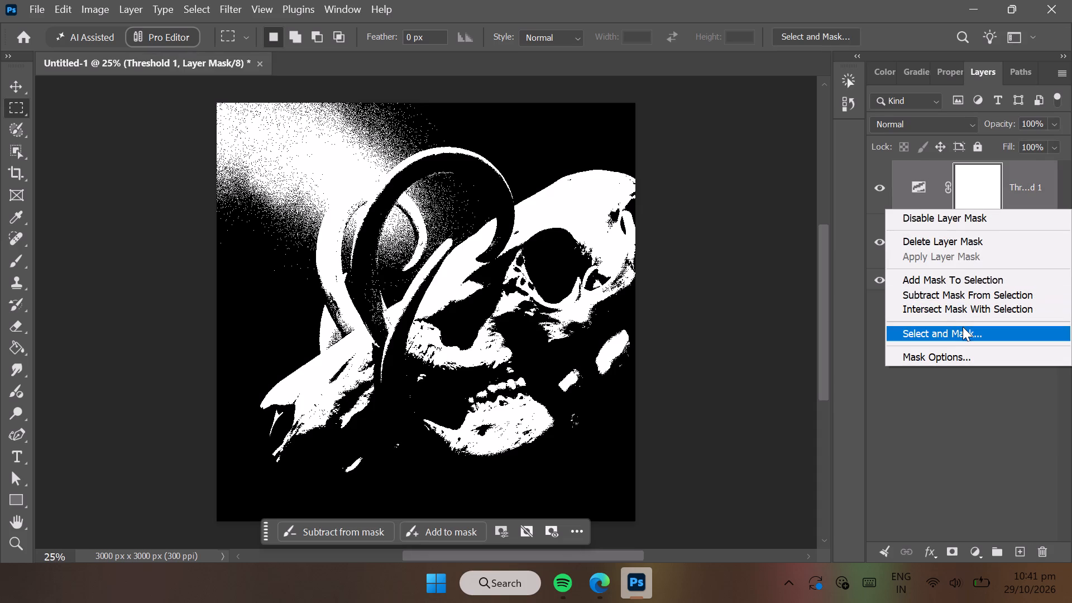
{"action": "left_click", "coordinate": [1004, 216]}
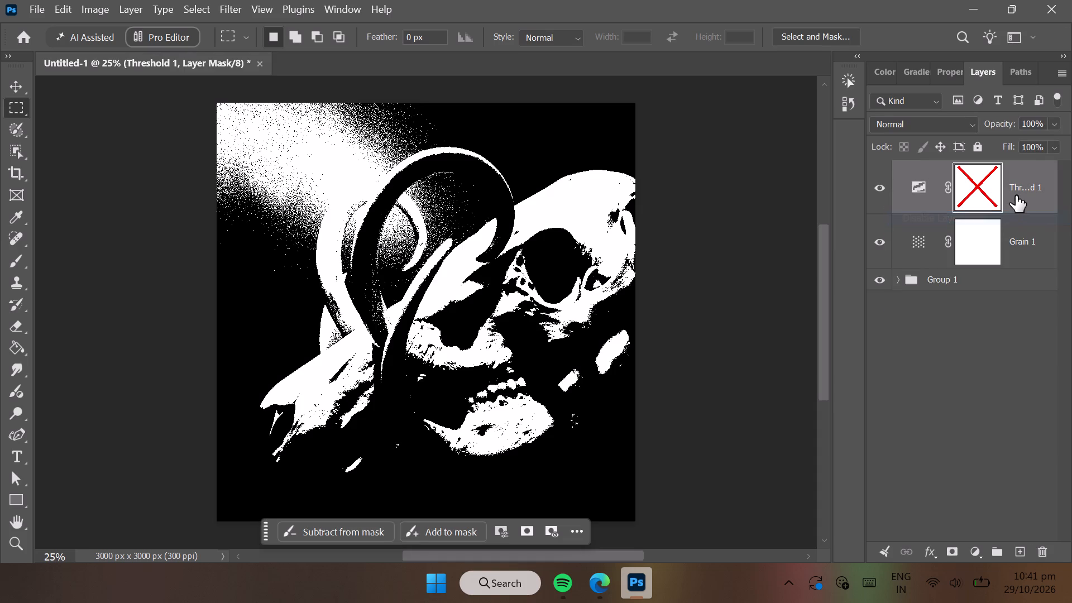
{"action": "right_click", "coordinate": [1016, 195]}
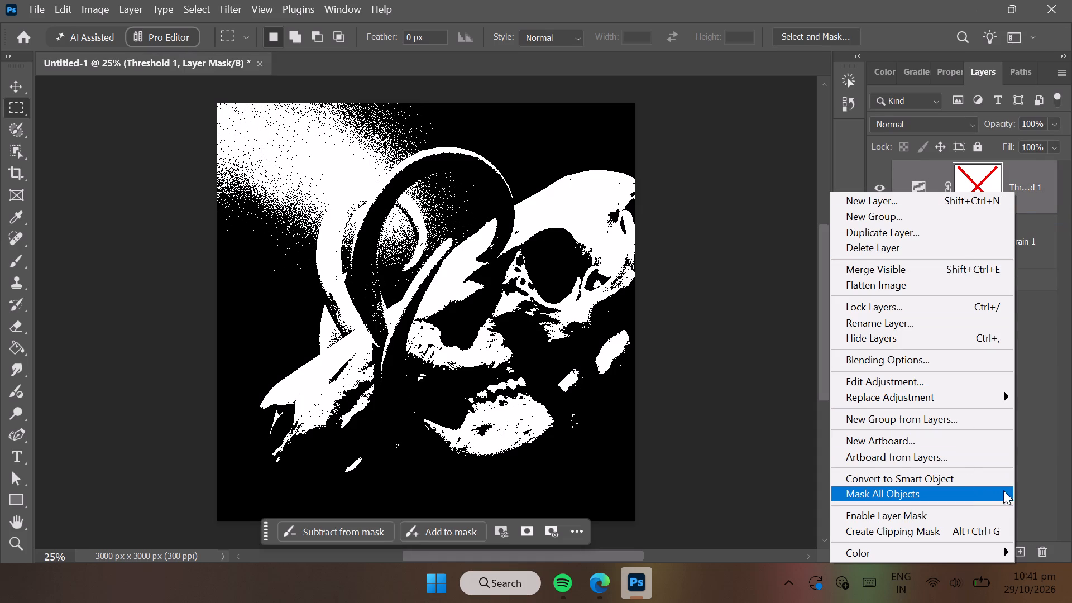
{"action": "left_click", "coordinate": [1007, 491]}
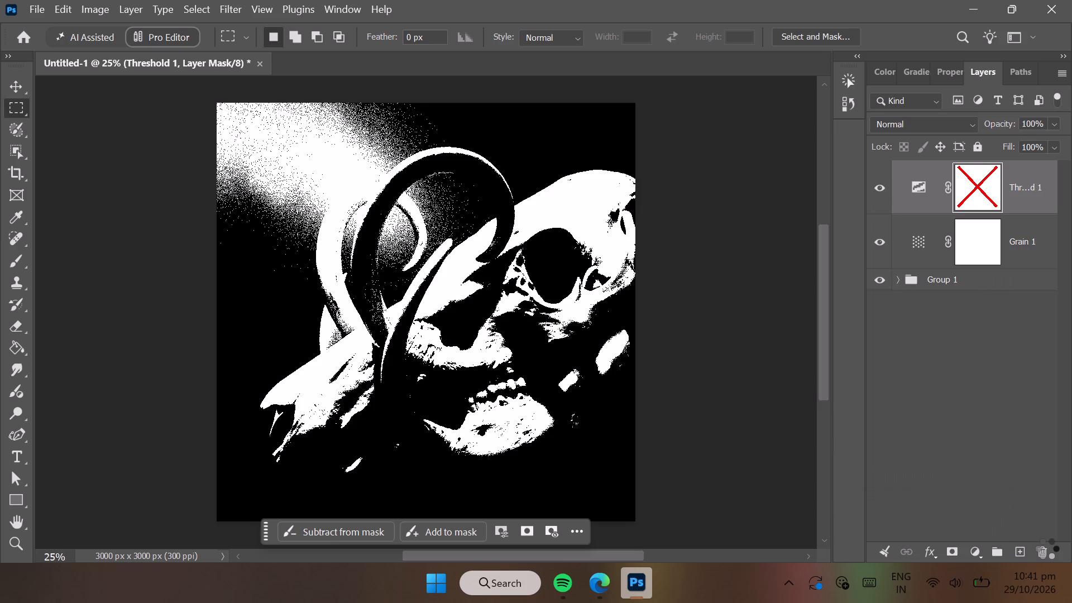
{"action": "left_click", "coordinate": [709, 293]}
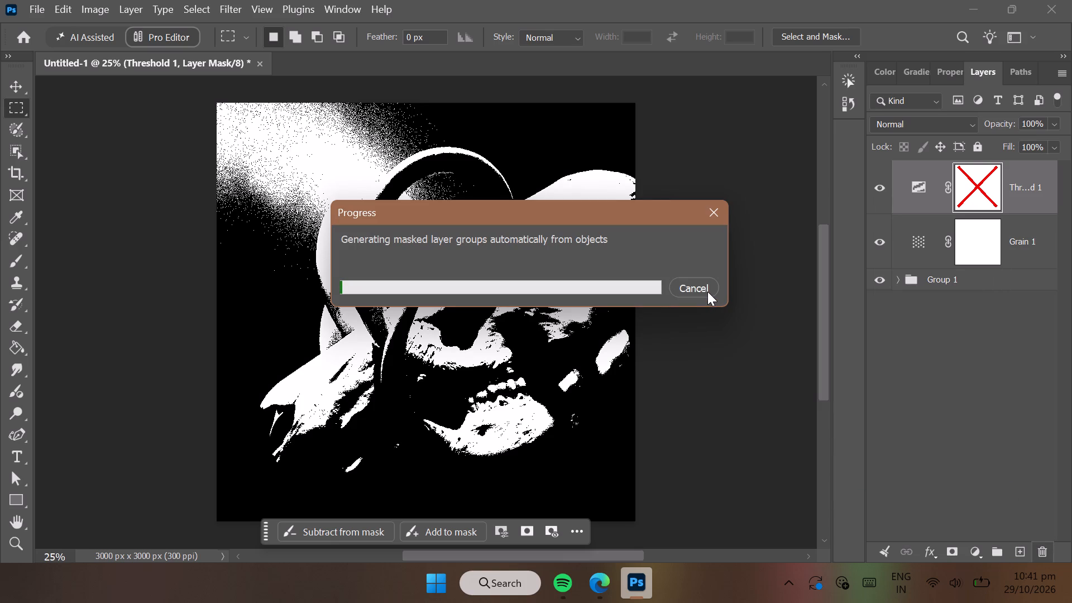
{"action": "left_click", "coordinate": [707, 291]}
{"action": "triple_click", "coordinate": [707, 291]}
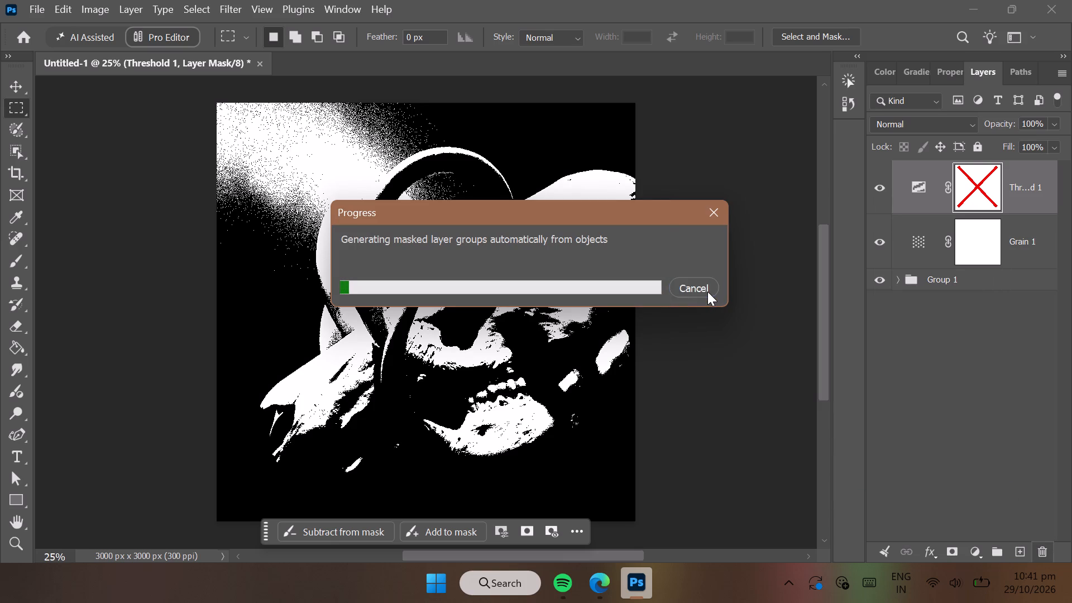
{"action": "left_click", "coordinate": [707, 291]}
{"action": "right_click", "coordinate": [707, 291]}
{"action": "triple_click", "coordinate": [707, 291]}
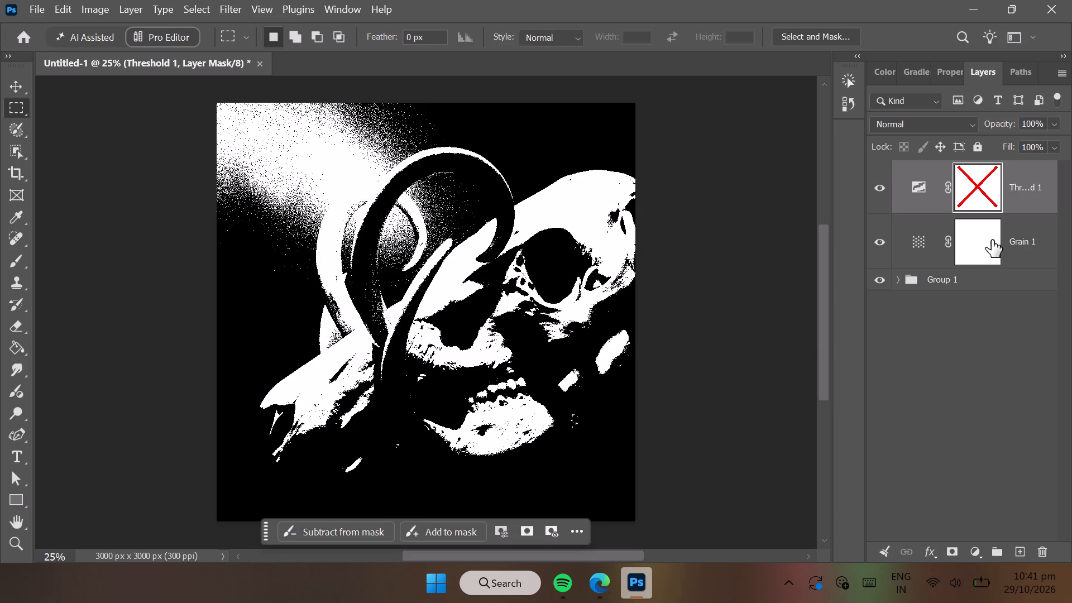
Delete the Threshold 1 adjustment layer together with its mask.
{"action": "left_click", "coordinate": [1046, 555]}
{"action": "left_click", "coordinate": [1046, 555]}
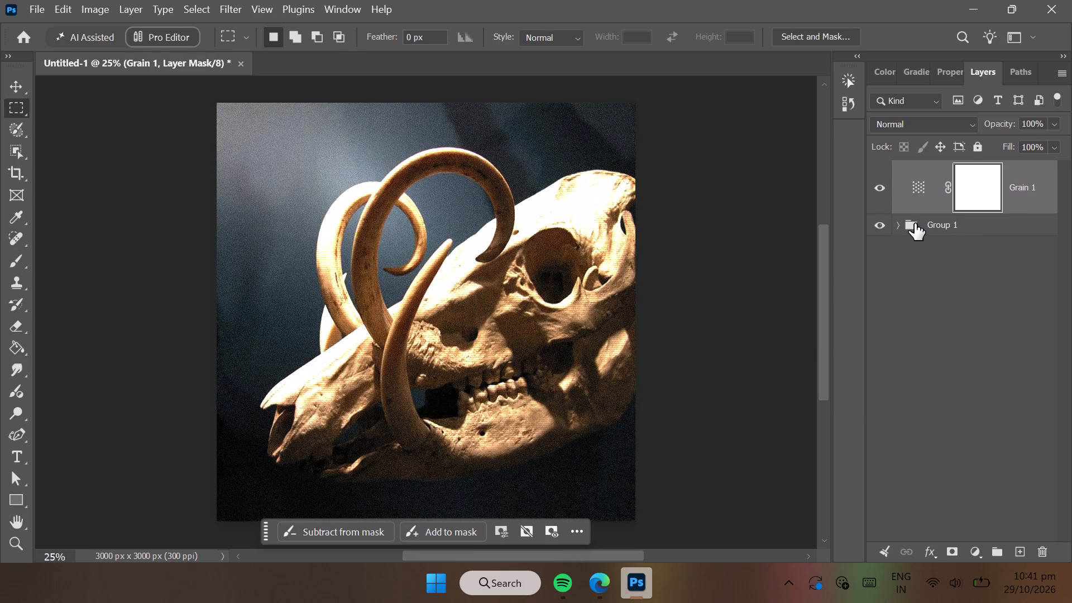
Remove Group 1 only, keeping the Babirusa Tusk (1) layer and Layer 1 as separate layers.
{"action": "left_click", "coordinate": [903, 220]}
{"action": "left_click", "coordinate": [899, 228]}
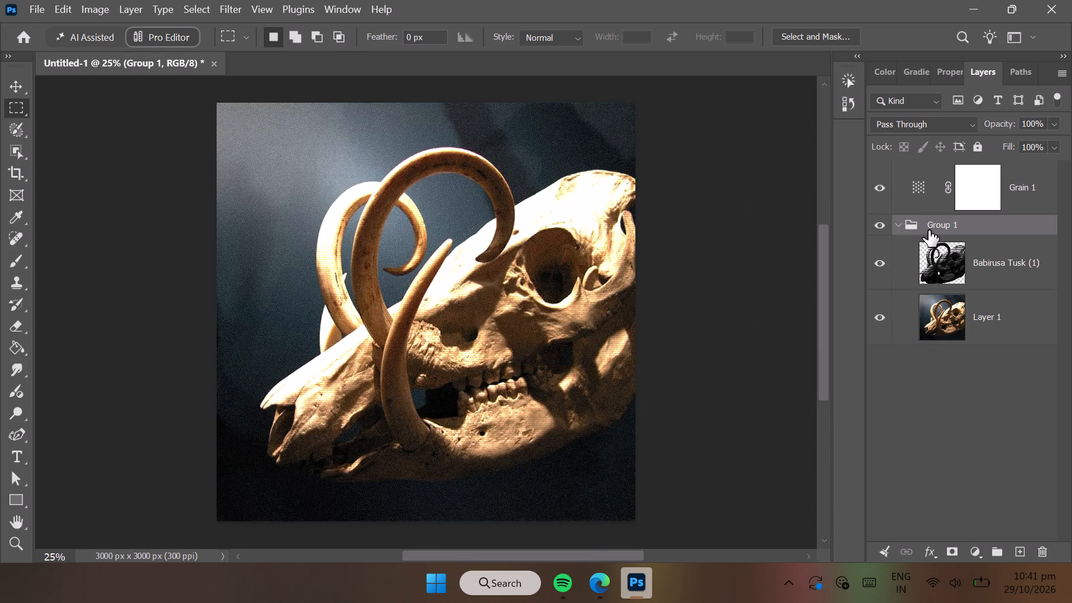
{"action": "right_click", "coordinate": [929, 230]}
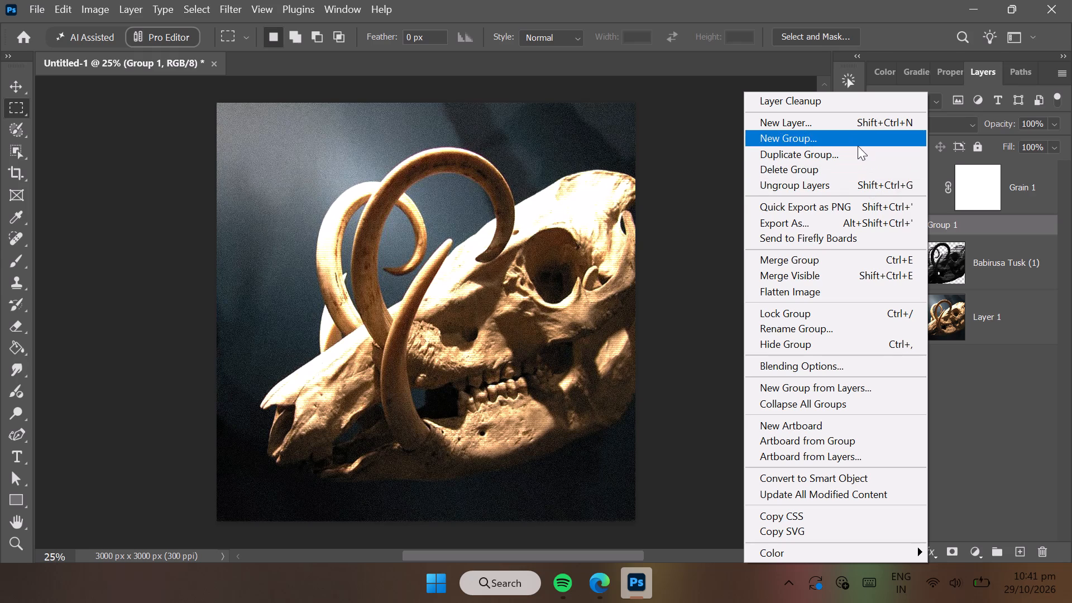
{"action": "left_click", "coordinate": [857, 165]}
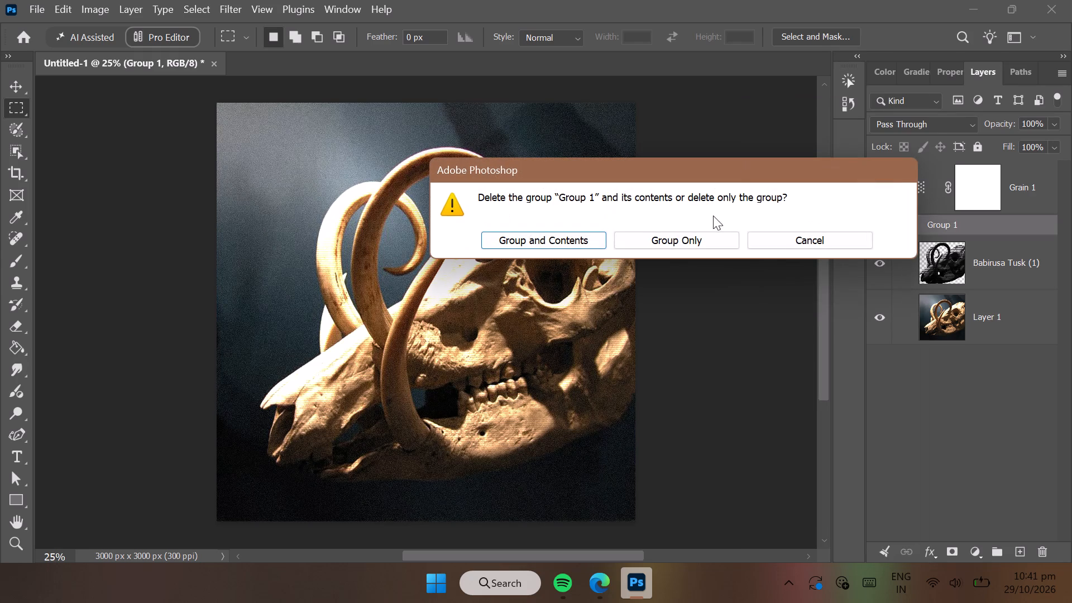
{"action": "left_click", "coordinate": [654, 242]}
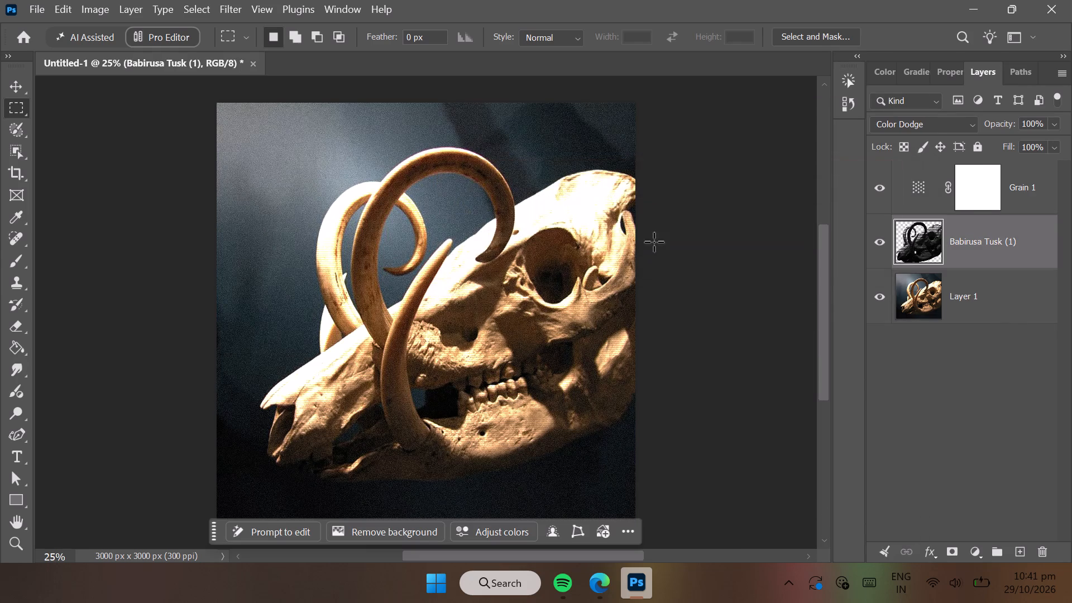
Merge the Babirusa Tusk (1) layer down into Layer 1.
{"action": "right_click", "coordinate": [904, 253]}
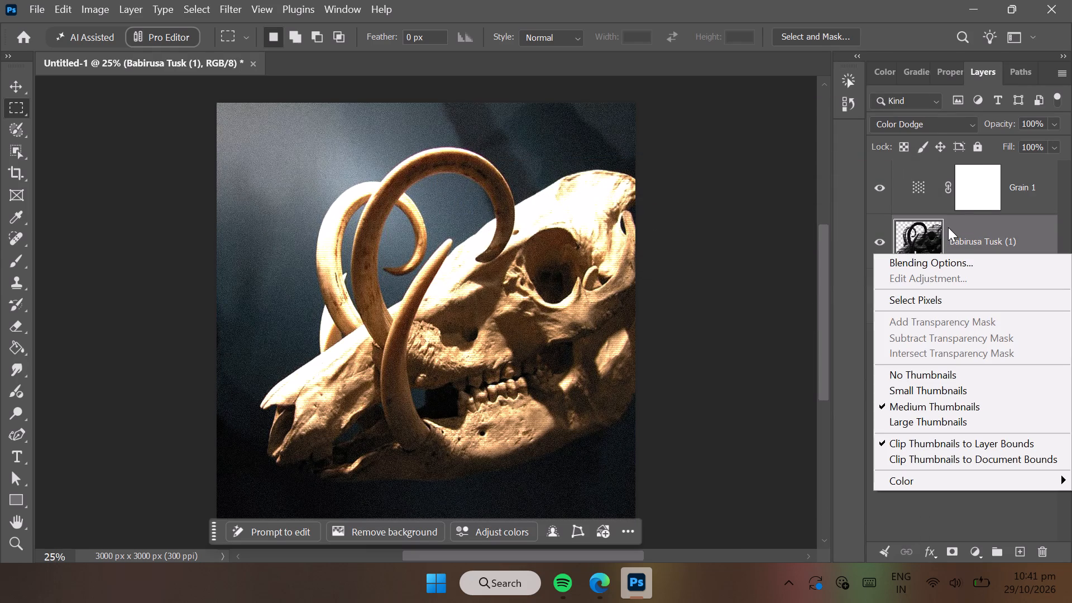
{"action": "right_click", "coordinate": [956, 233]}
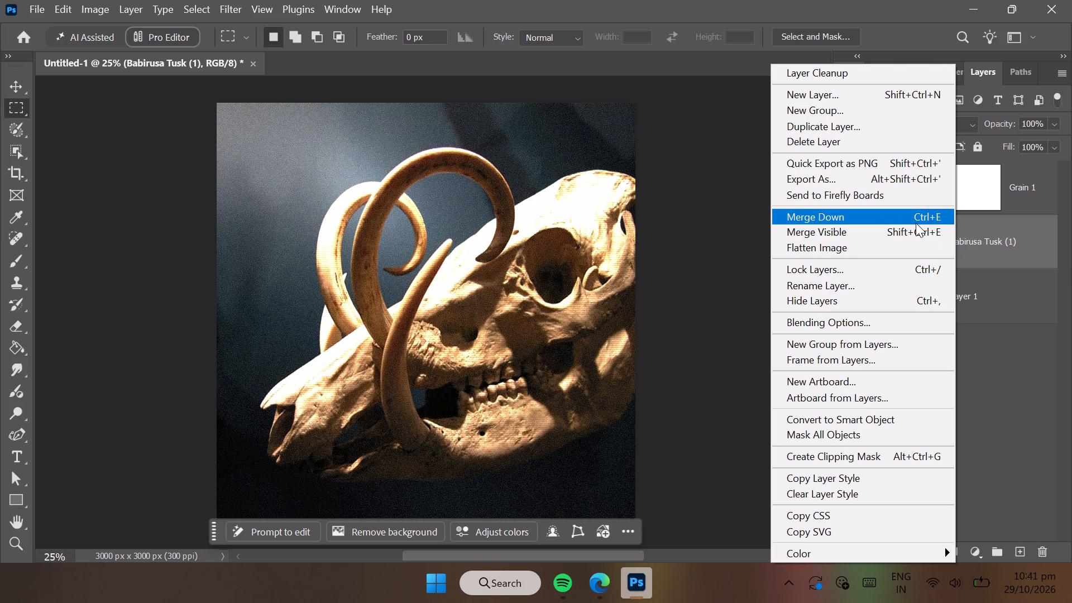
{"action": "left_click", "coordinate": [914, 222]}
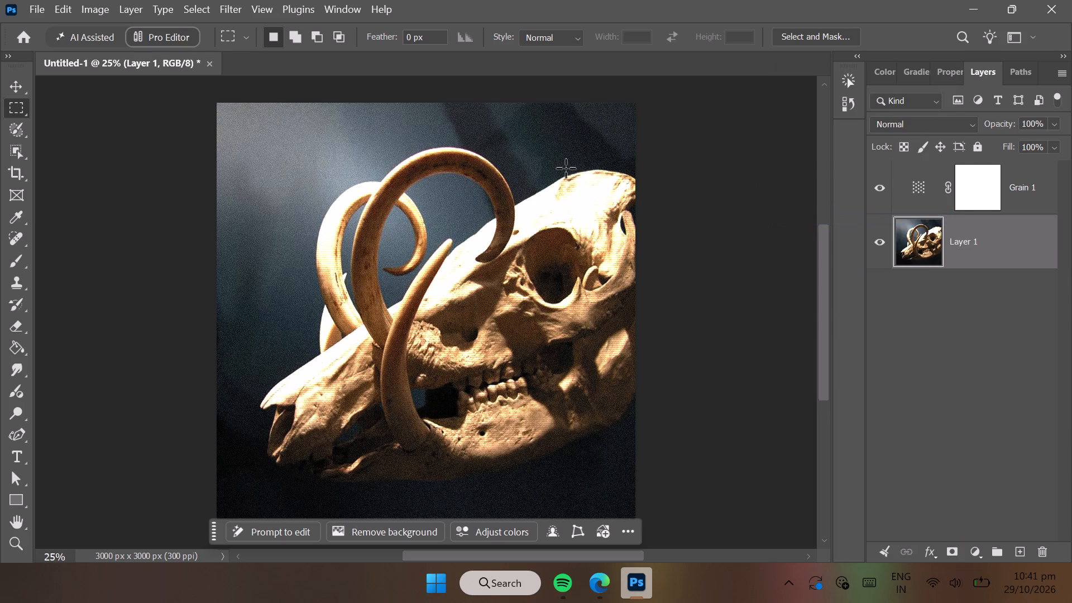
Hide the Grain 1 adjustment layer.
{"action": "left_click", "coordinate": [882, 188]}
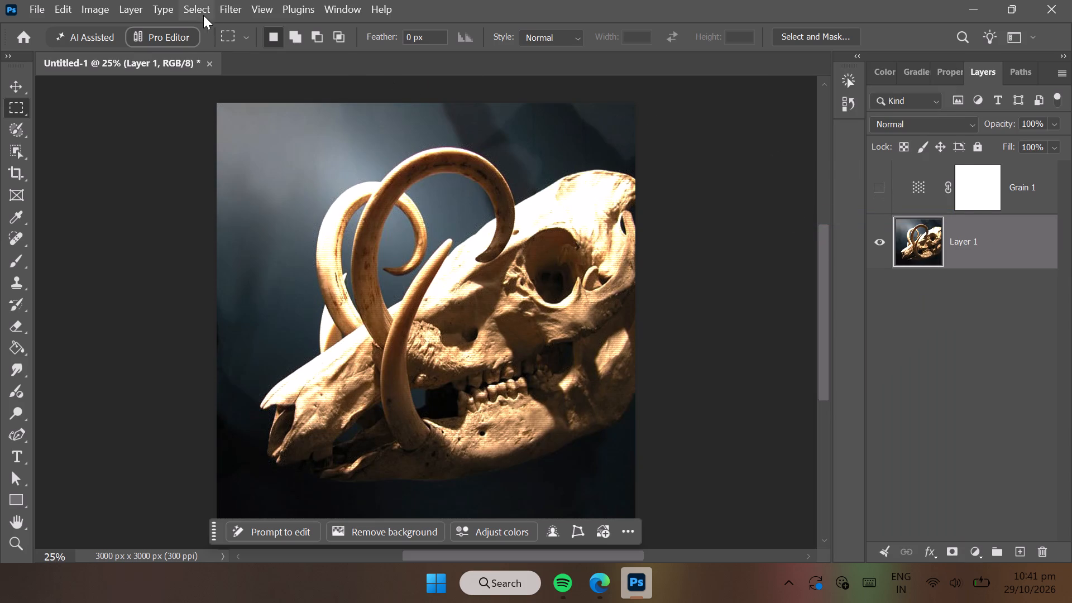
Choose the Grain texture for Layer 1 in the Filter Gallery and set its intensity to 63.
{"action": "left_click", "coordinate": [203, 15]}
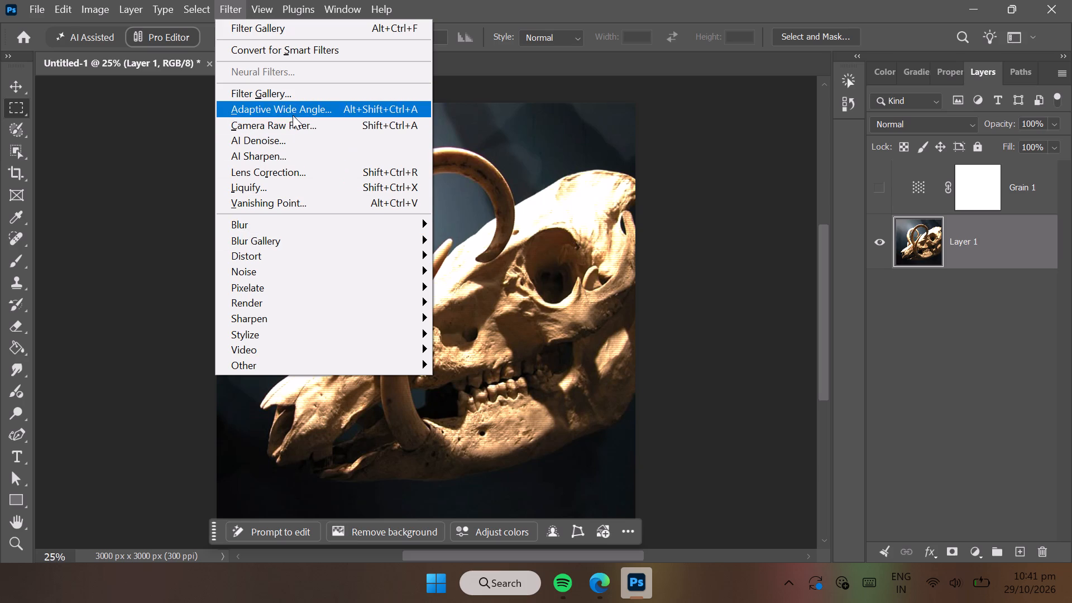
{"action": "left_click", "coordinate": [294, 99]}
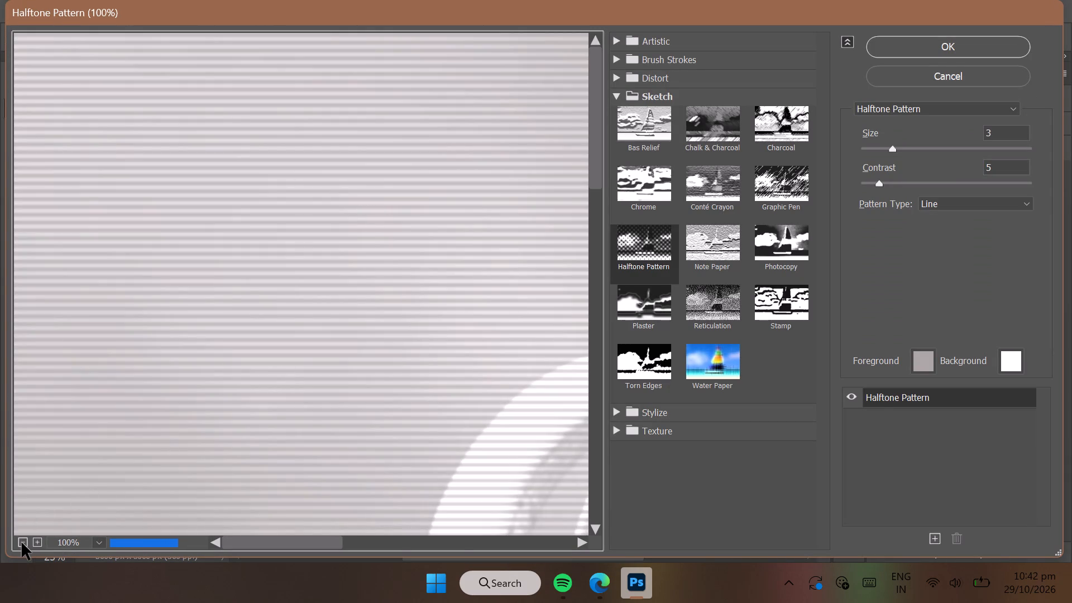
{"action": "double_click", "coordinate": [22, 543]}
{"action": "left_click", "coordinate": [22, 543]}
{"action": "left_click", "coordinate": [22, 543]}
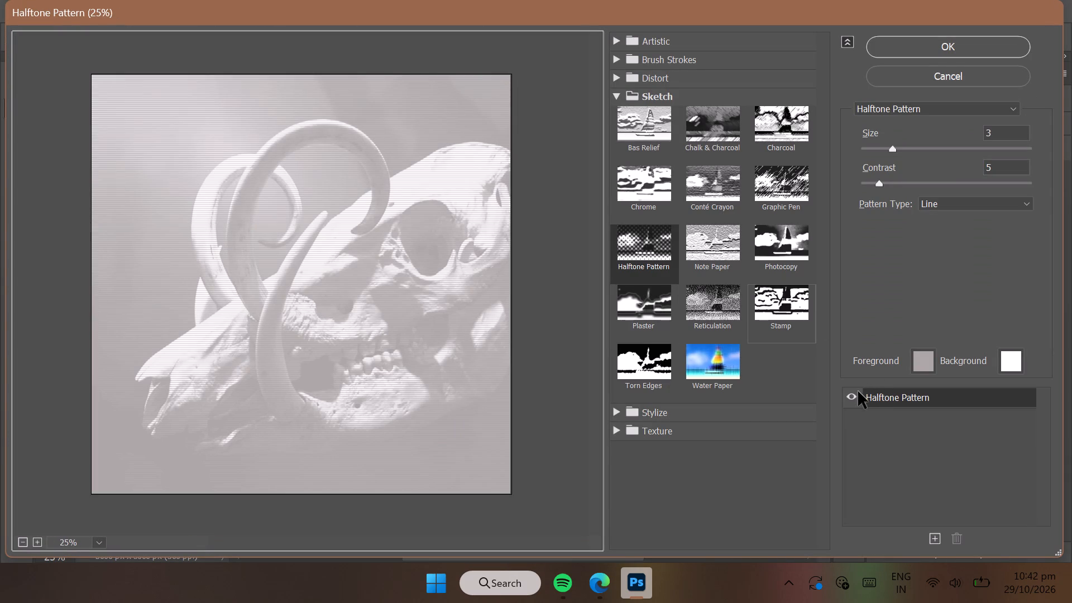
{"action": "left_click", "coordinate": [654, 436]}
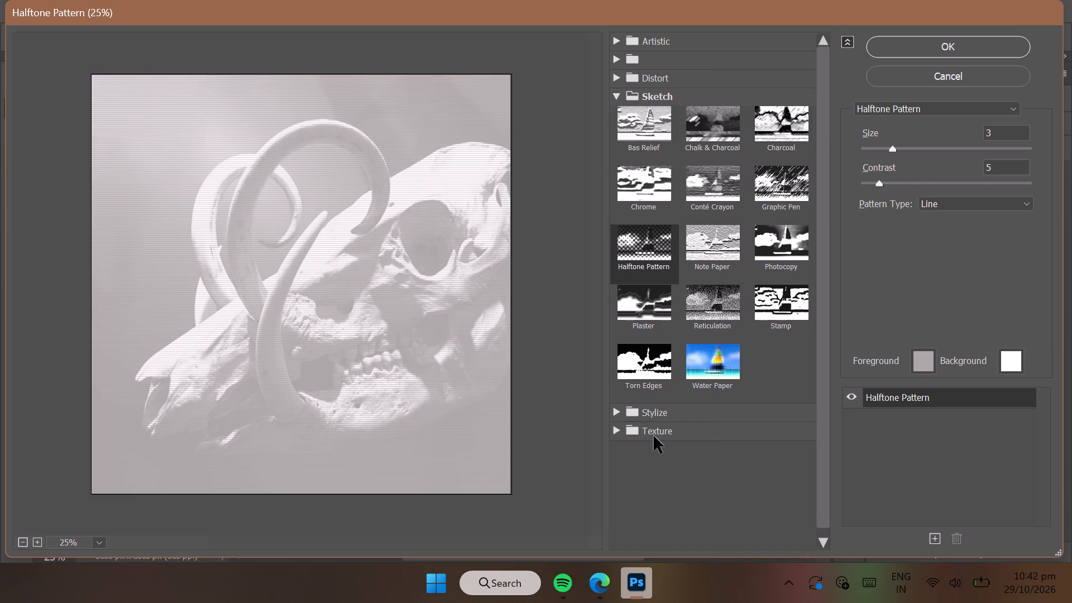
{"action": "scroll", "coordinate": [662, 441], "scroll_direction": "down", "scroll_amount": 1}
{"action": "left_click", "coordinate": [692, 449]}
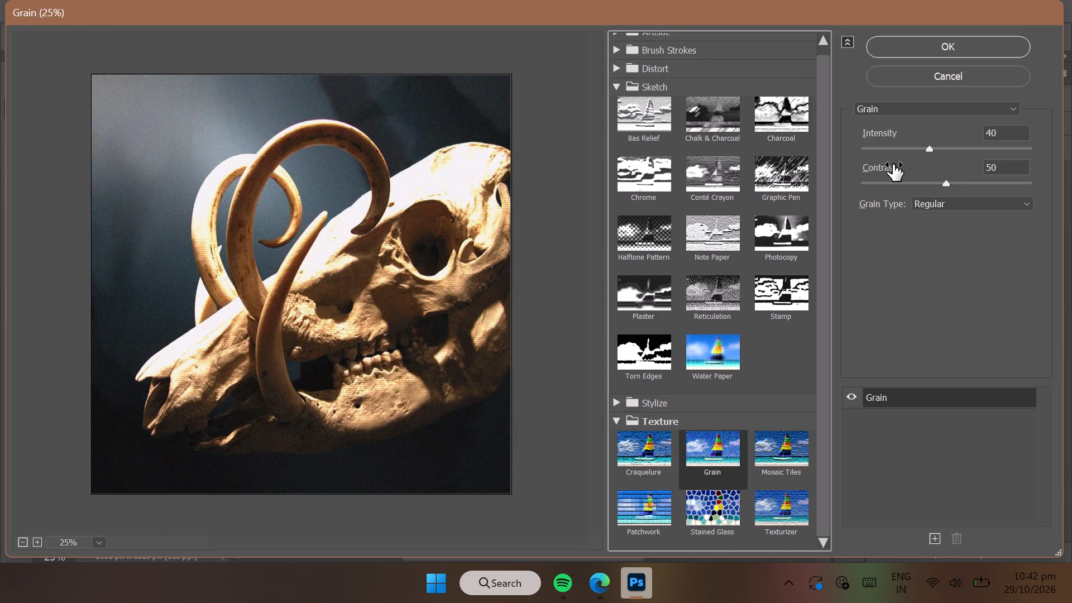
{"action": "left_click_drag", "start_coordinate": [931, 148], "coordinate": [945, 148]}
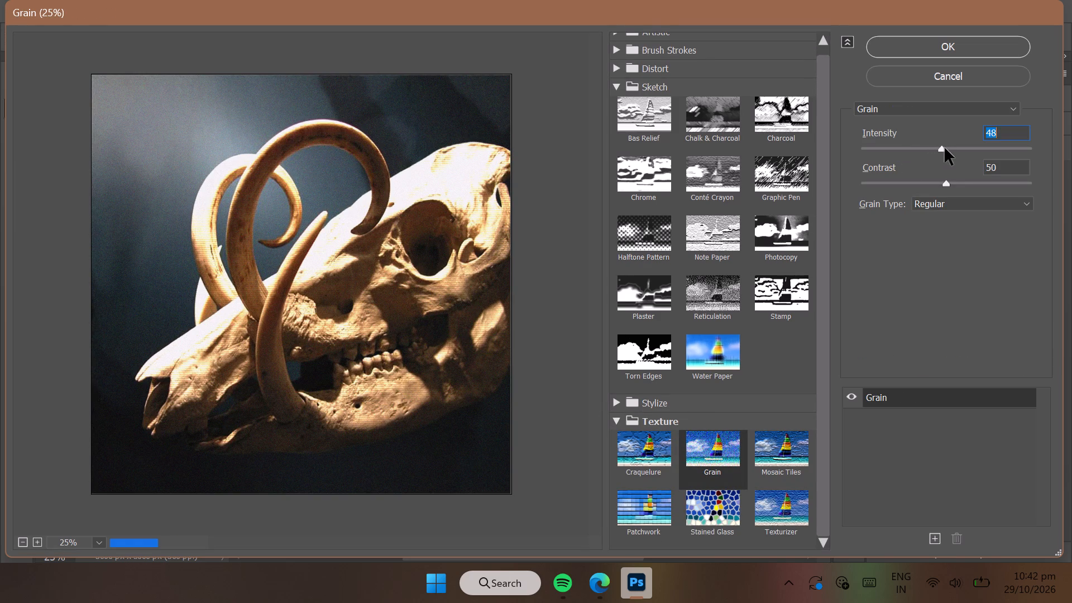
{"action": "left_click_drag", "start_coordinate": [945, 148], "coordinate": [974, 142]}
{"action": "left_click_drag", "start_coordinate": [974, 142], "coordinate": [971, 141]}
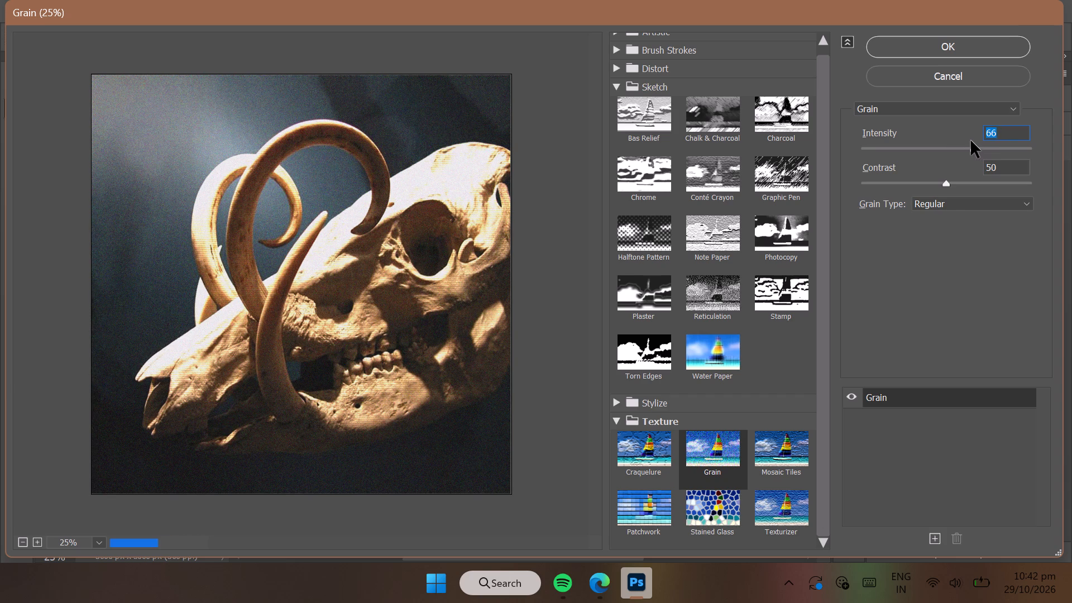
{"action": "left_click_drag", "start_coordinate": [971, 141], "coordinate": [970, 141]}
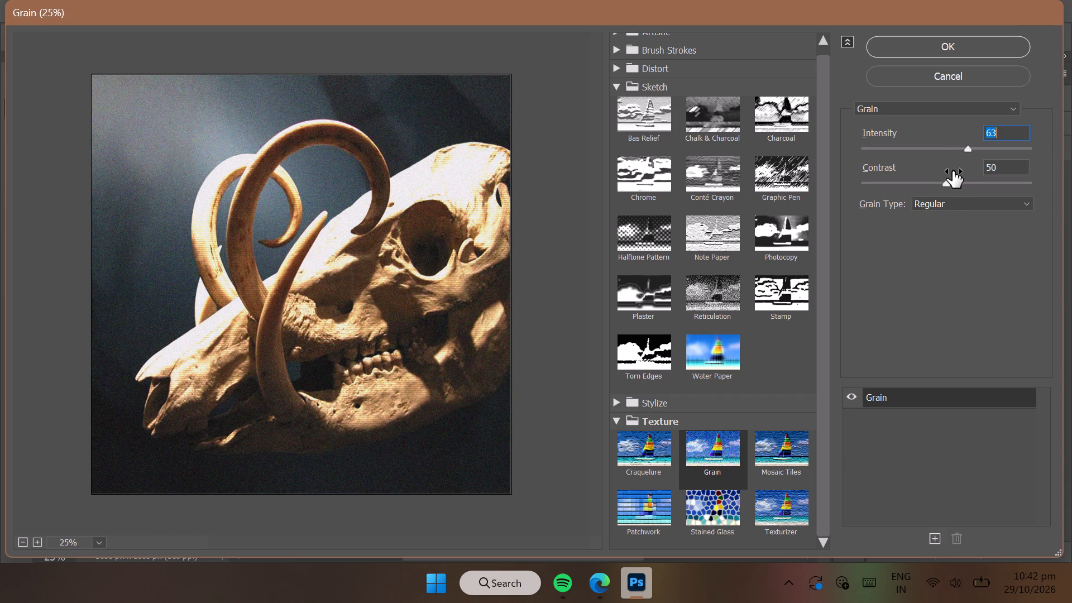
Set the Grain filter's contrast to 55 and apply the filter to Layer 1.
{"action": "left_click_drag", "start_coordinate": [950, 181], "coordinate": [939, 183]}
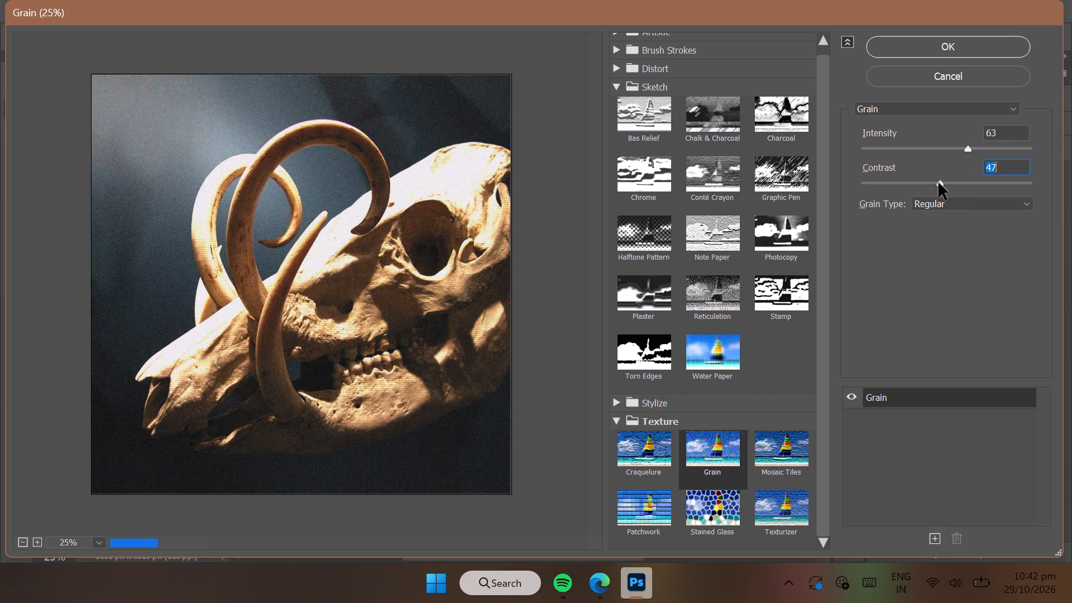
{"action": "left_click_drag", "start_coordinate": [939, 183], "coordinate": [963, 183]}
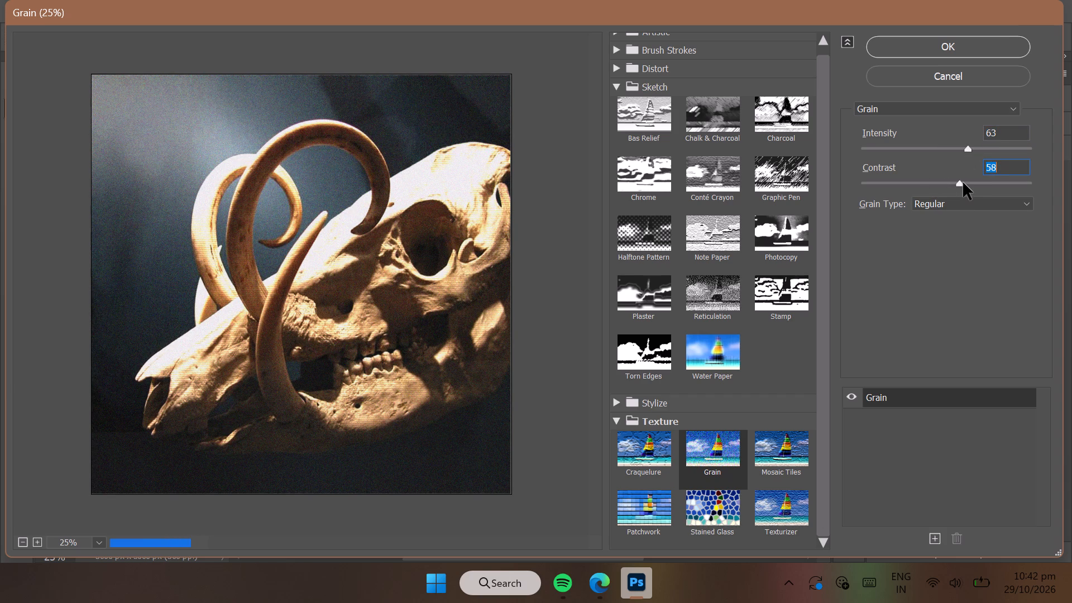
{"action": "left_click_drag", "start_coordinate": [963, 183], "coordinate": [958, 181]}
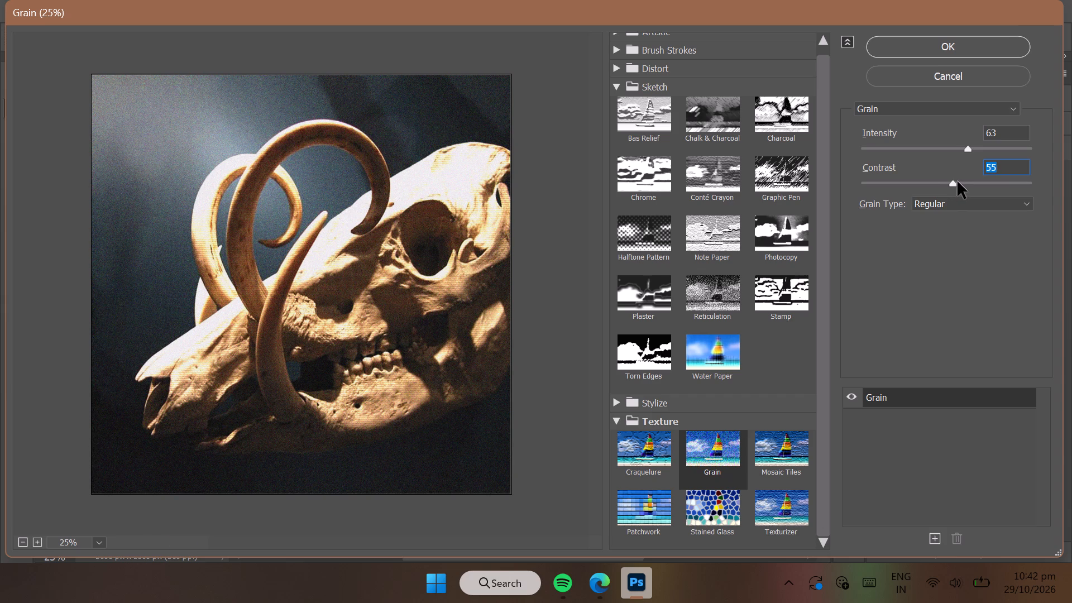
{"action": "left_click_drag", "start_coordinate": [958, 181], "coordinate": [958, 181]}
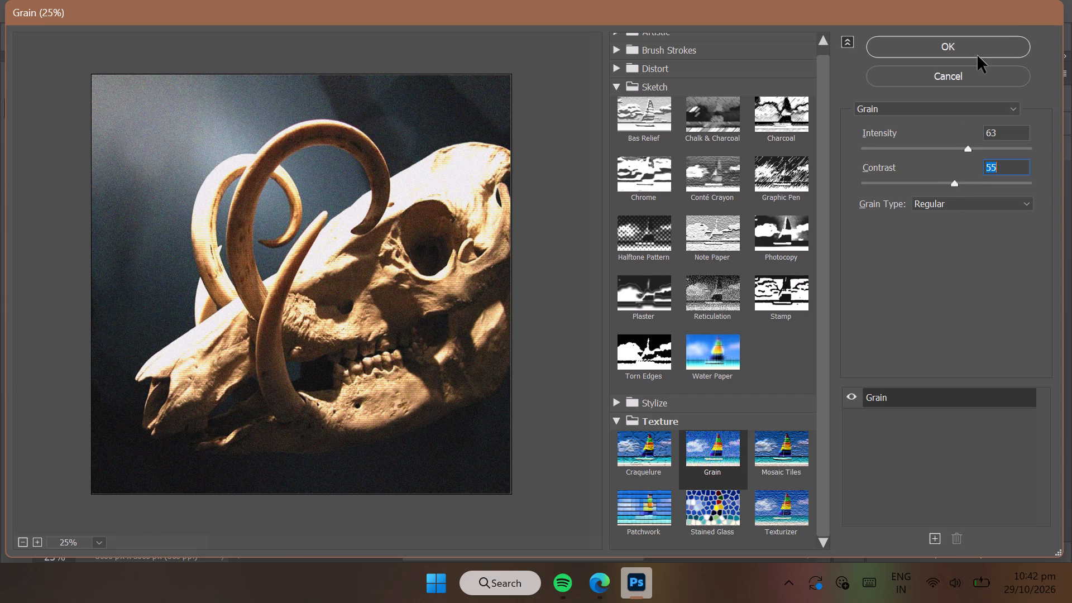
{"action": "left_click", "coordinate": [979, 53]}
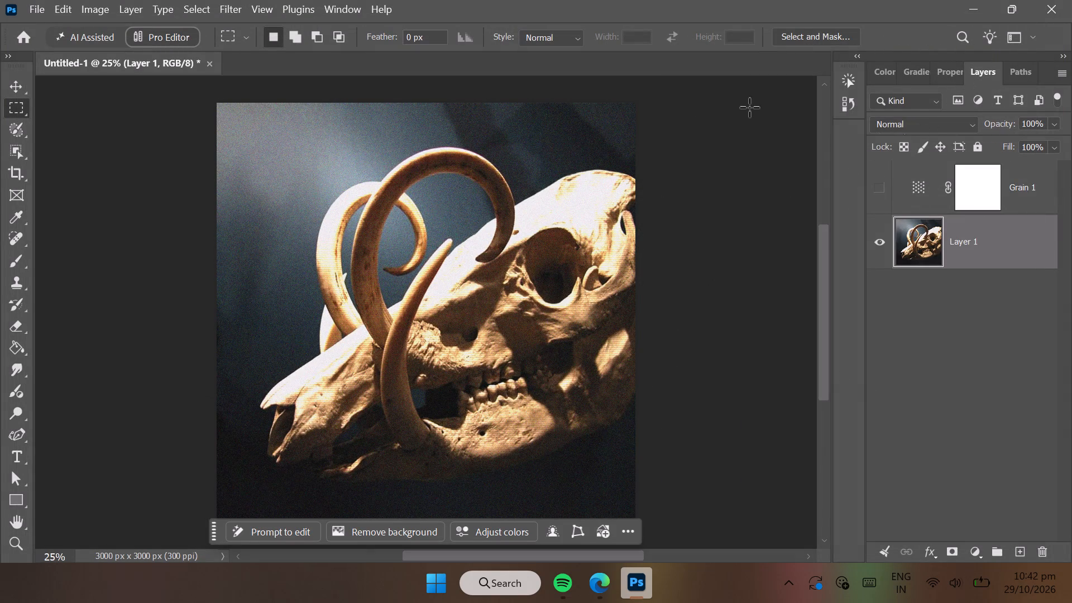
Apply a Threshold adjustment directly to Layer 1 with a threshold level of 76.
{"action": "left_click", "coordinate": [109, 8]}
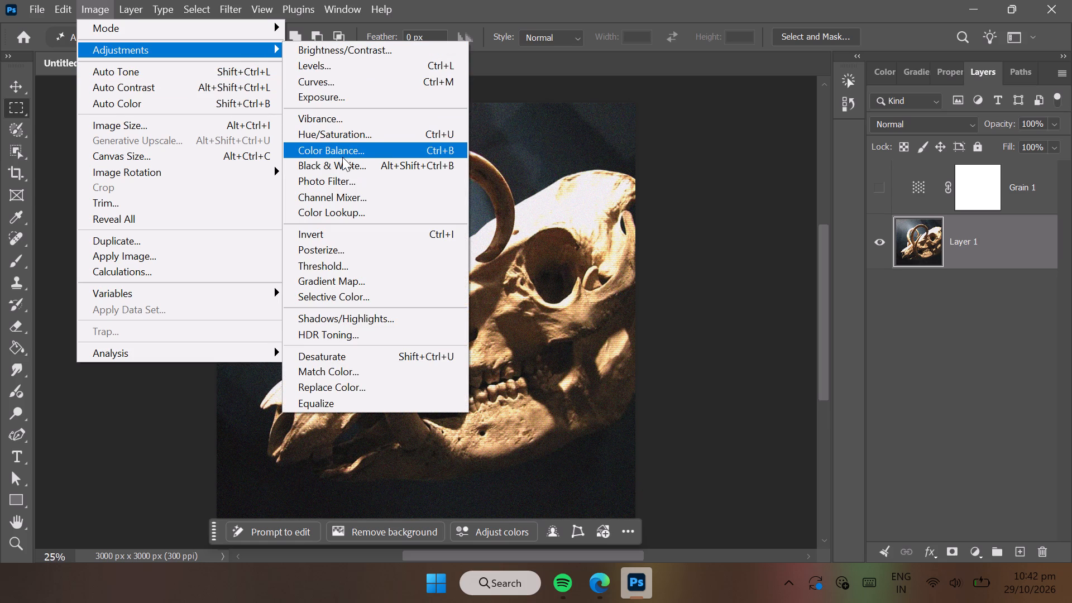
{"action": "left_click", "coordinate": [331, 259]}
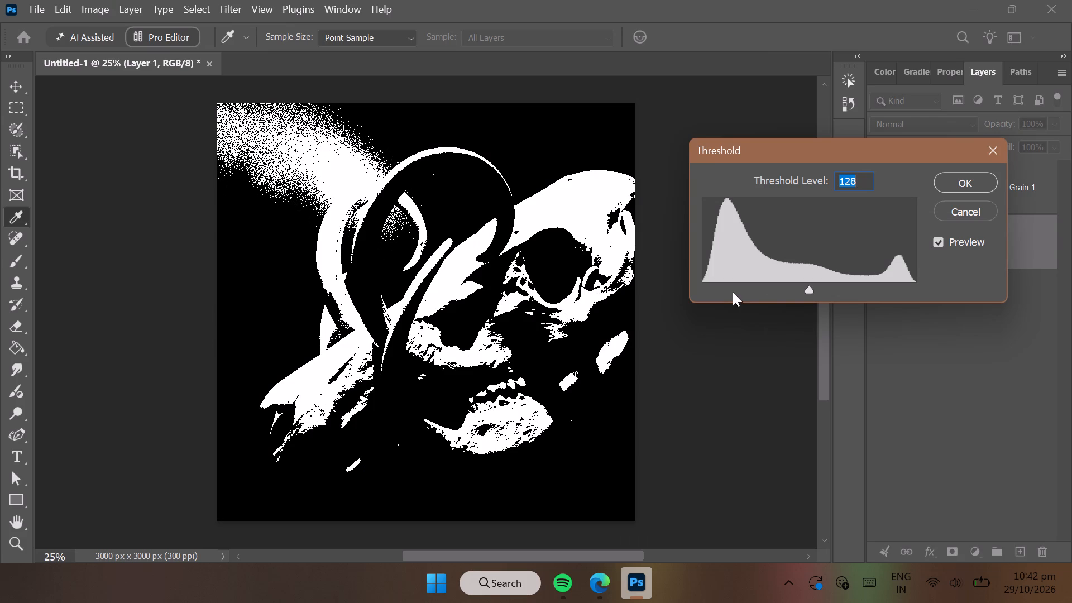
{"action": "left_click_drag", "start_coordinate": [805, 288], "coordinate": [800, 287]}
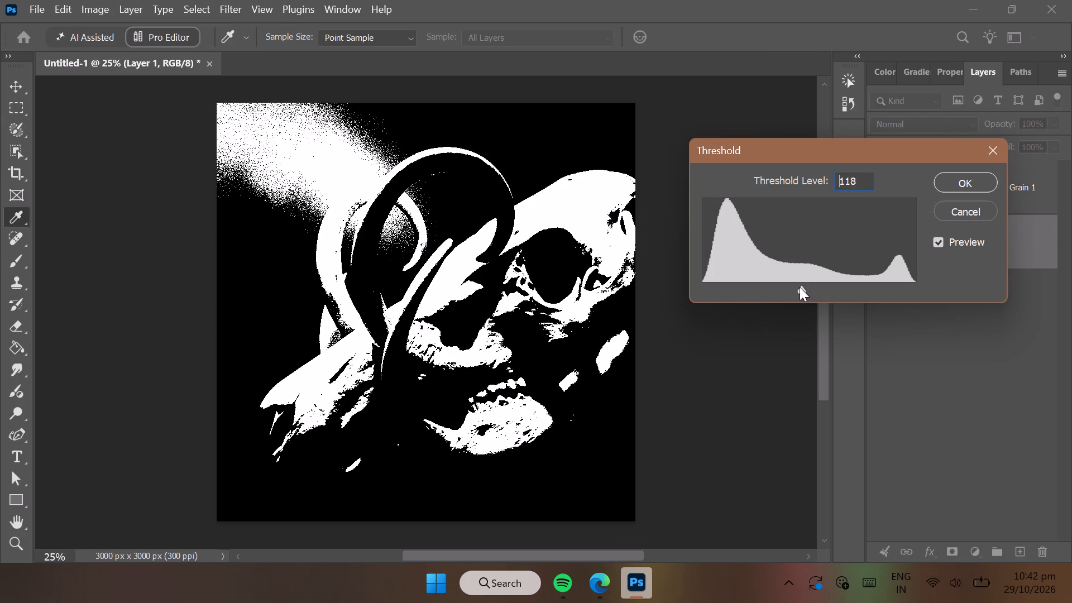
{"action": "left_click_drag", "start_coordinate": [800, 287], "coordinate": [754, 288]}
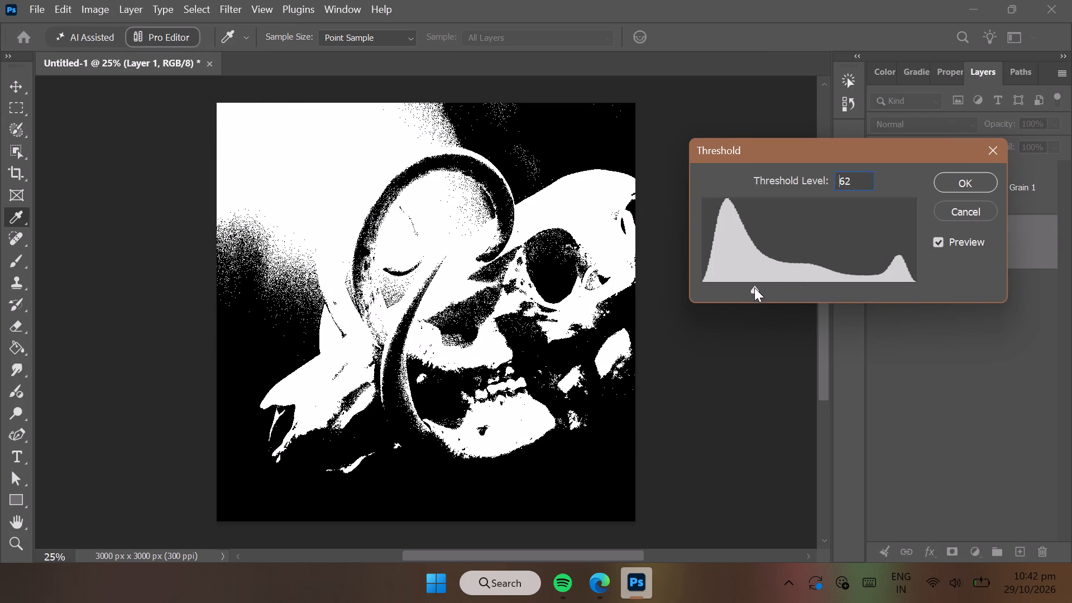
{"action": "left_click_drag", "start_coordinate": [754, 288], "coordinate": [788, 294]}
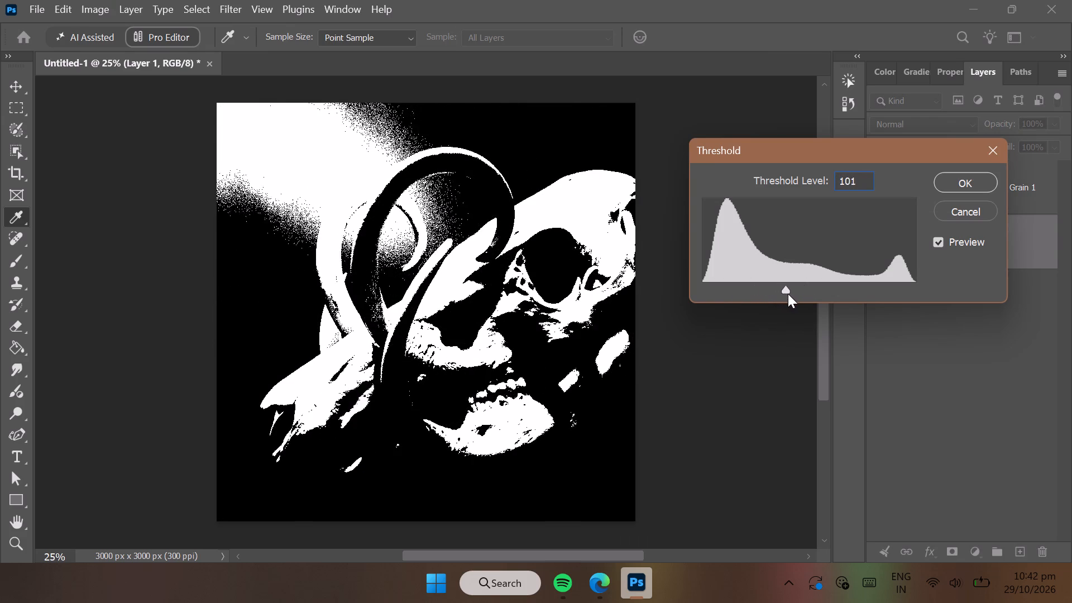
{"action": "left_click_drag", "start_coordinate": [788, 294], "coordinate": [765, 294]}
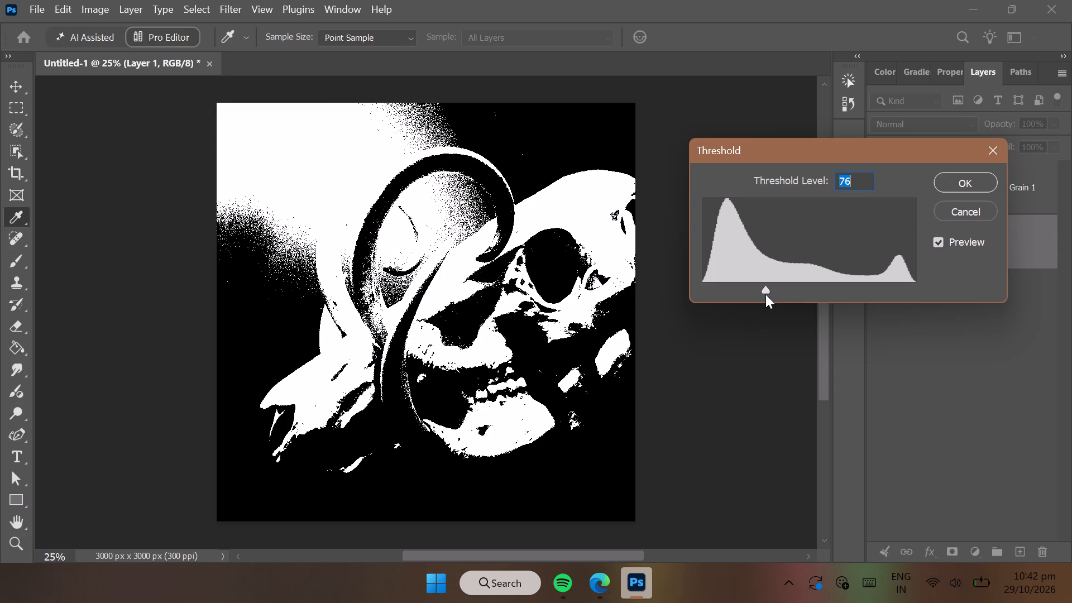
{"action": "left_click", "coordinate": [955, 192]}
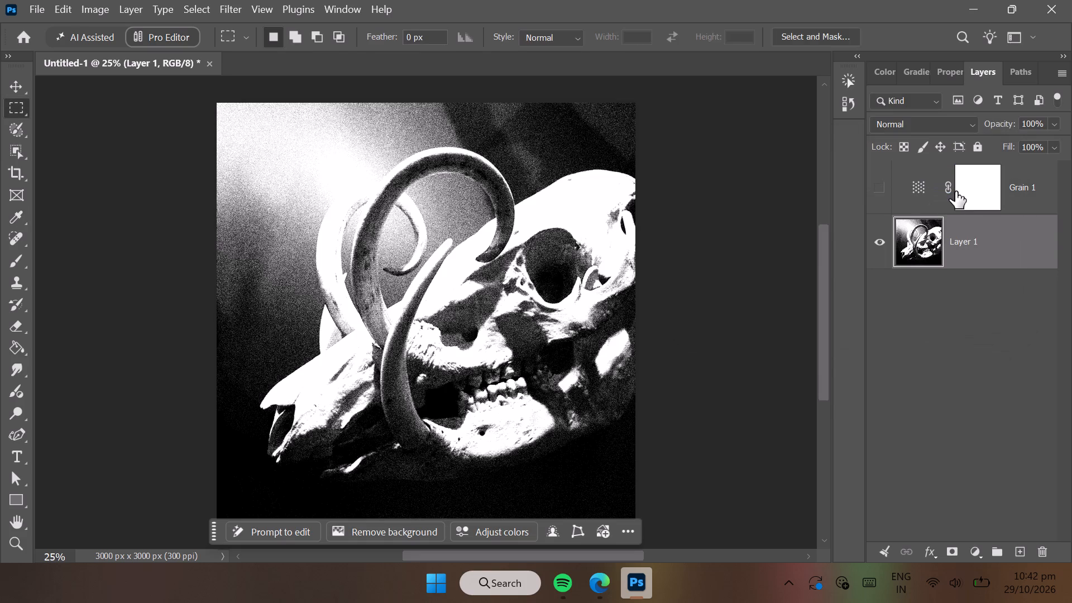
Make the Grain 1 adjustment layer visible again above Layer 1, leaving no layer selected.
{"action": "left_click", "coordinate": [920, 301]}
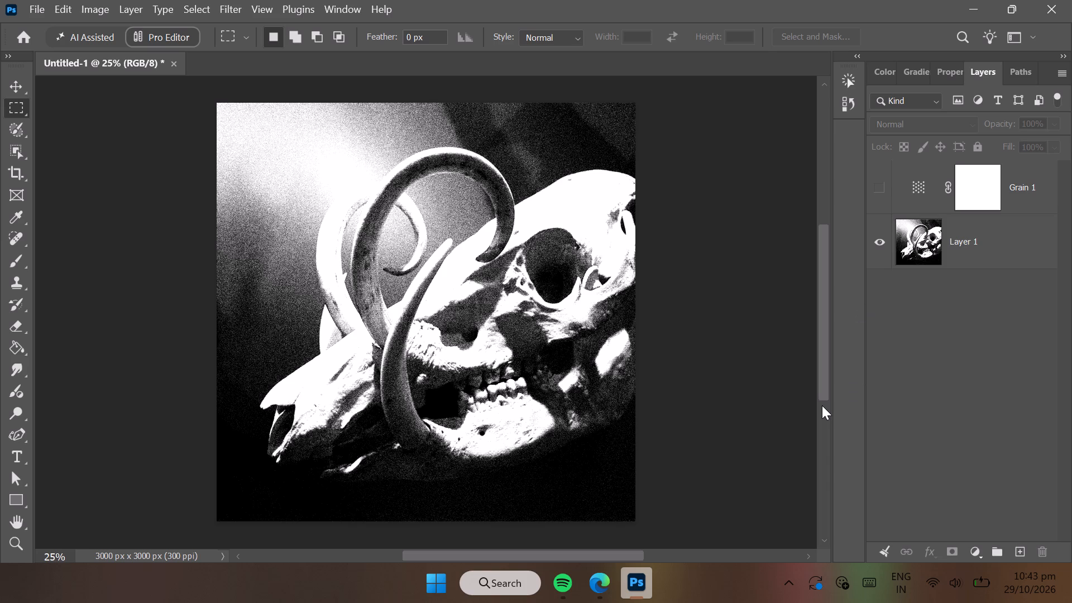
{"action": "left_click", "coordinate": [916, 399]}
{"action": "left_click", "coordinate": [884, 190]}
{"action": "left_click", "coordinate": [885, 189]}
{"action": "left_click", "coordinate": [885, 189]}
{"action": "left_click", "coordinate": [905, 290]}
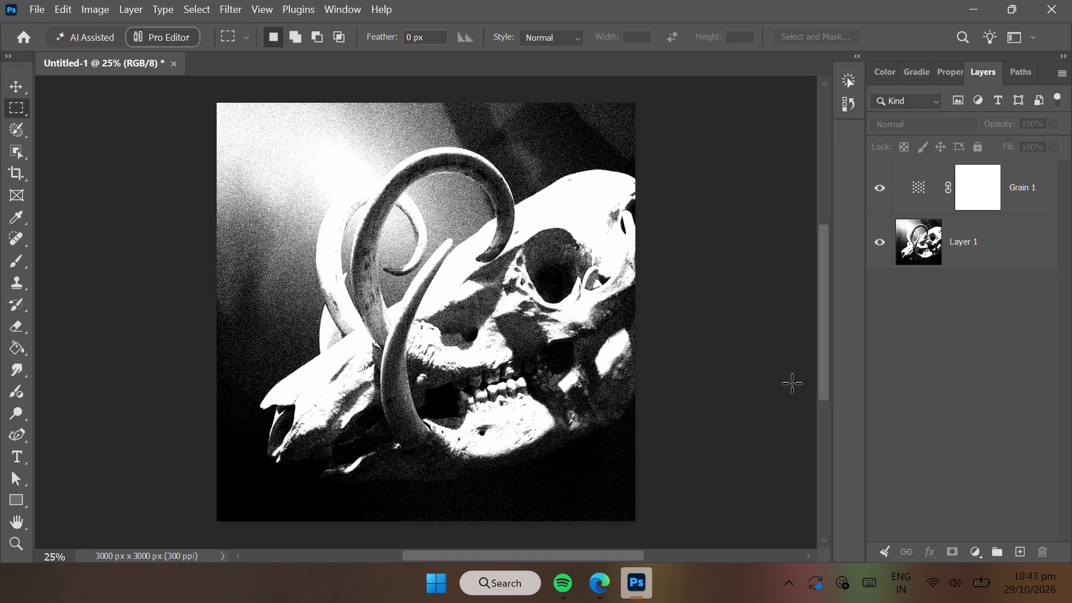
Switch to Microsoft Edge and browse the Pinterest home feed for visual references.
{"action": "left_click", "coordinate": [611, 576]}
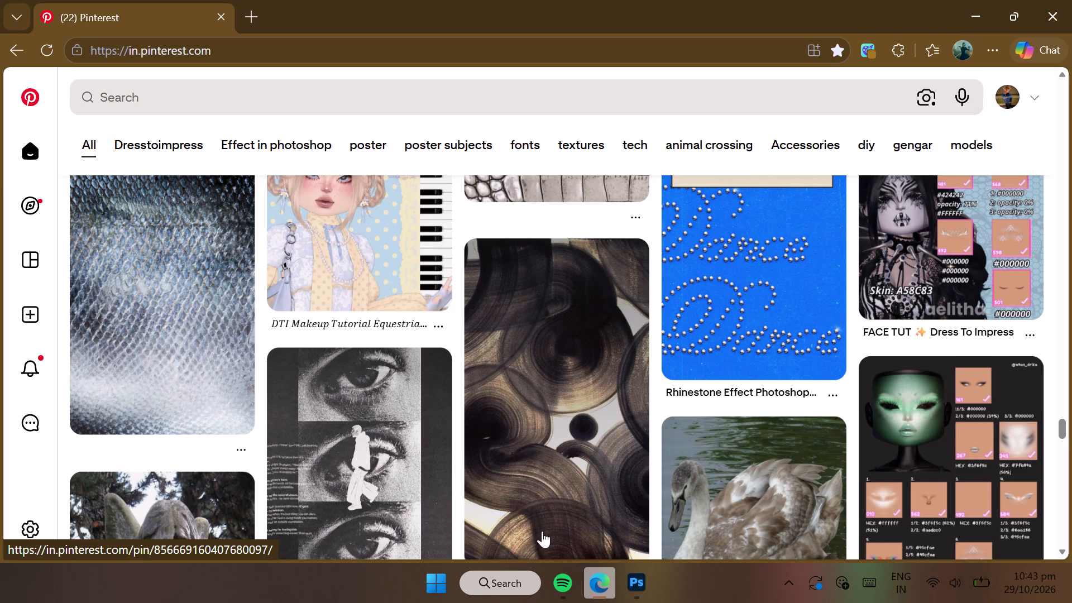
{"action": "scroll", "coordinate": [542, 531], "scroll_direction": "down", "scroll_amount": 5}
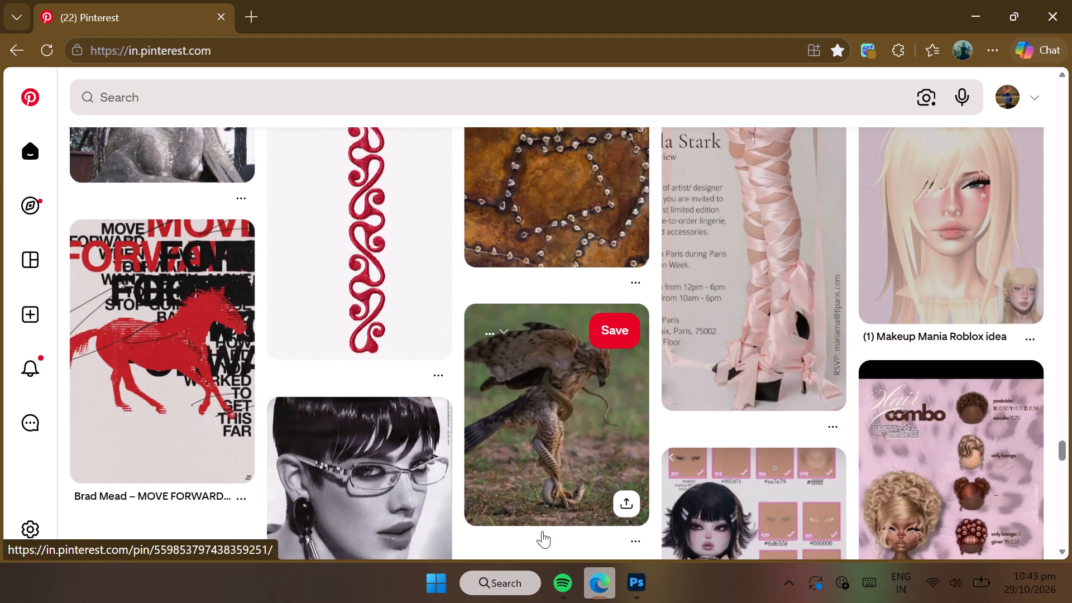
{"action": "scroll", "coordinate": [542, 531], "scroll_direction": "down", "scroll_amount": 4}
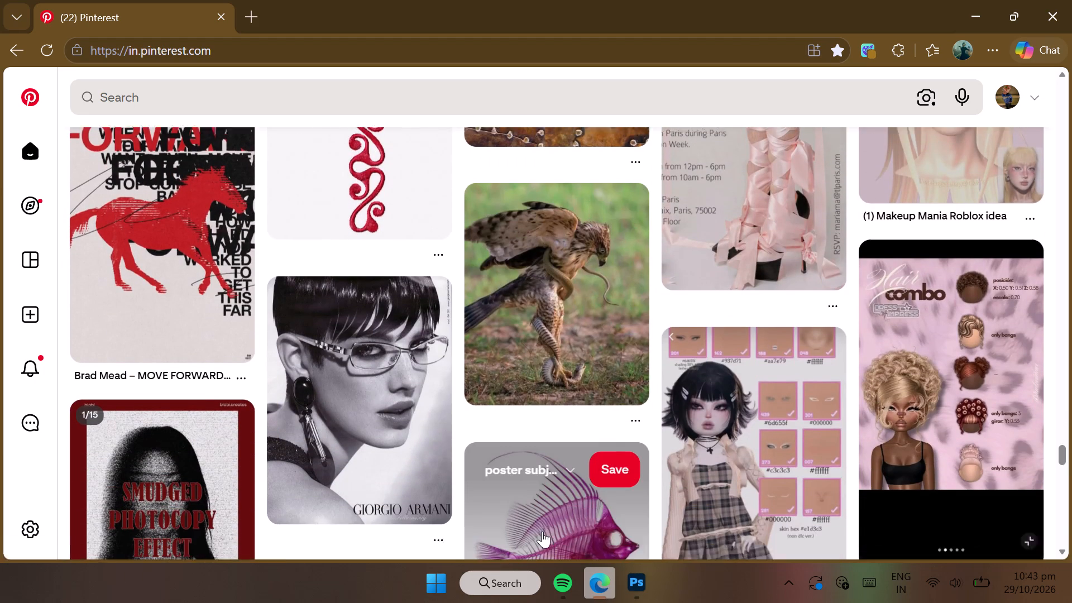
{"action": "scroll", "coordinate": [542, 531], "scroll_direction": "down", "scroll_amount": 5}
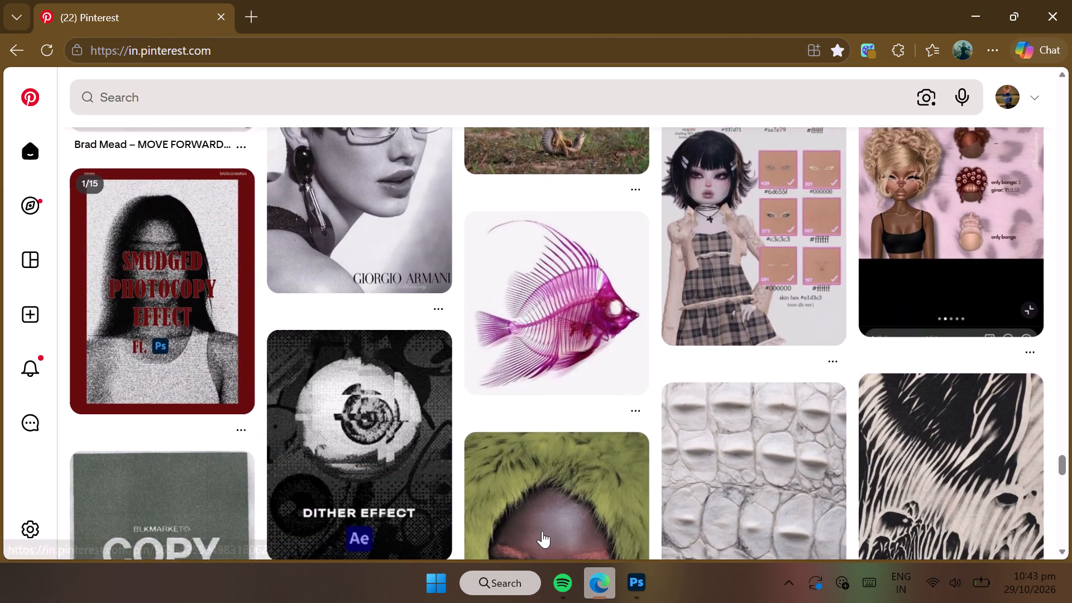
{"action": "scroll", "coordinate": [542, 531], "scroll_direction": "down", "scroll_amount": 4}
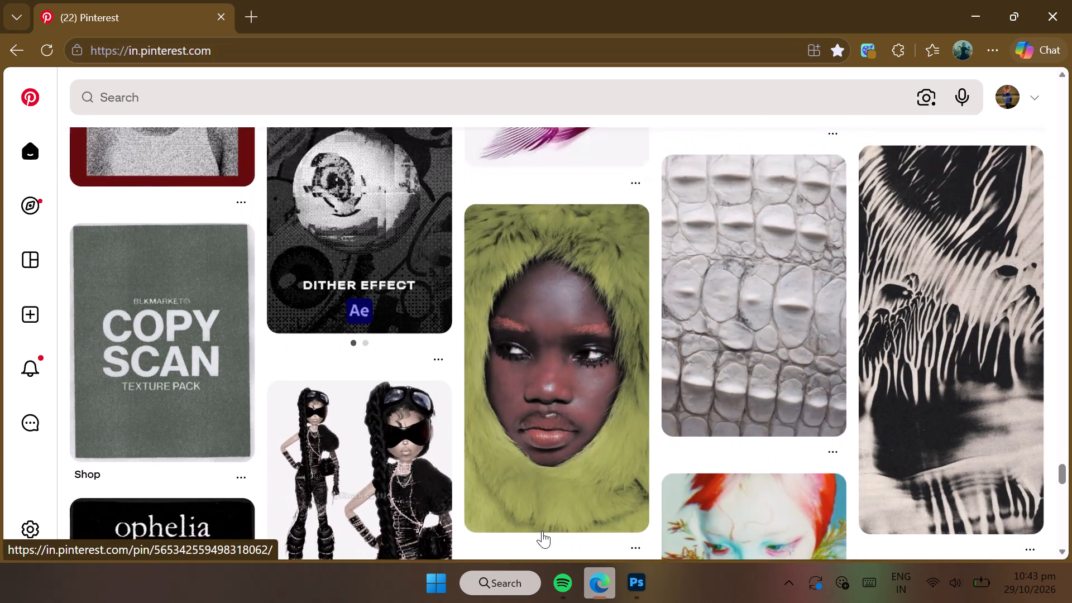
{"action": "scroll", "coordinate": [542, 531], "scroll_direction": "down", "scroll_amount": 3}
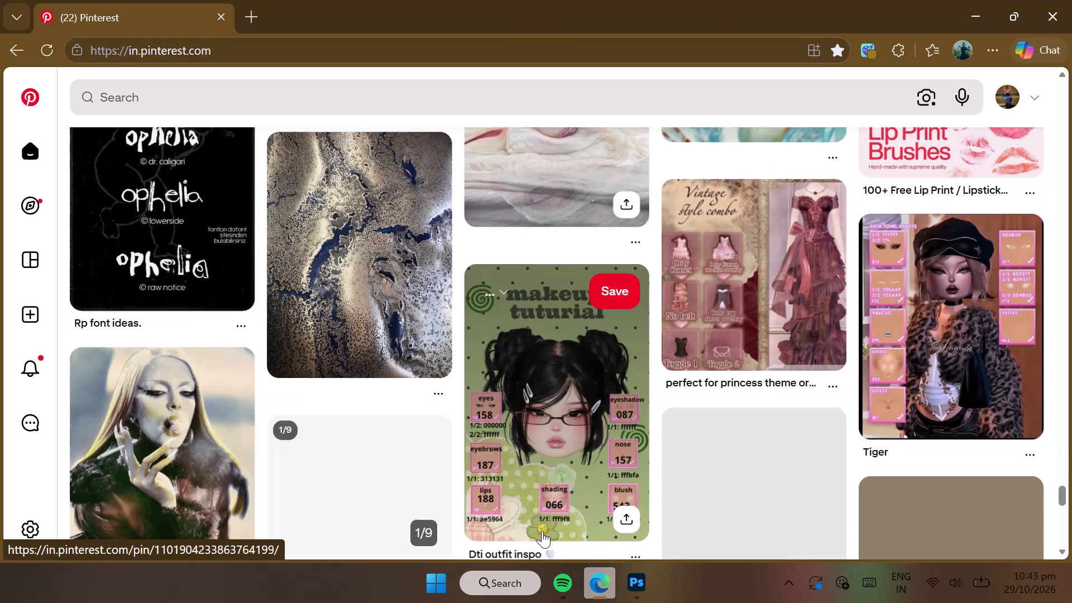
{"action": "scroll", "coordinate": [542, 531], "scroll_direction": "down", "scroll_amount": 3}
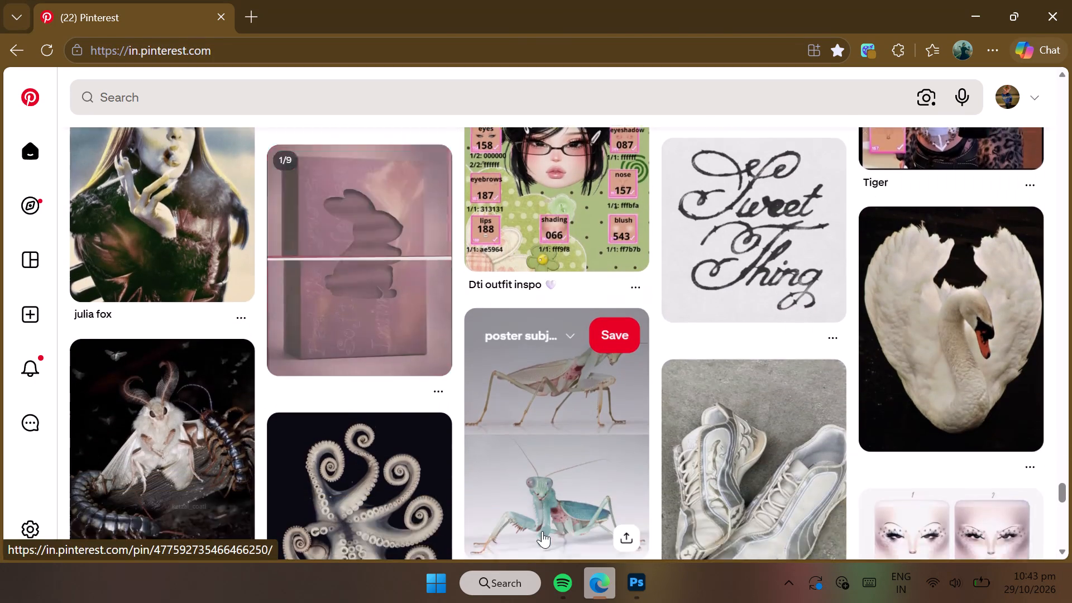
{"action": "scroll", "coordinate": [542, 531], "scroll_direction": "down", "scroll_amount": 5}
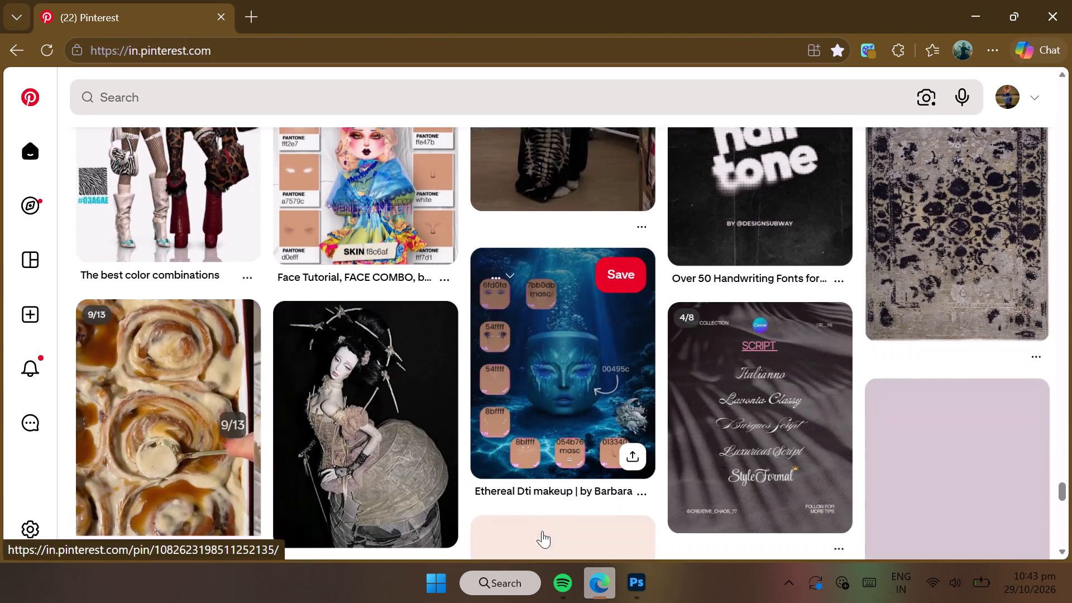
{"action": "scroll", "coordinate": [542, 531], "scroll_direction": "down", "scroll_amount": 2}
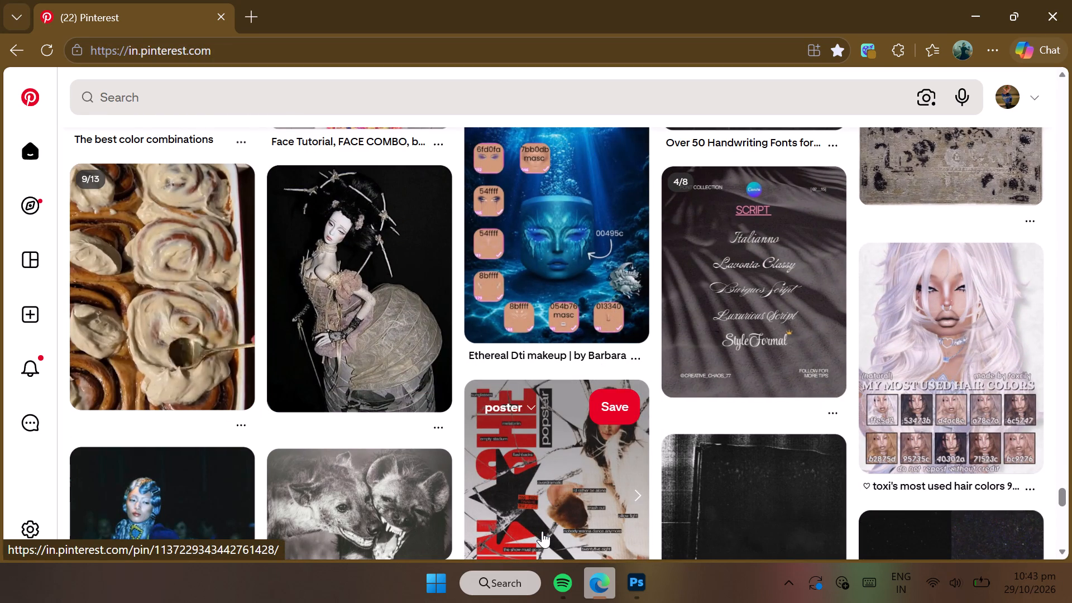
{"action": "scroll", "coordinate": [542, 531], "scroll_direction": "down", "scroll_amount": 2}
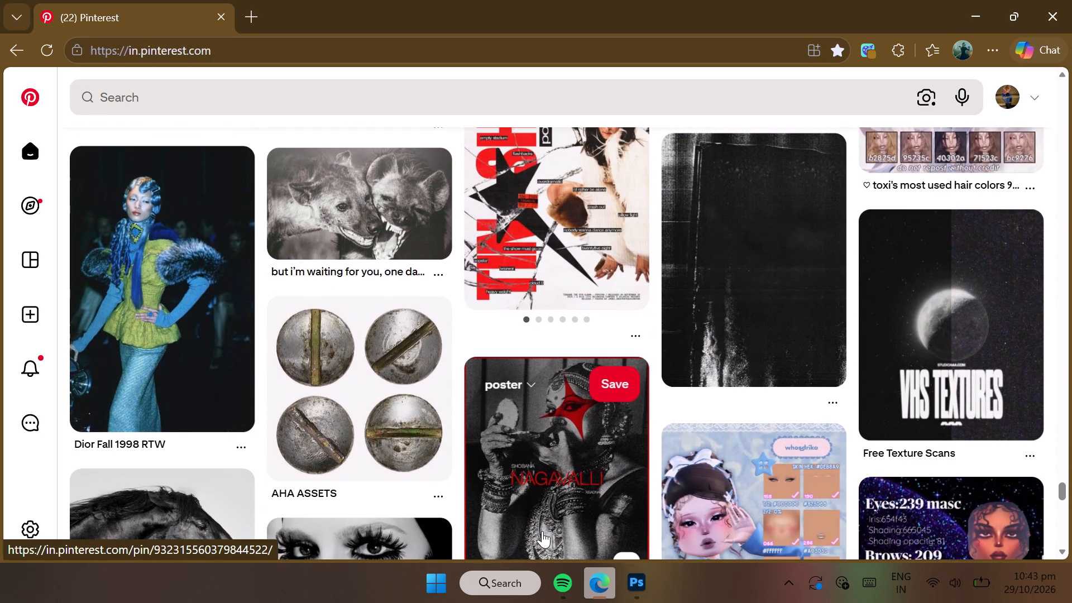
{"action": "scroll", "coordinate": [542, 531], "scroll_direction": "down", "scroll_amount": 3}
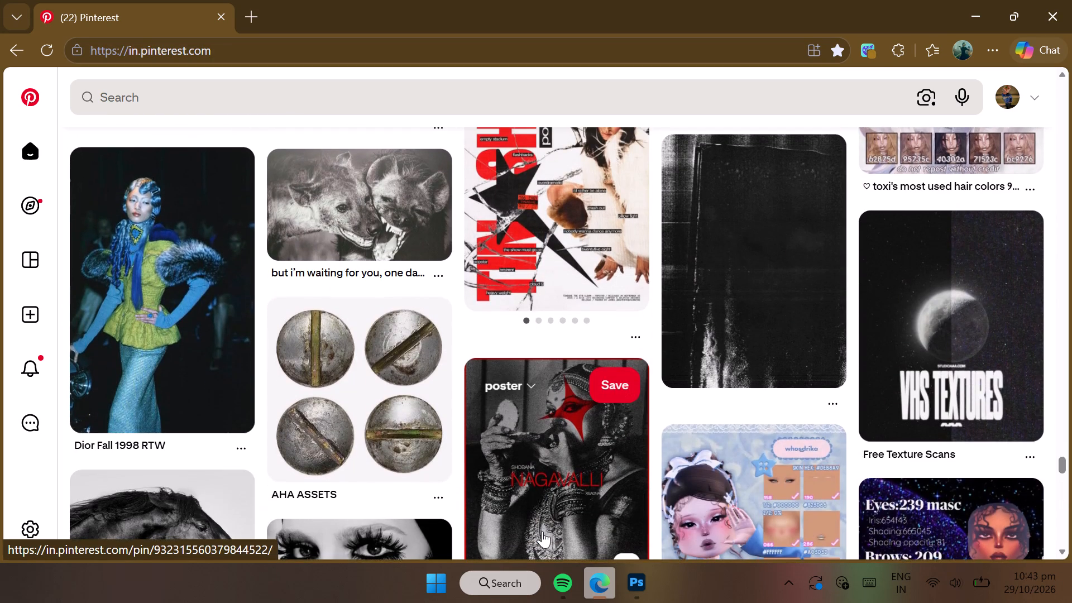
{"action": "scroll", "coordinate": [542, 531], "scroll_direction": "down", "scroll_amount": 4}
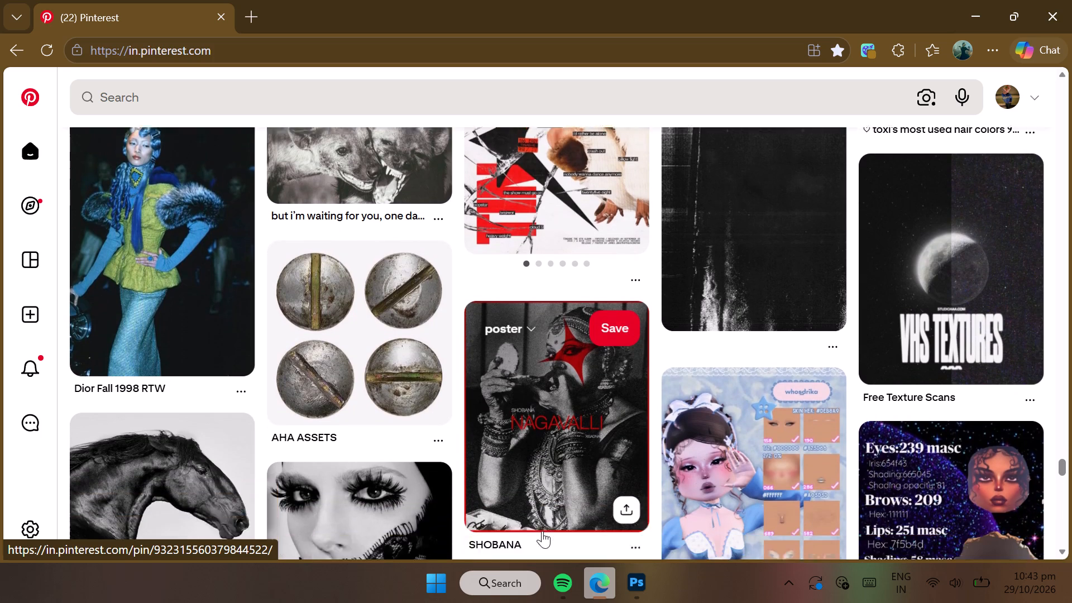
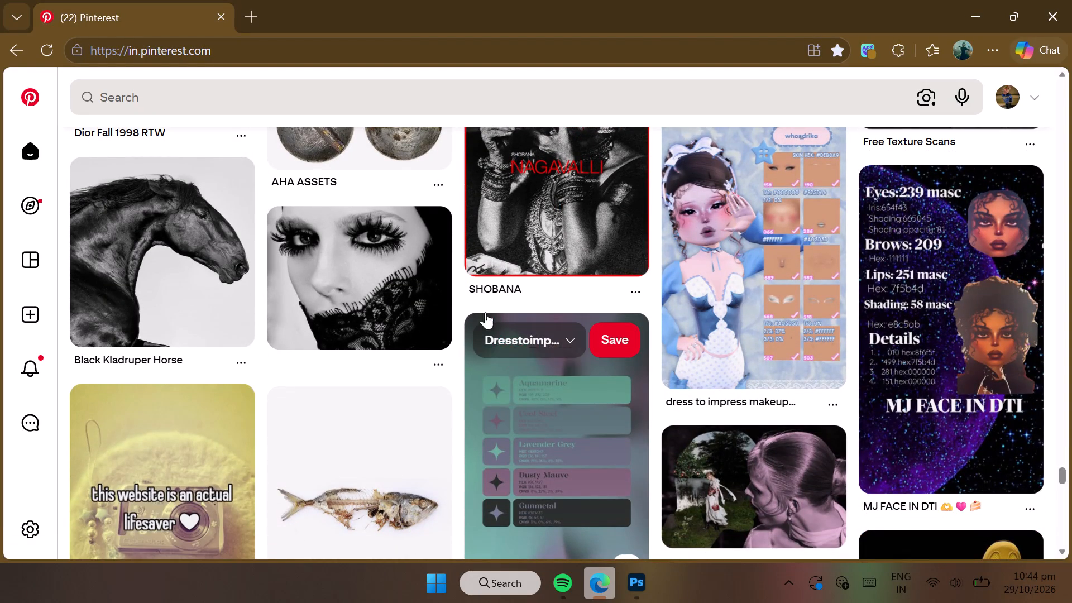
Search Pinterest for cyberlism and download the pin showing a diagonal solid black thorny tribal design.
{"action": "left_click", "coordinate": [446, 105]}
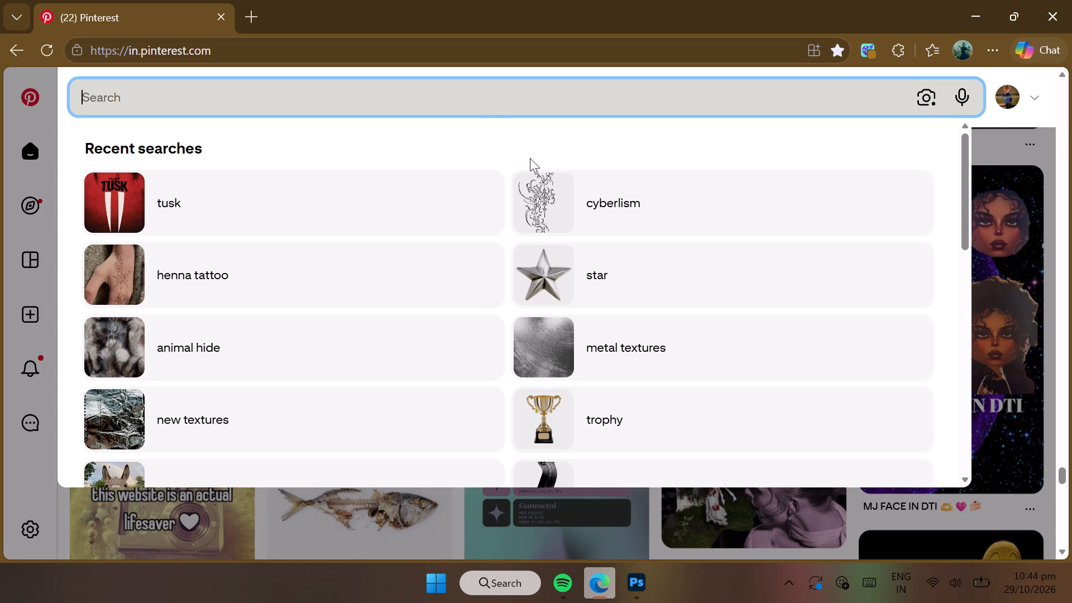
{"action": "left_click", "coordinate": [529, 184]}
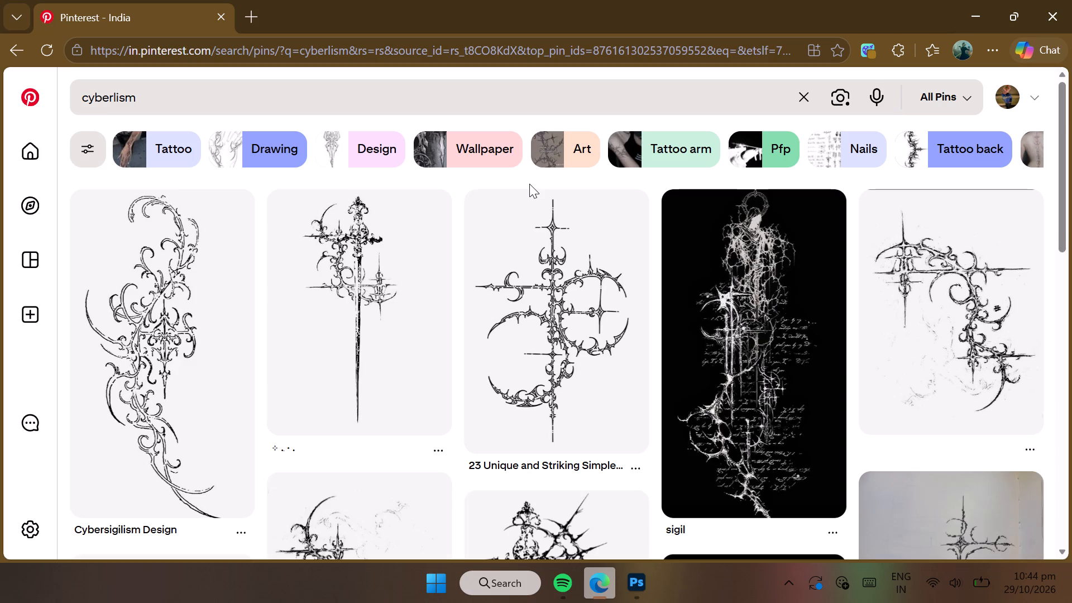
{"action": "scroll", "coordinate": [529, 184], "scroll_direction": "down", "scroll_amount": 4}
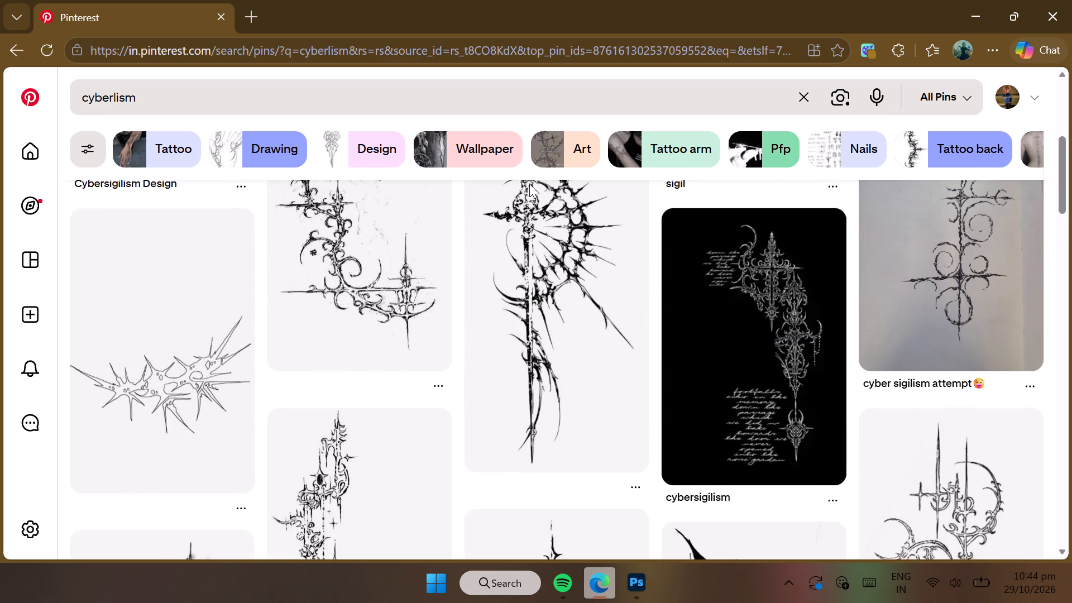
{"action": "scroll", "coordinate": [529, 184], "scroll_direction": "down", "scroll_amount": 6}
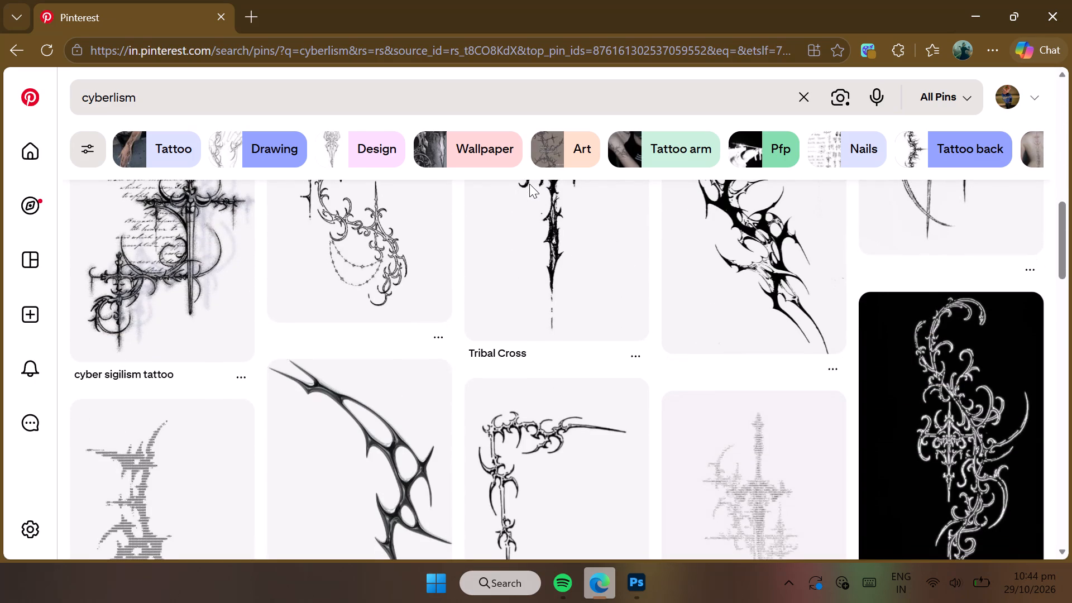
{"action": "scroll", "coordinate": [529, 184], "scroll_direction": "up", "scroll_amount": 3}
{"action": "scroll", "coordinate": [529, 184], "scroll_direction": "down", "scroll_amount": 3}
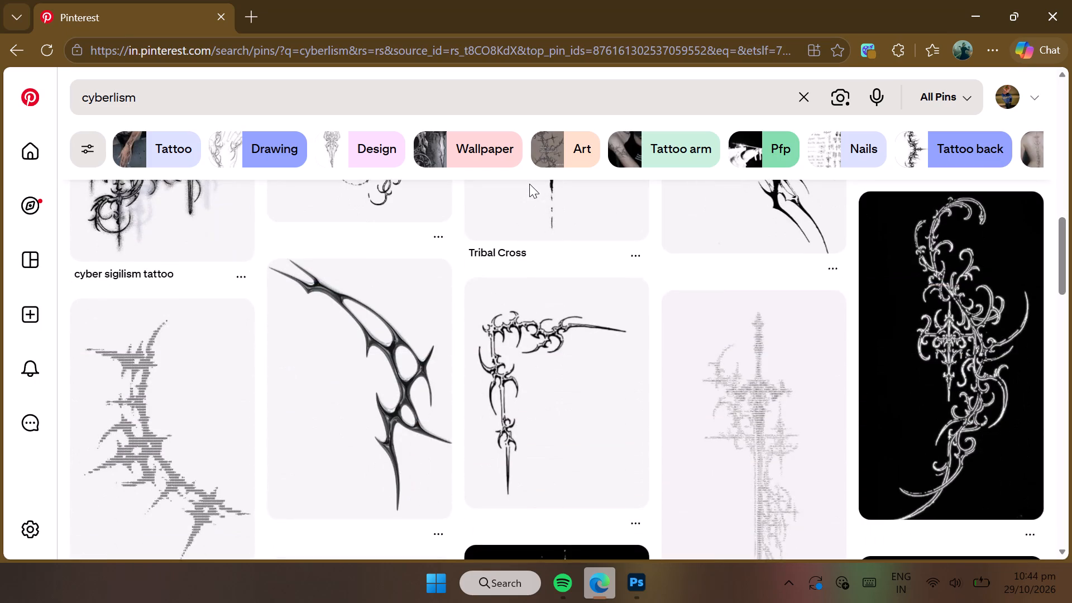
{"action": "scroll", "coordinate": [529, 184], "scroll_direction": "down", "scroll_amount": 2}
{"action": "scroll", "coordinate": [529, 184], "scroll_direction": "up", "scroll_amount": 4}
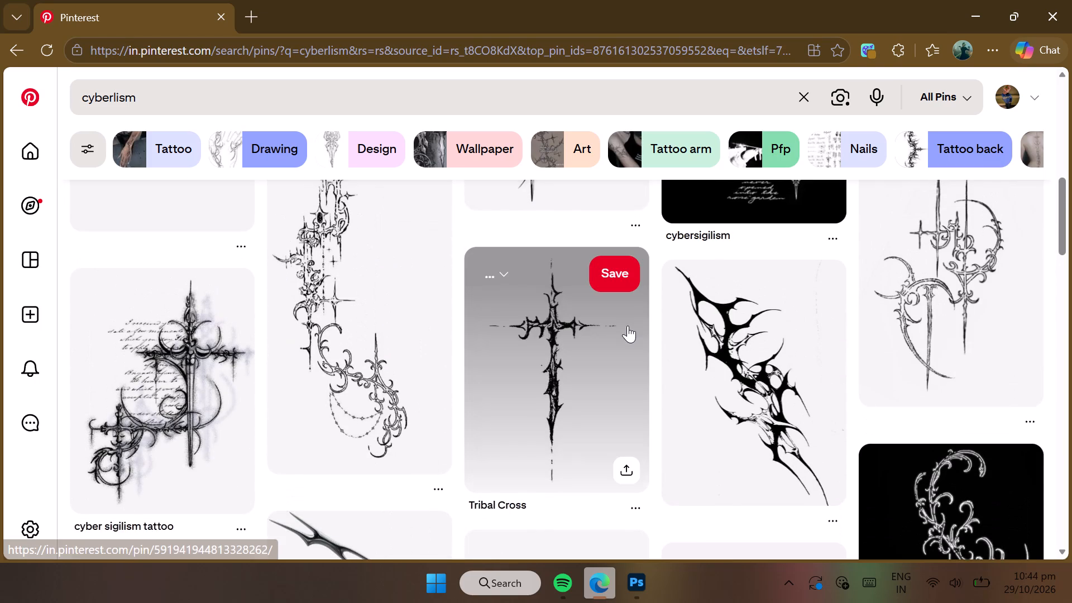
{"action": "left_click", "coordinate": [830, 516]}
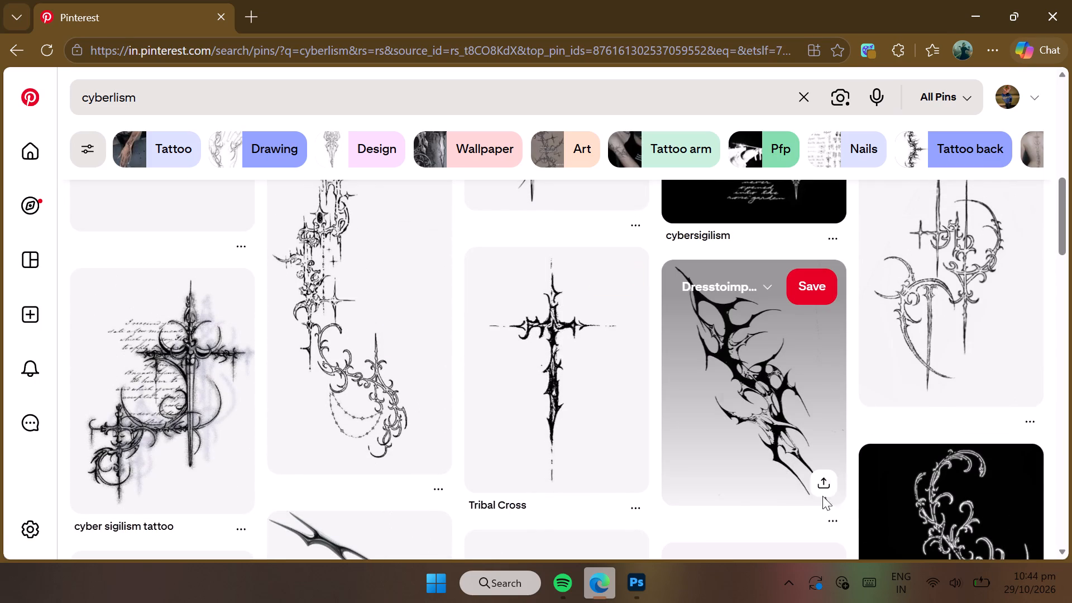
{"action": "left_click", "coordinate": [817, 460]}
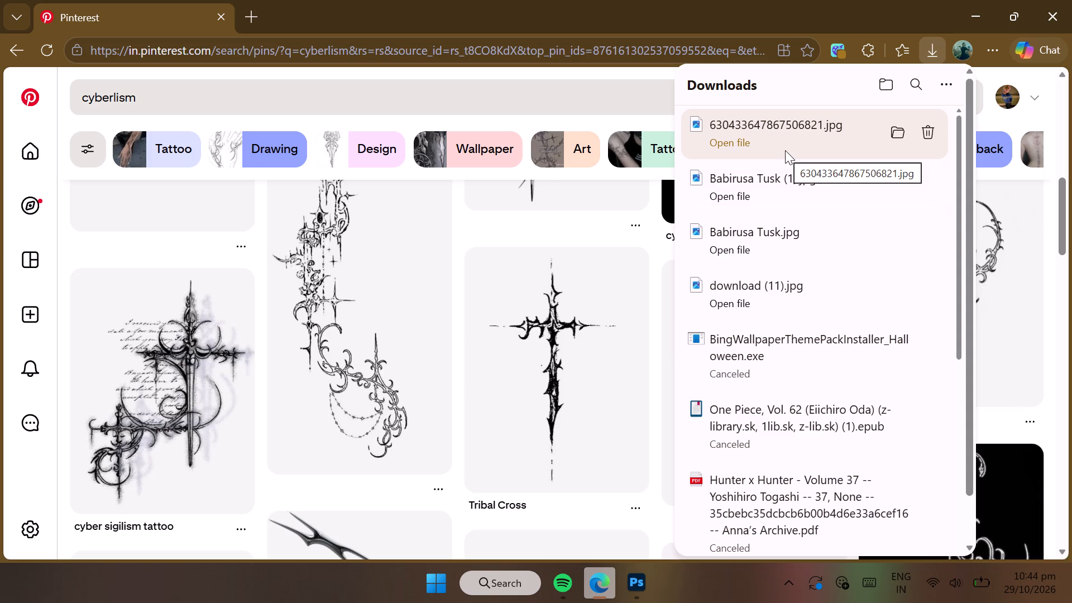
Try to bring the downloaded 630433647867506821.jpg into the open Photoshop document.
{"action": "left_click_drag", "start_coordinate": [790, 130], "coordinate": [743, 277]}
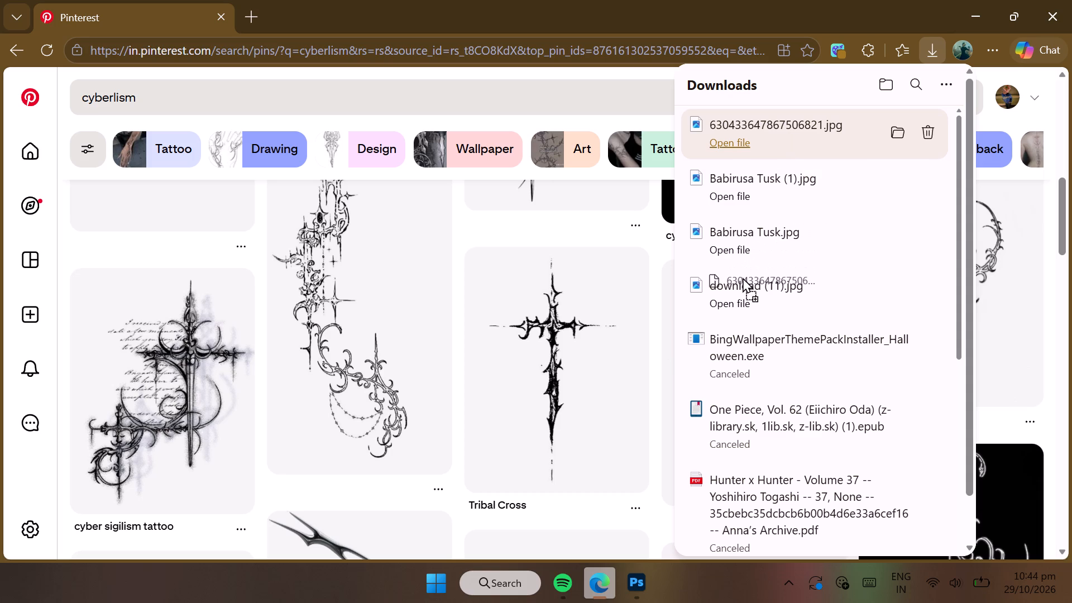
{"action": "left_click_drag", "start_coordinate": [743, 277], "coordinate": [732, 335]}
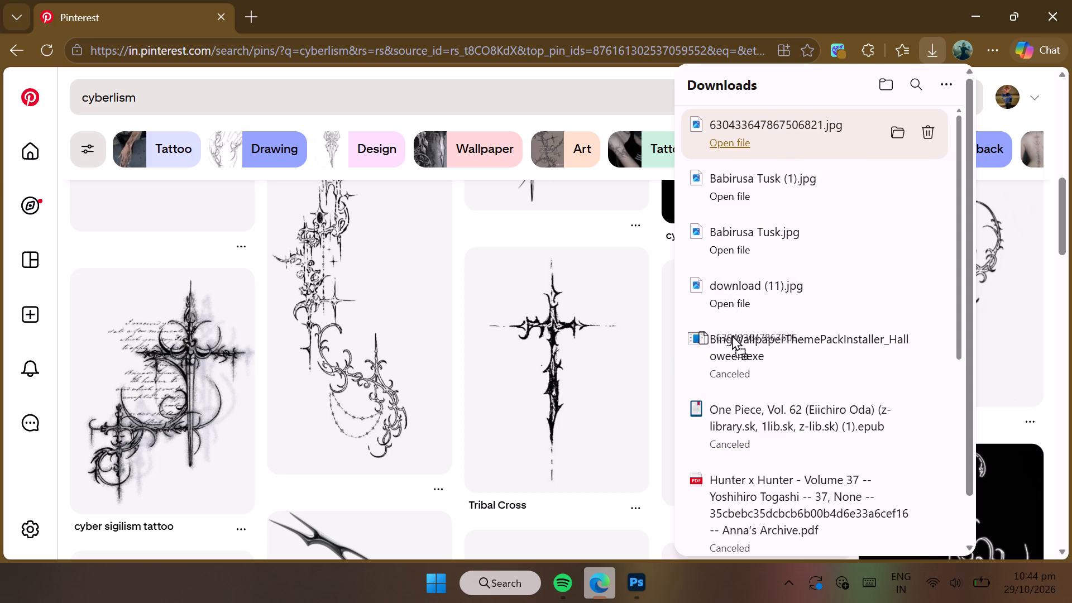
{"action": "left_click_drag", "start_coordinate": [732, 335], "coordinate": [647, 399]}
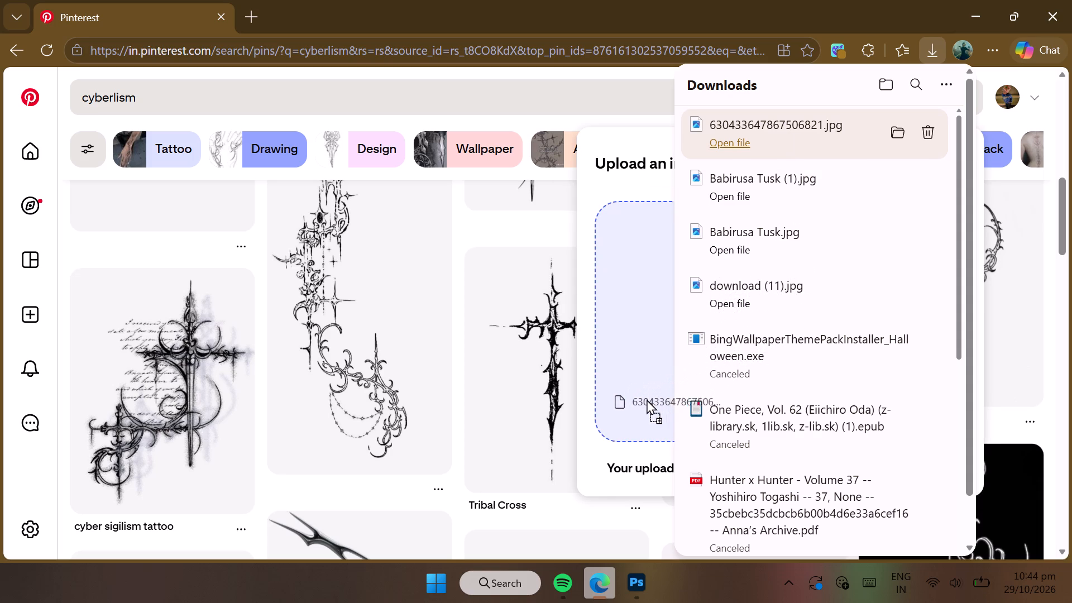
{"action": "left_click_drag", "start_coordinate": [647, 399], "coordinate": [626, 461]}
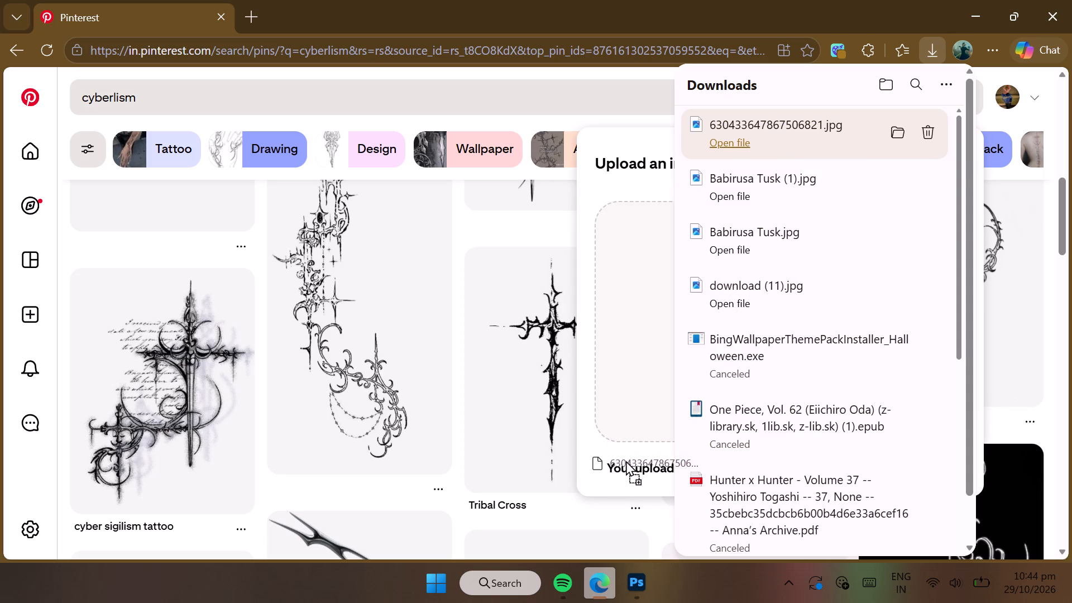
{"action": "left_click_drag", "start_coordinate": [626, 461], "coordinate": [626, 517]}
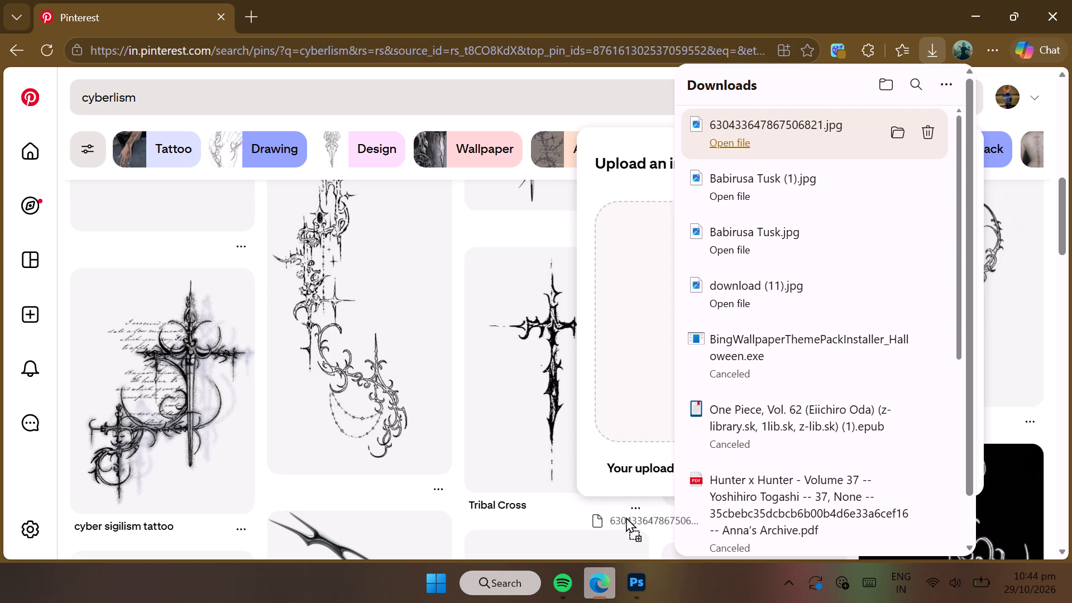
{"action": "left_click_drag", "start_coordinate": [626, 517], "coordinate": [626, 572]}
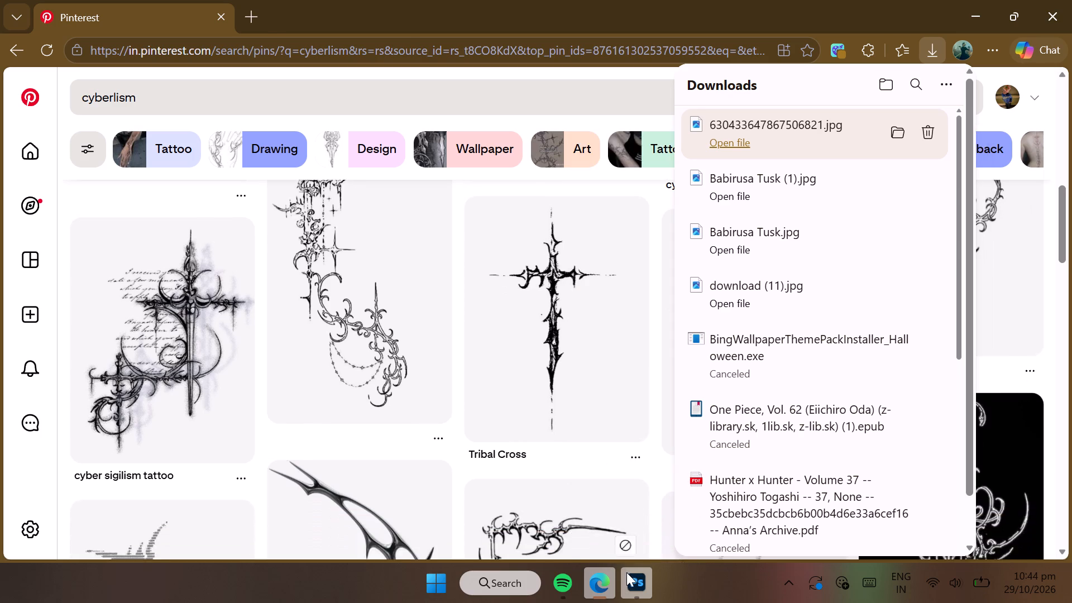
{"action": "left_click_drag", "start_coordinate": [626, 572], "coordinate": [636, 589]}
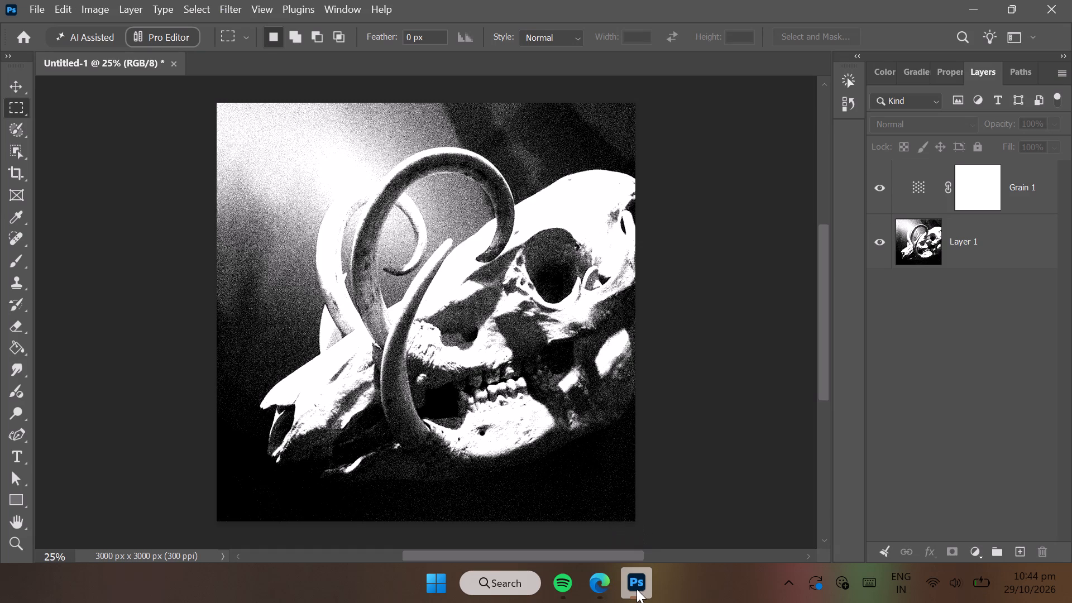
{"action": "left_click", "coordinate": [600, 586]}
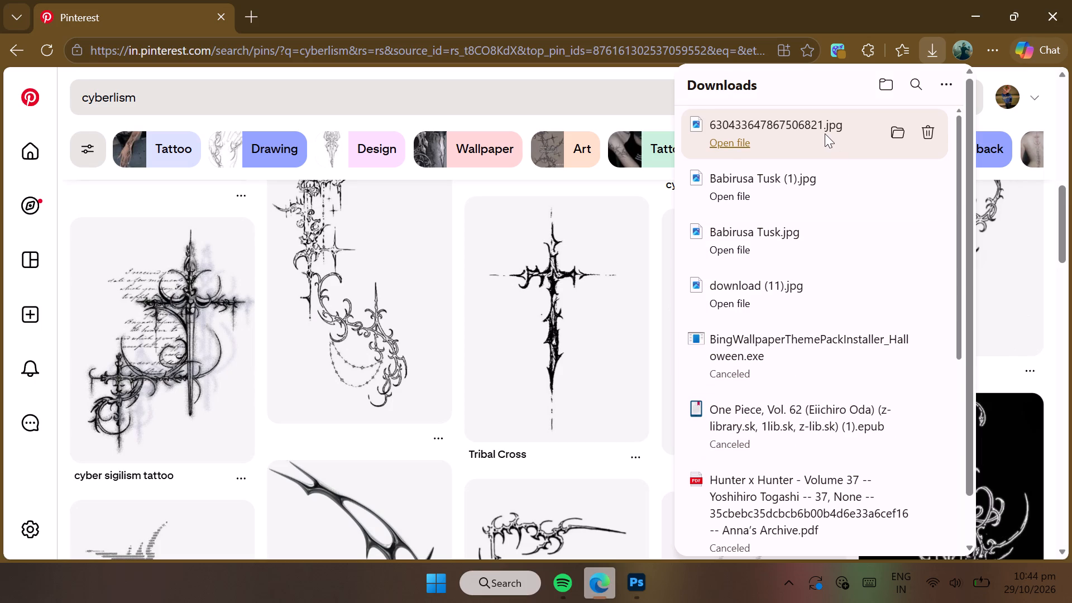
Place the downloaded 630433647867506821.jpg into the Photoshop document as the top layer, scaled to about 68%.
{"action": "left_click_drag", "start_coordinate": [825, 133], "coordinate": [696, 350]}
{"action": "left_click_drag", "start_coordinate": [696, 350], "coordinate": [646, 413]}
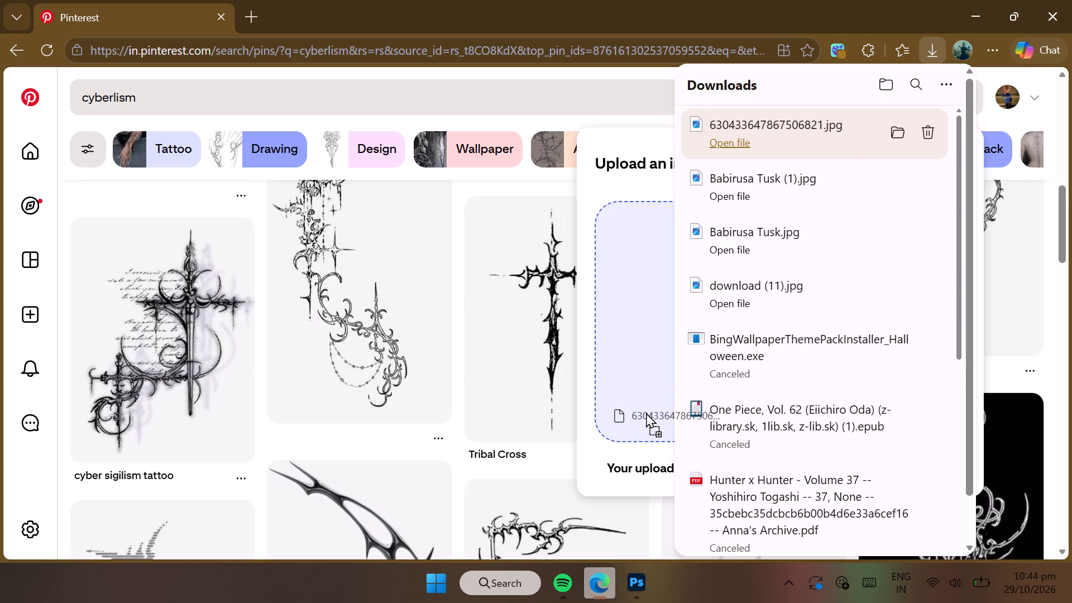
{"action": "left_click_drag", "start_coordinate": [646, 413], "coordinate": [638, 472]}
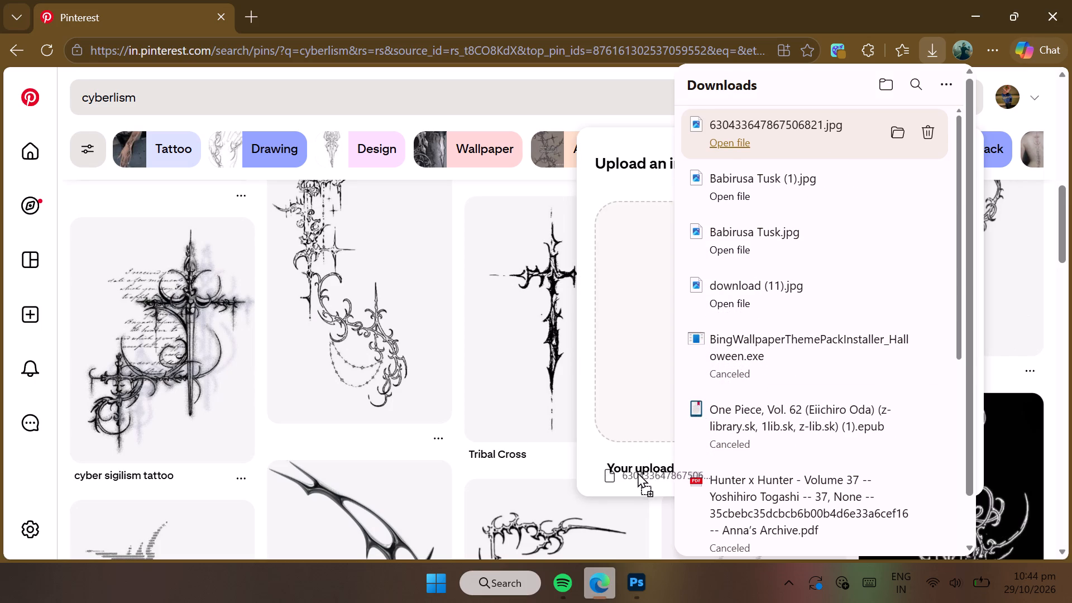
{"action": "left_click_drag", "start_coordinate": [638, 472], "coordinate": [635, 528]}
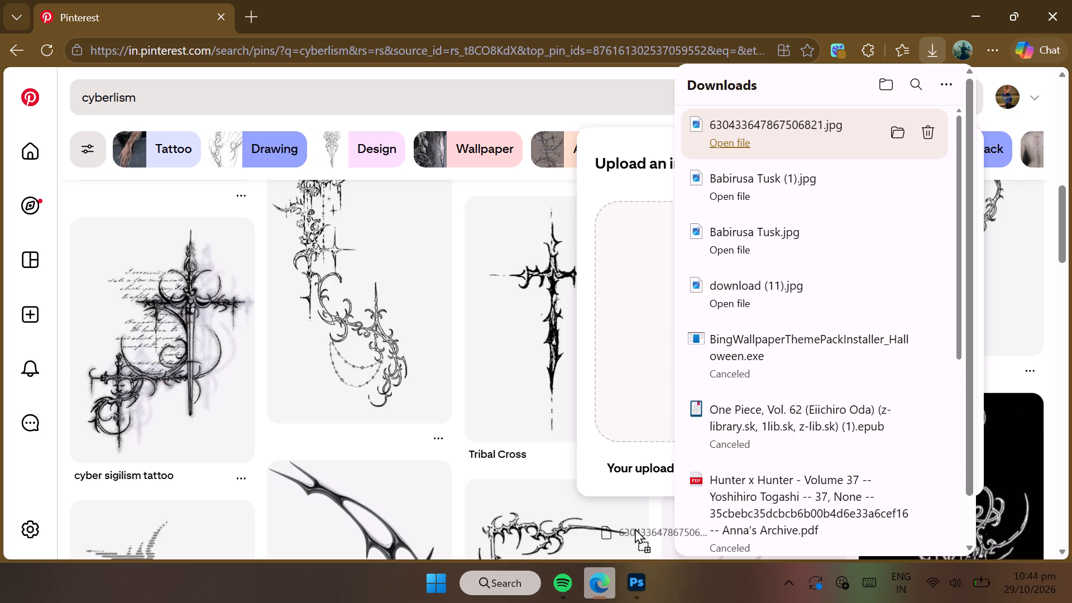
{"action": "left_click_drag", "start_coordinate": [635, 528], "coordinate": [645, 533]}
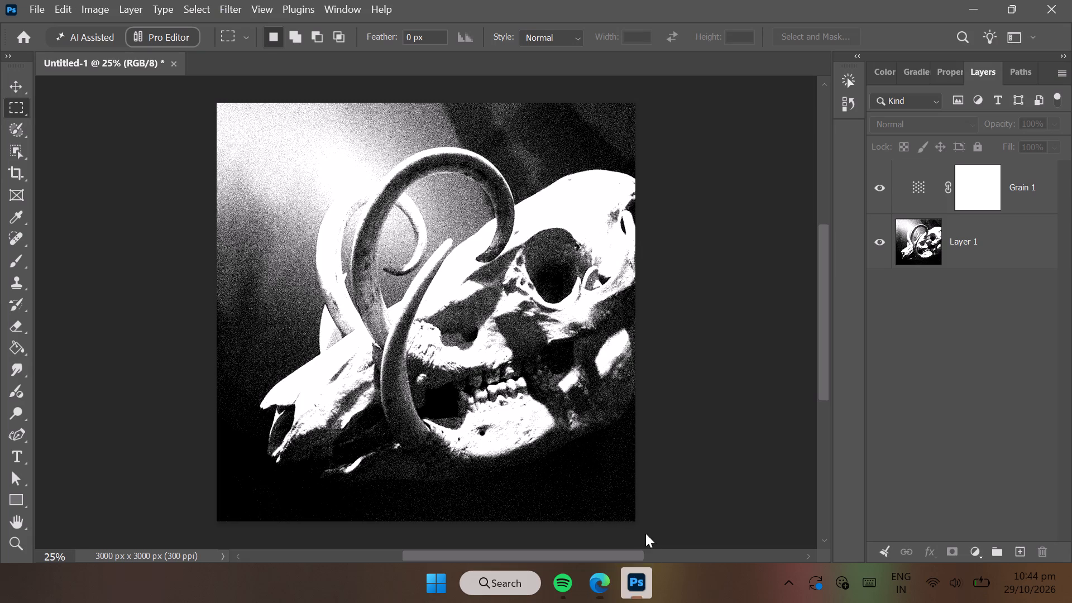
{"action": "left_click_drag", "start_coordinate": [645, 533], "coordinate": [637, 468]}
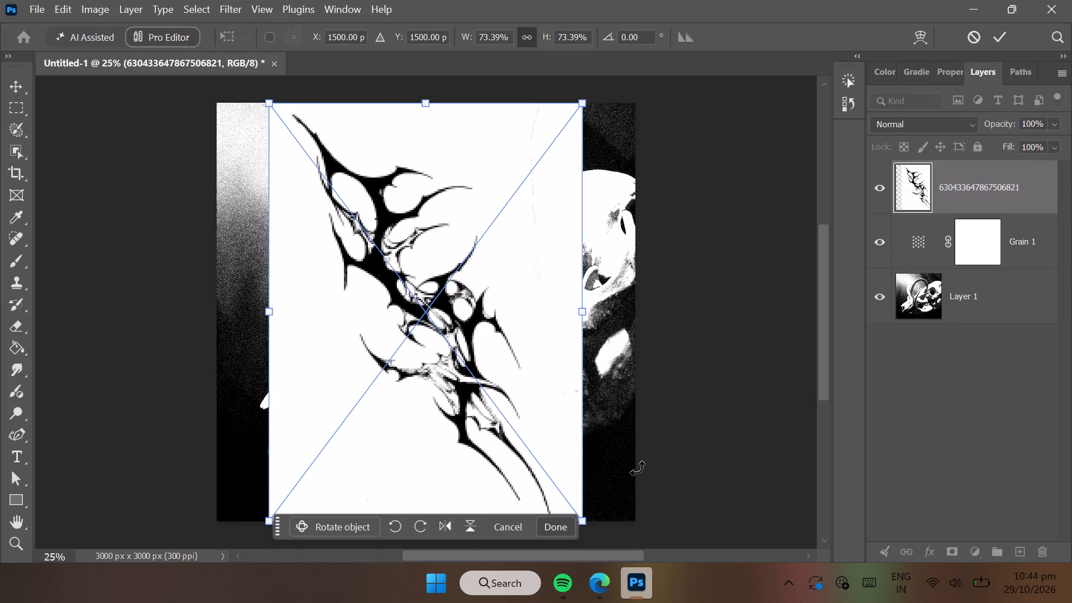
{"action": "left_click_drag", "start_coordinate": [583, 314], "coordinate": [586, 313]}
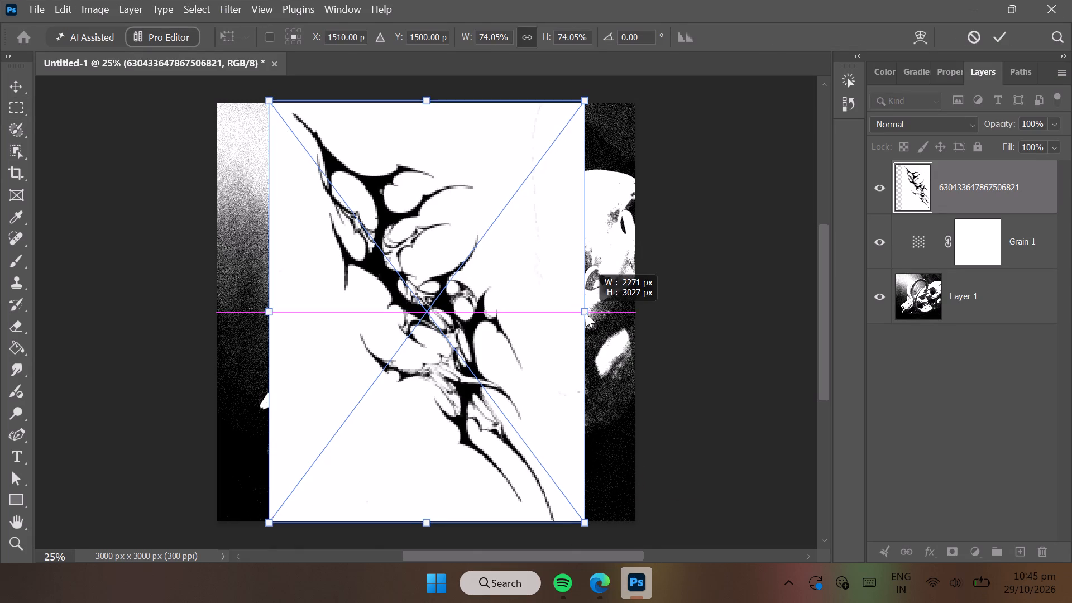
{"action": "left_click_drag", "start_coordinate": [586, 313], "coordinate": [564, 314]}
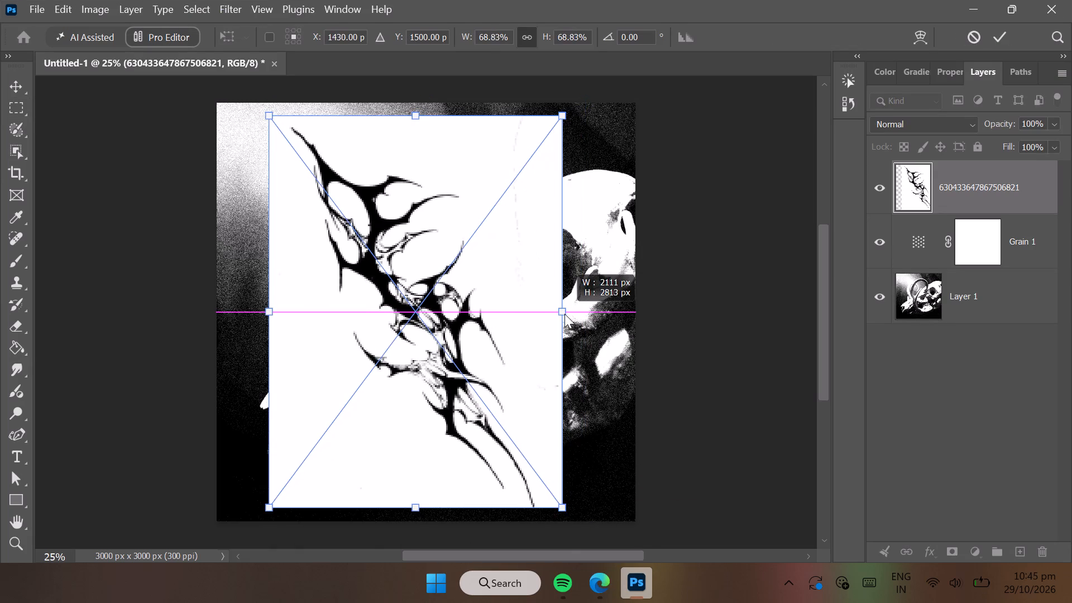
{"action": "left_click_drag", "start_coordinate": [564, 314], "coordinate": [582, 317]}
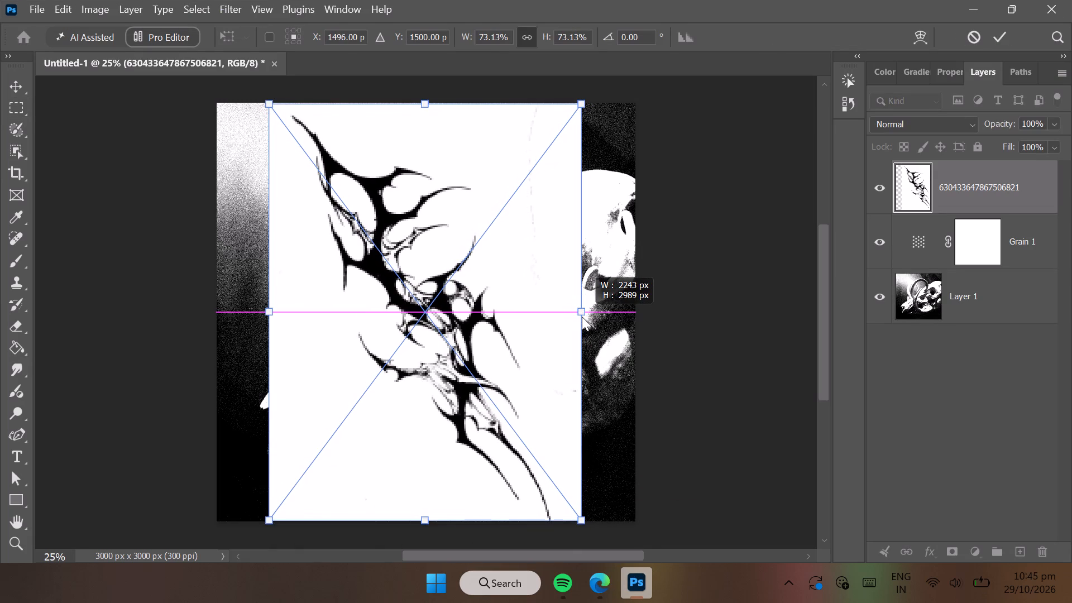
{"action": "left_click_drag", "start_coordinate": [582, 317], "coordinate": [559, 309]}
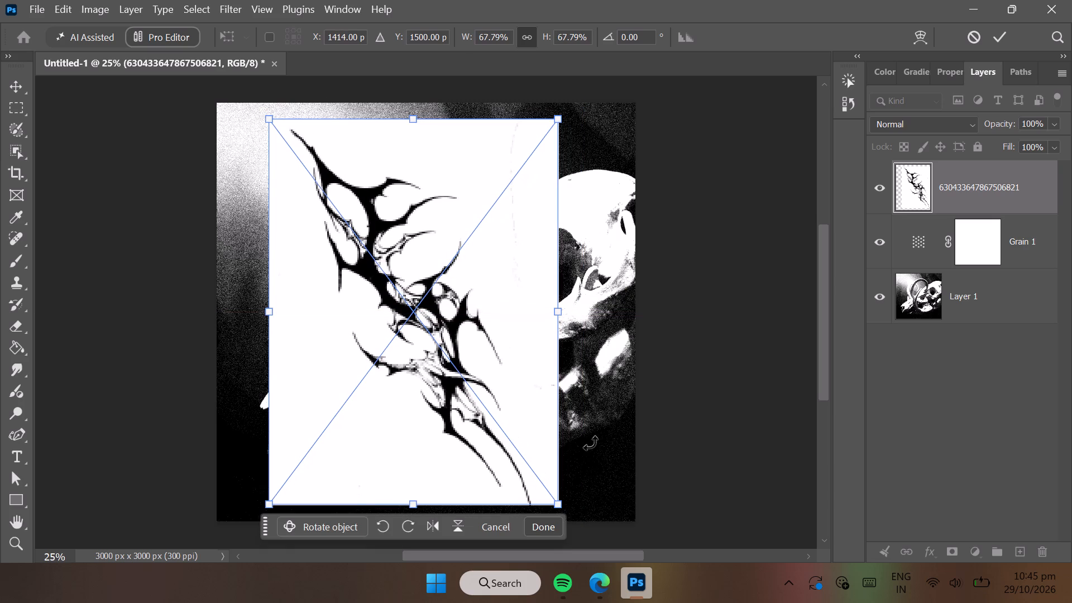
{"action": "left_click", "coordinate": [545, 529]}
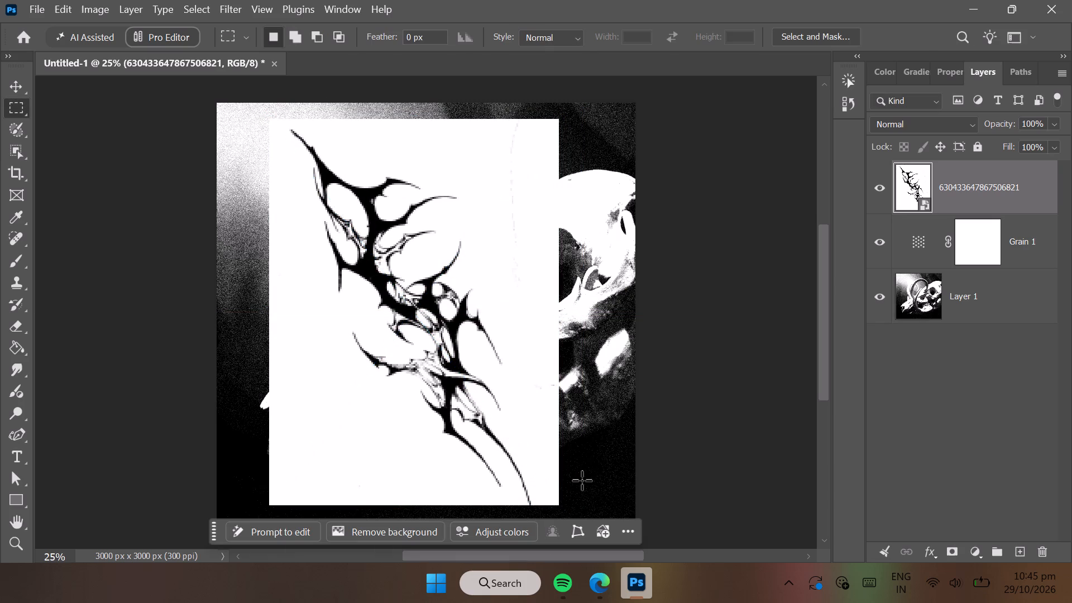
Hide the Grain 1 adjustment layer and Layer 1, leaving only the placed tribal design showing.
{"action": "left_click", "coordinate": [880, 241]}
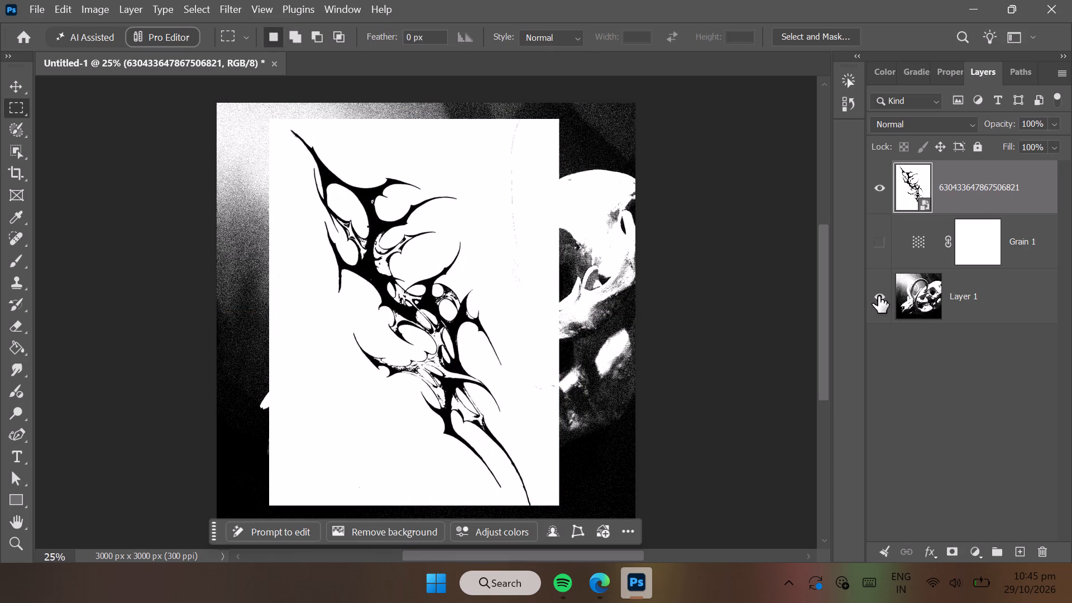
{"action": "left_click", "coordinate": [879, 312]}
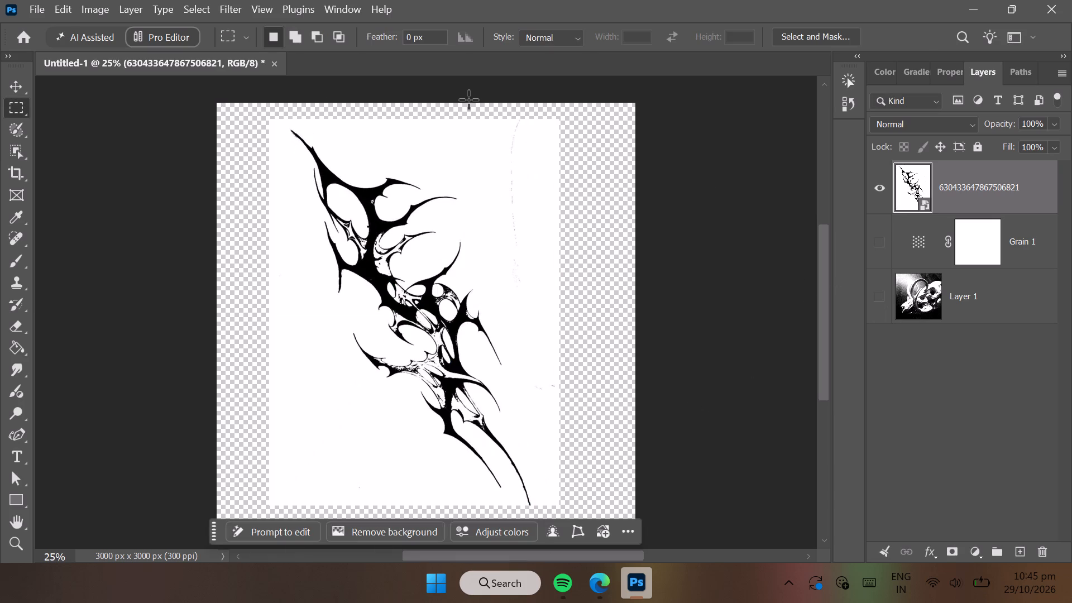
Select the white background of the placed tribal design with Color Range, using sampled colors and a fuzziness of 145.
{"action": "left_click", "coordinate": [239, 13]}
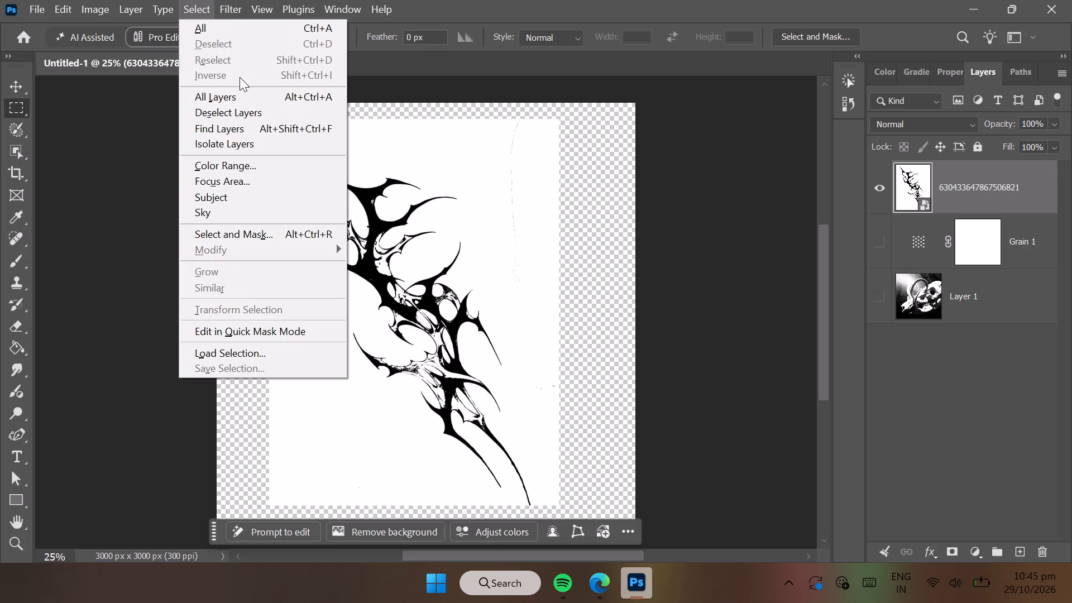
{"action": "left_click", "coordinate": [266, 165]}
{"action": "left_click", "coordinate": [294, 232]}
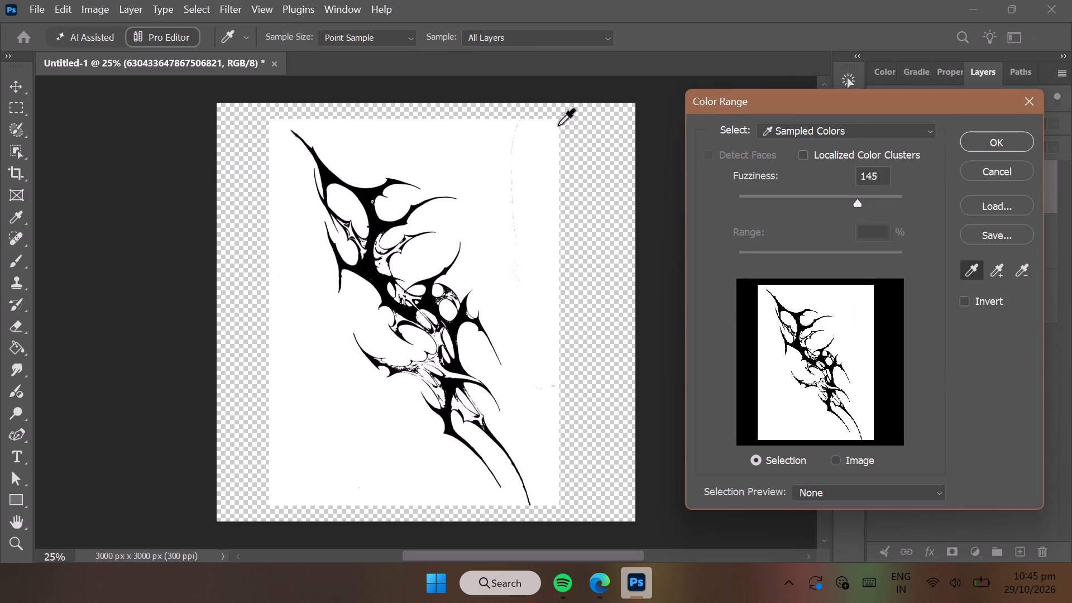
{"action": "left_click", "coordinate": [988, 149]}
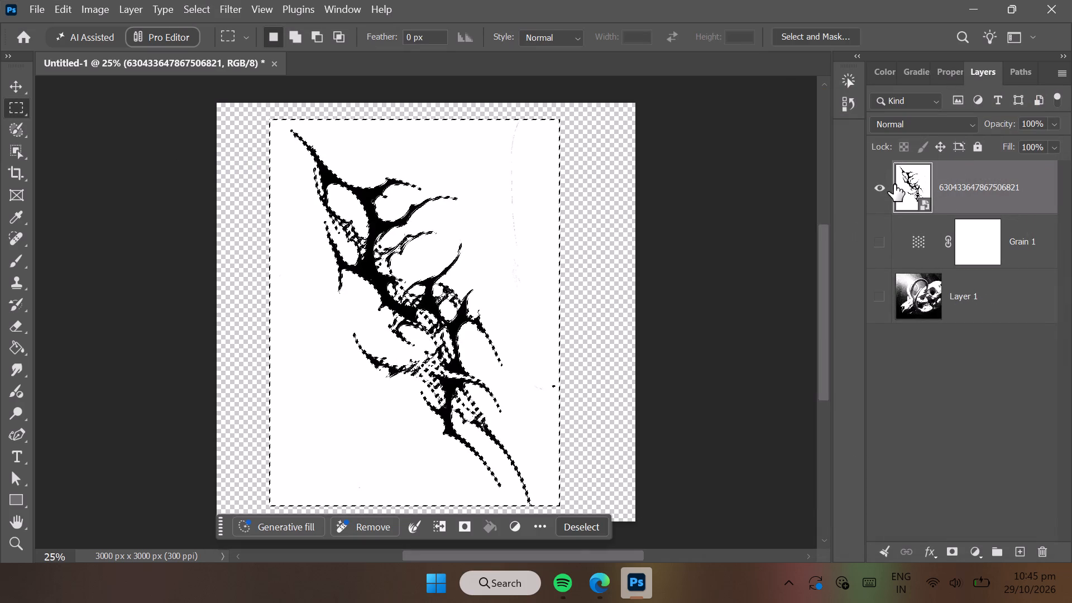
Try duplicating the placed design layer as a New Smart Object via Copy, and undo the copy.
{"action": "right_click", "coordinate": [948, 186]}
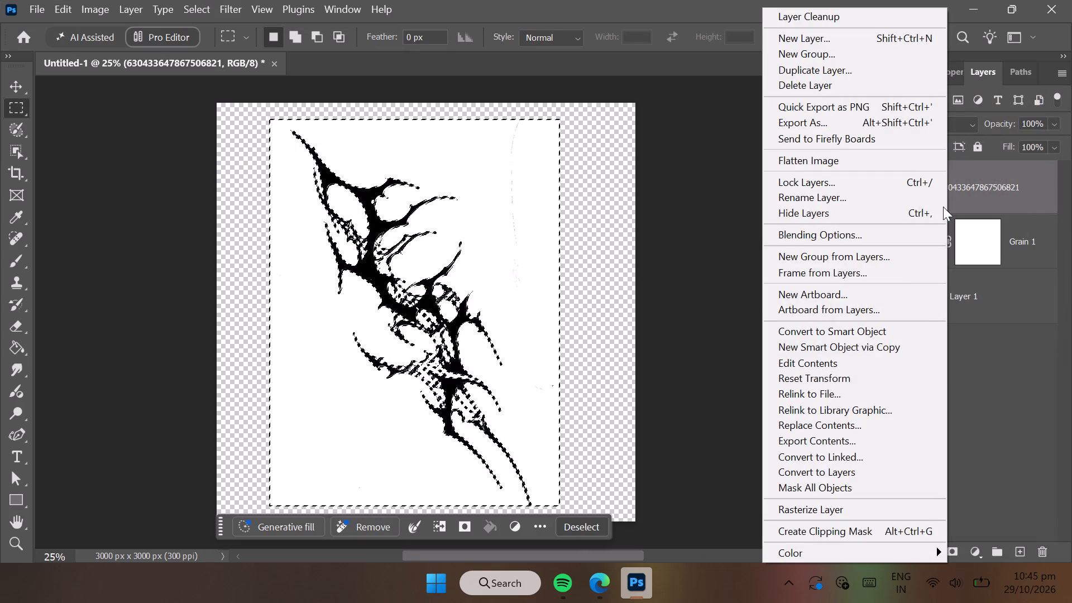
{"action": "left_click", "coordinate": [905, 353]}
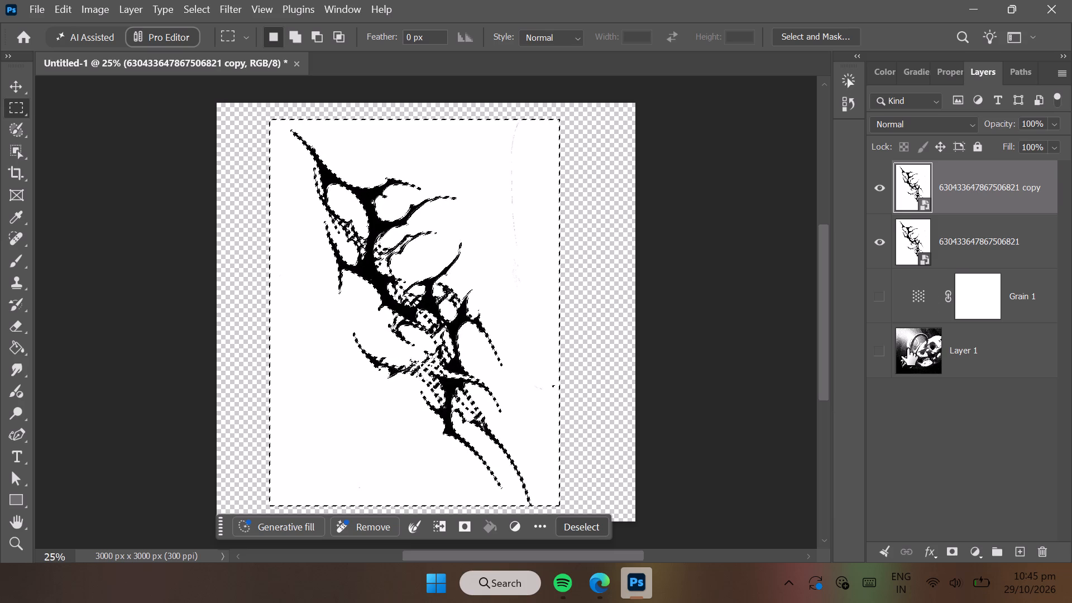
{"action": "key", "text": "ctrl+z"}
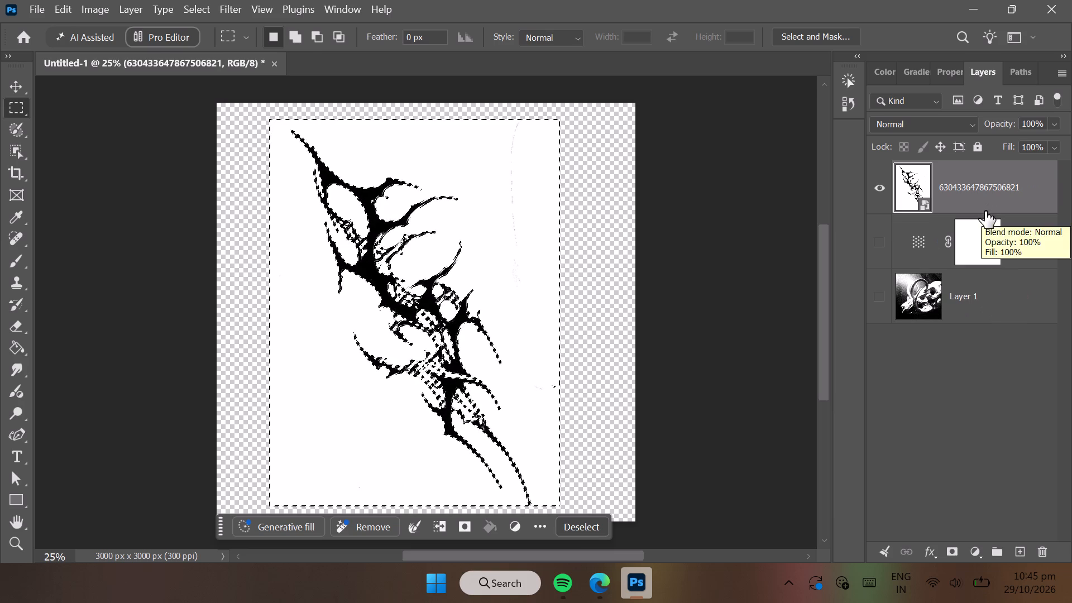
Rasterize the placed tribal design layer, delete its selected white background, and clear the selection.
{"action": "right_click", "coordinate": [987, 173]}
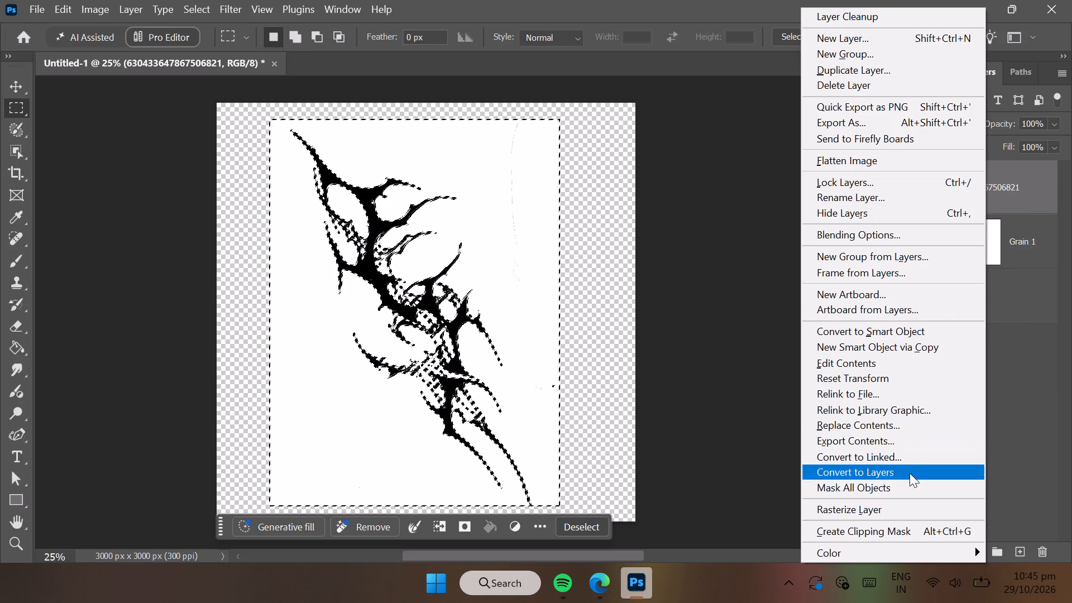
{"action": "left_click", "coordinate": [903, 506]}
{"action": "key", "text": "Delete"}
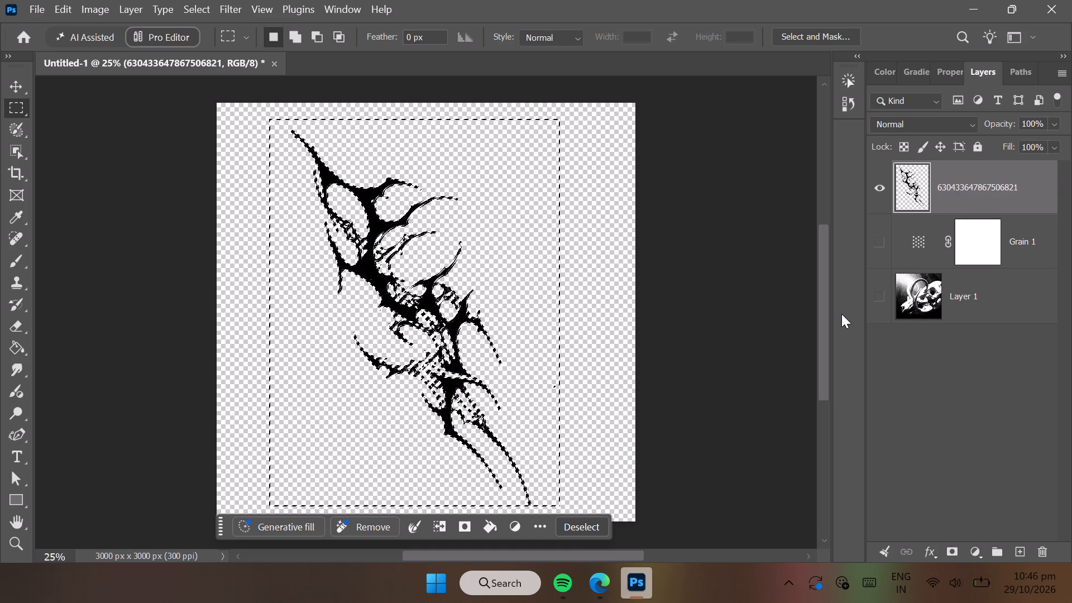
{"action": "left_click", "coordinate": [592, 527]}
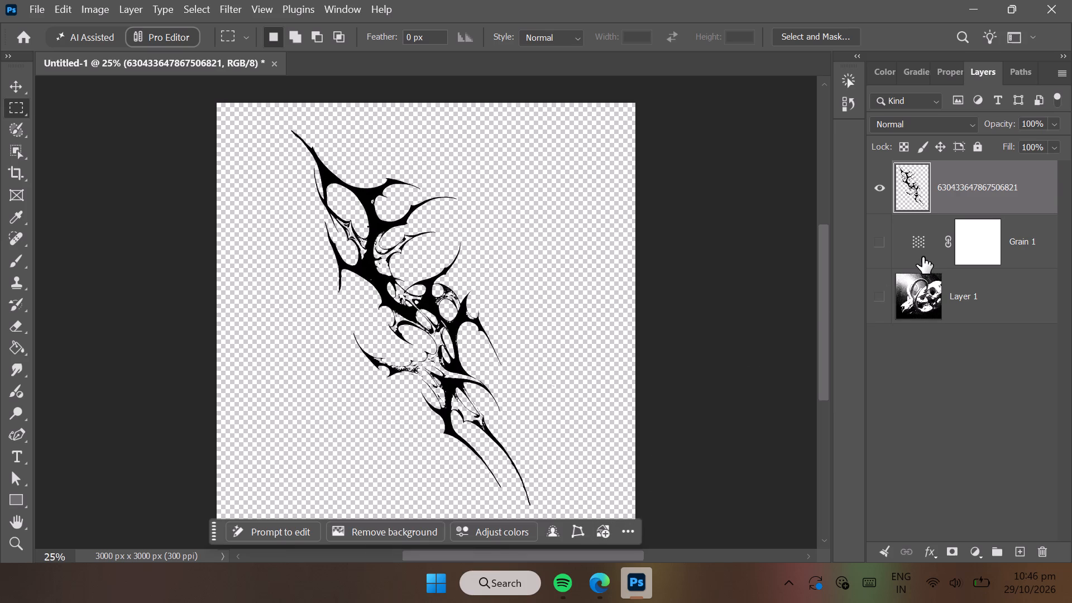
Show the Grain 1 adjustment layer and Layer 1 again beneath the cut-out design.
{"action": "left_click", "coordinate": [886, 242]}
{"action": "left_click", "coordinate": [879, 277]}
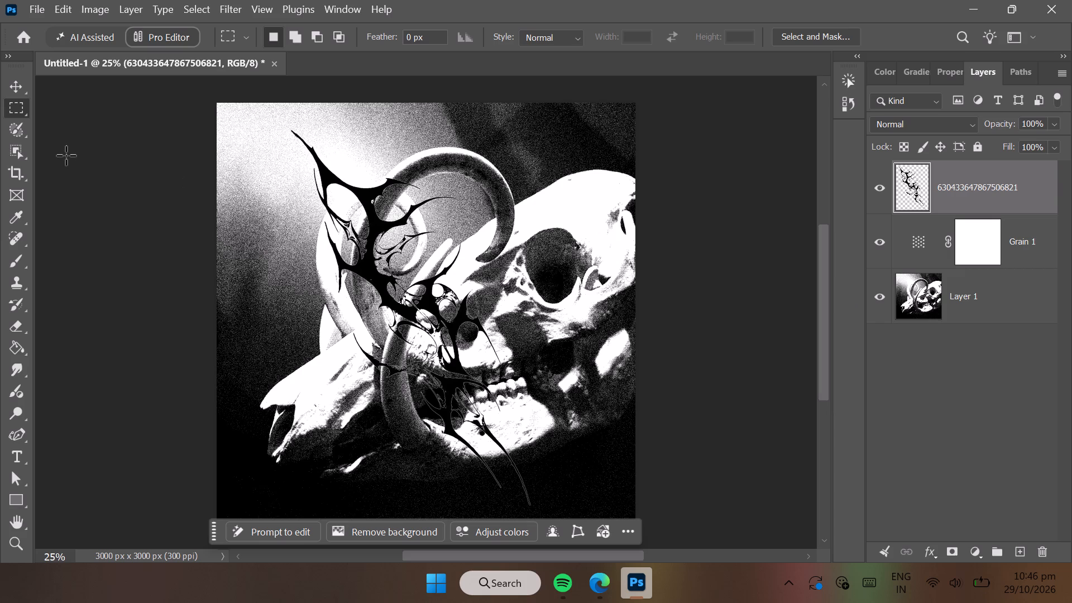
Rotate the tribal design counterclockwise to about -94.5° so it slants up along the skull.
{"action": "left_click", "coordinate": [28, 92]}
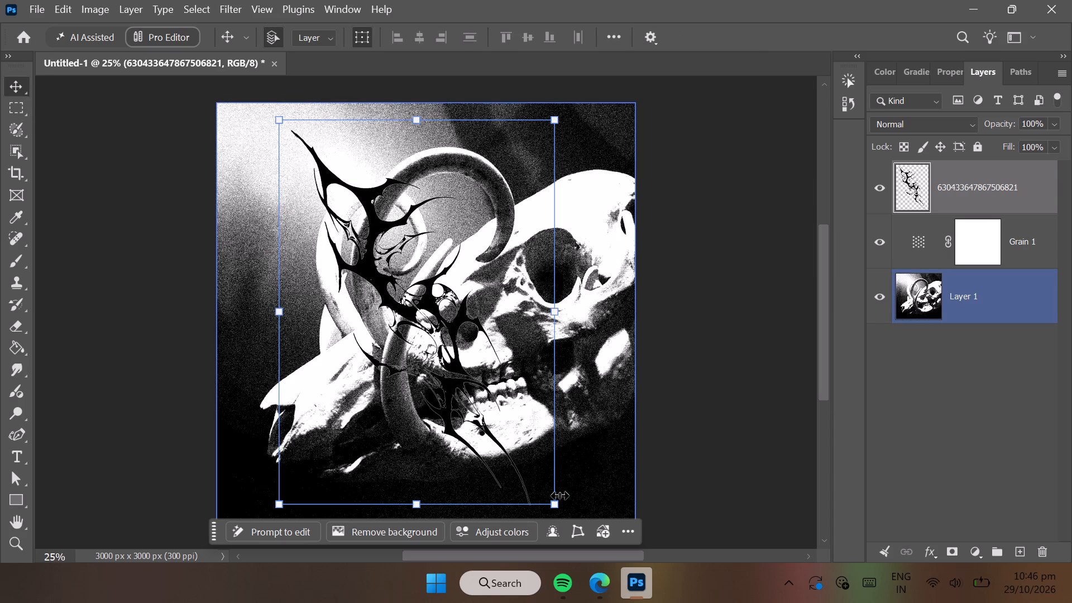
{"action": "left_click_drag", "start_coordinate": [567, 510], "coordinate": [584, 420]}
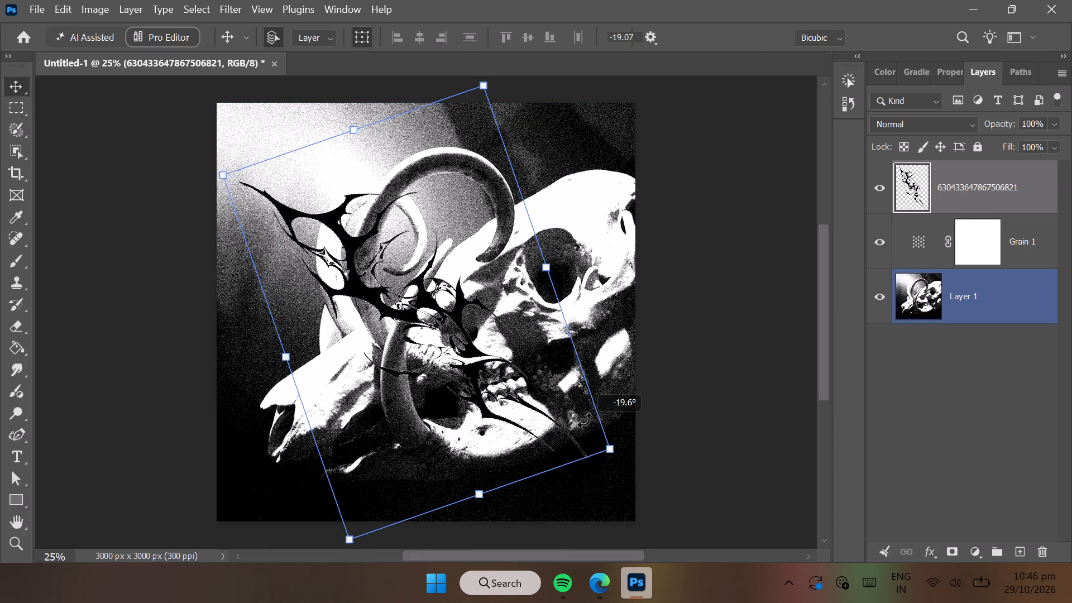
{"action": "left_click_drag", "start_coordinate": [584, 420], "coordinate": [589, 362]}
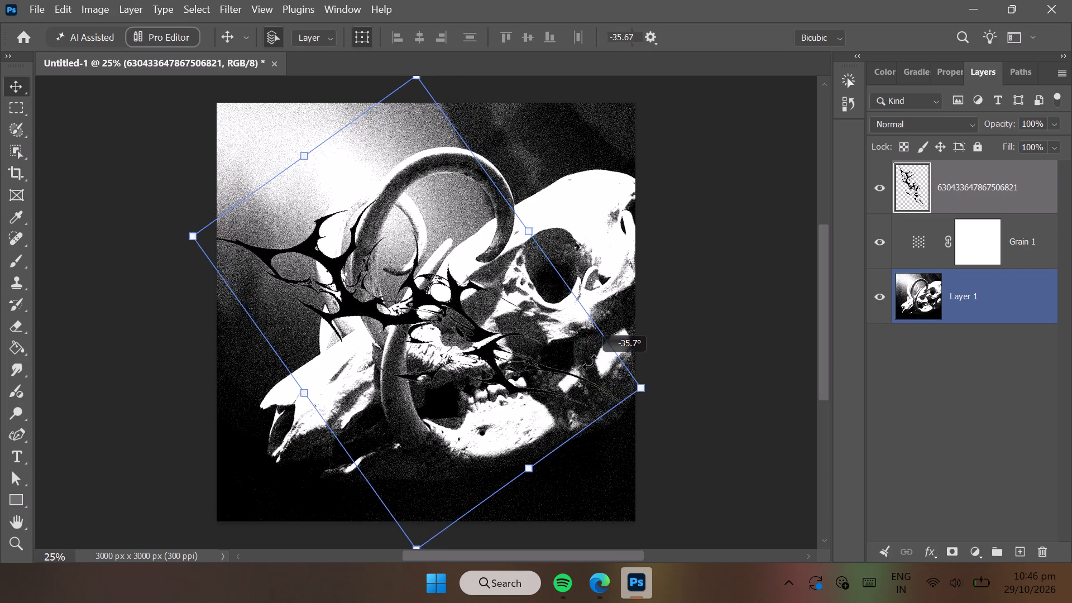
{"action": "left_click_drag", "start_coordinate": [589, 362], "coordinate": [588, 307]}
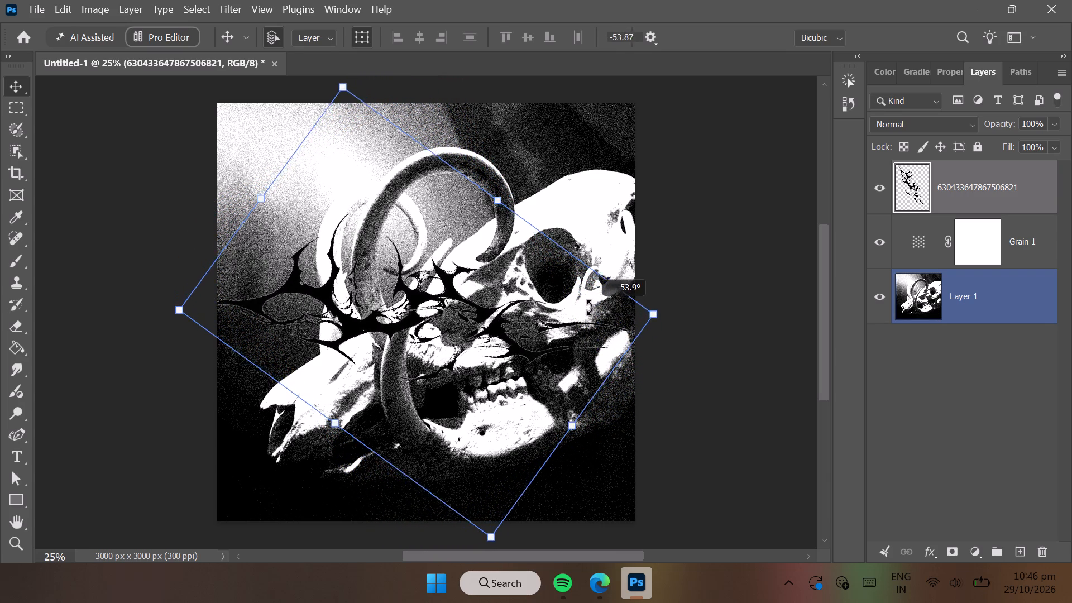
{"action": "left_click_drag", "start_coordinate": [588, 307], "coordinate": [509, 243]}
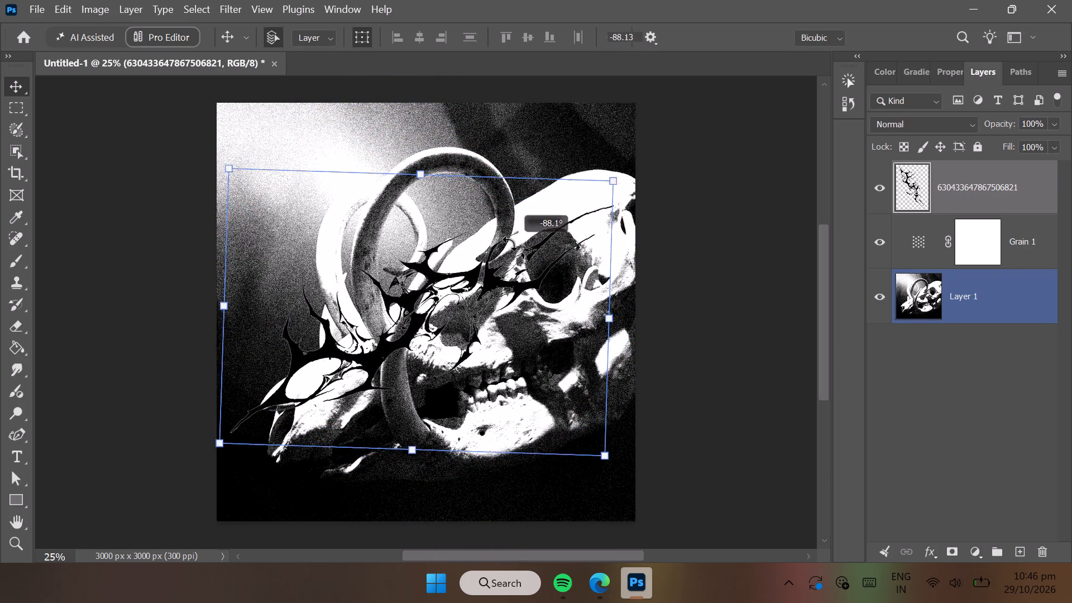
{"action": "left_click_drag", "start_coordinate": [509, 243], "coordinate": [511, 228]}
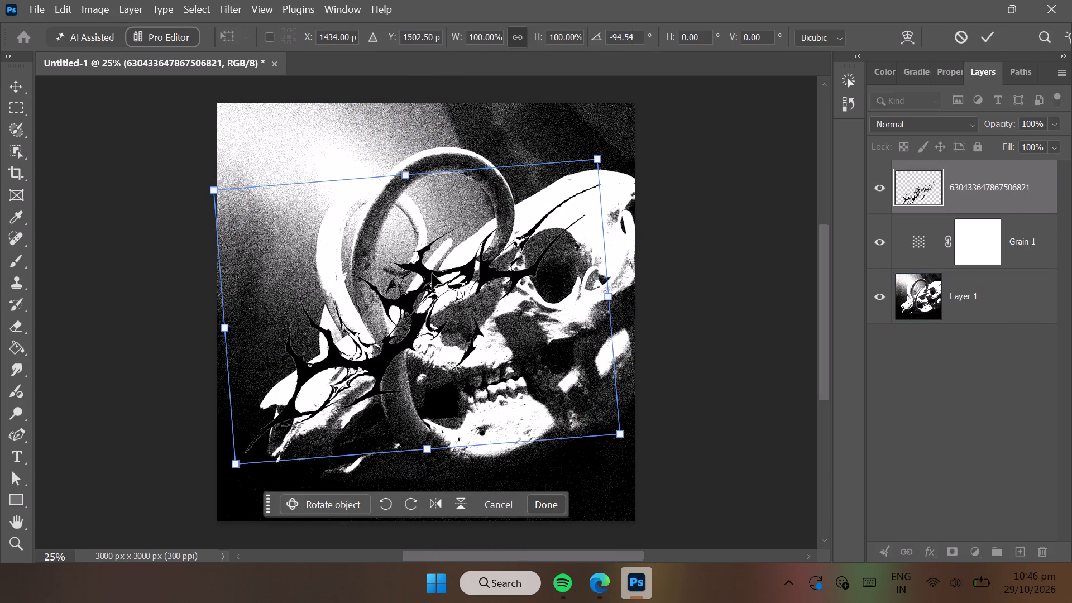
Move the rotated design over the skull's snout and eye area, to about X 1614 px, Y 1375 px.
{"action": "left_click_drag", "start_coordinate": [432, 274], "coordinate": [487, 275]}
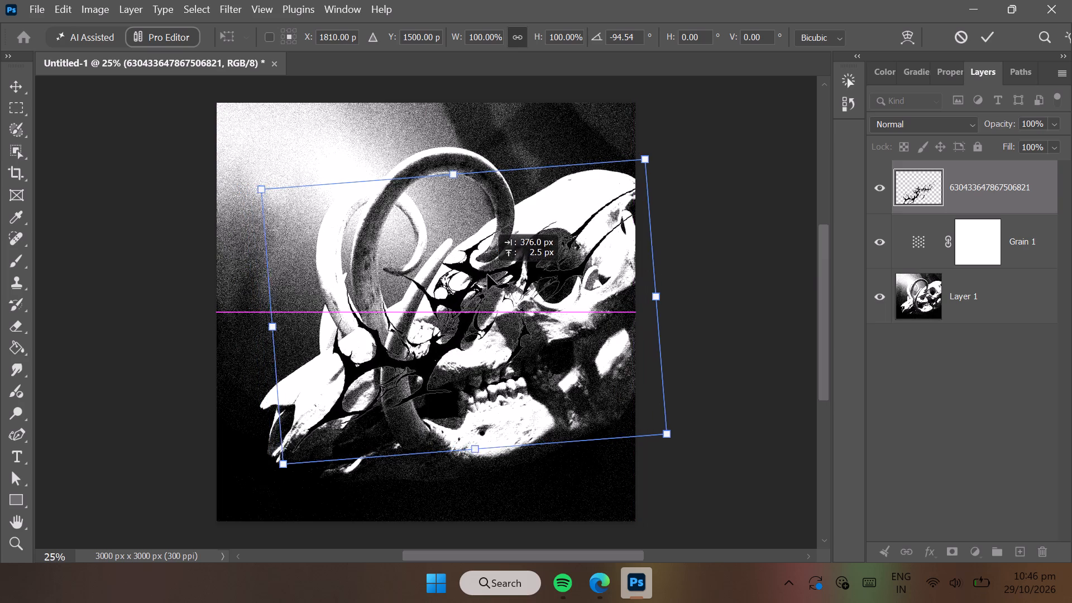
{"action": "left_click_drag", "start_coordinate": [487, 275], "coordinate": [457, 283]}
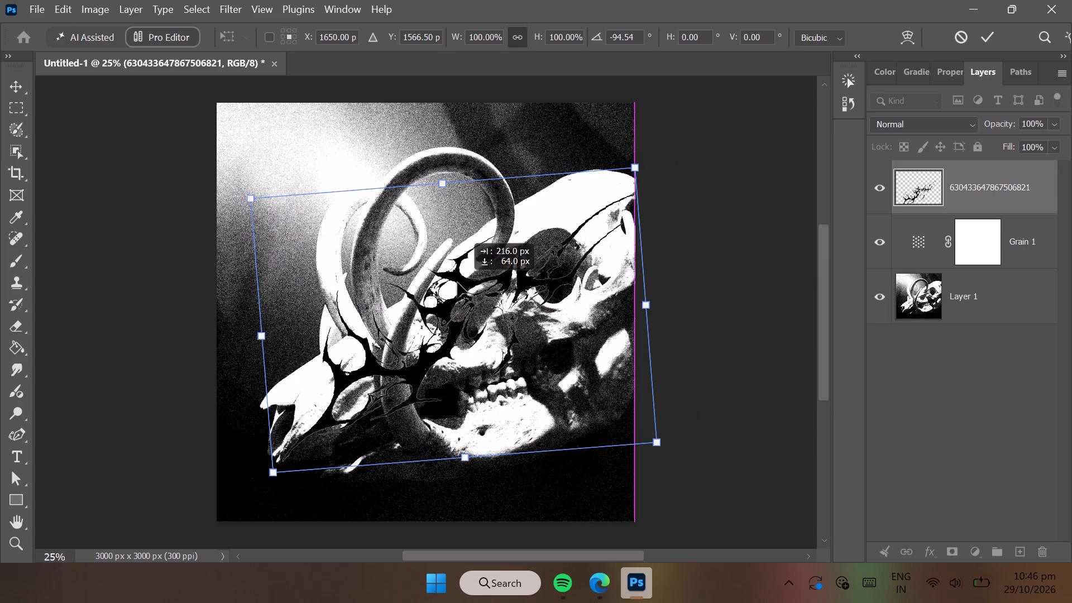
{"action": "left_click_drag", "start_coordinate": [457, 283], "coordinate": [457, 256]}
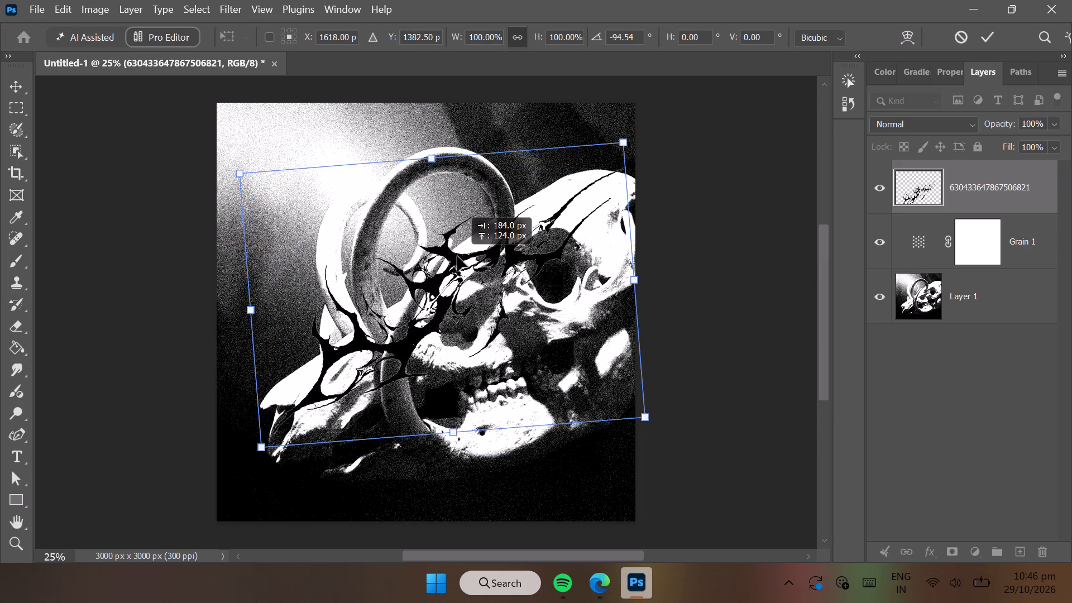
{"action": "left_click_drag", "start_coordinate": [457, 256], "coordinate": [457, 256]}
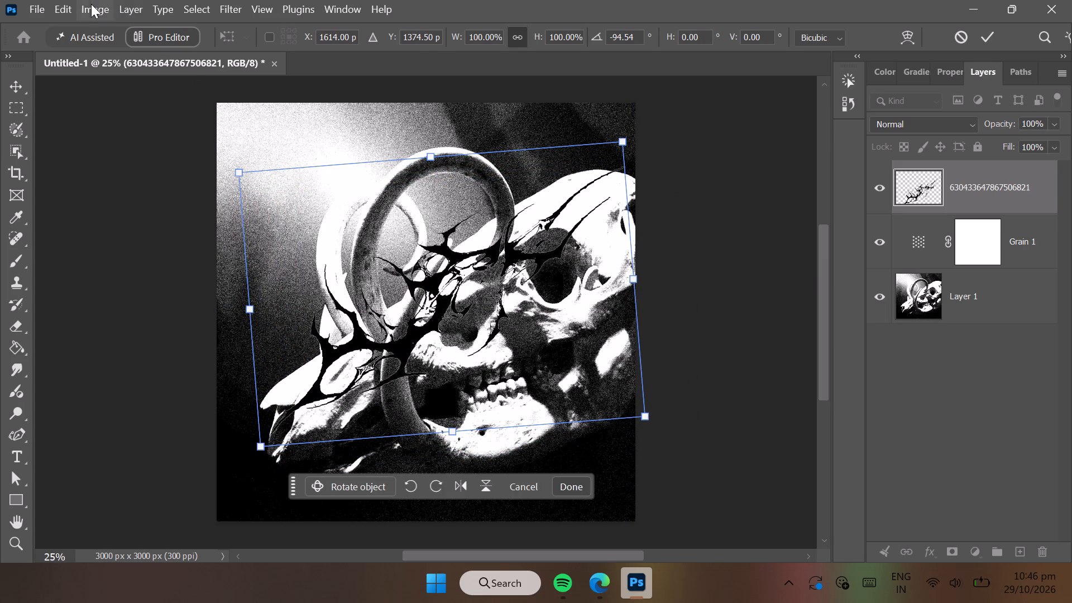
Apply a Perspective transform to the design, narrowing its snout end and skewing it to about -24.9° horizontally.
{"action": "left_click", "coordinate": [68, 6]}
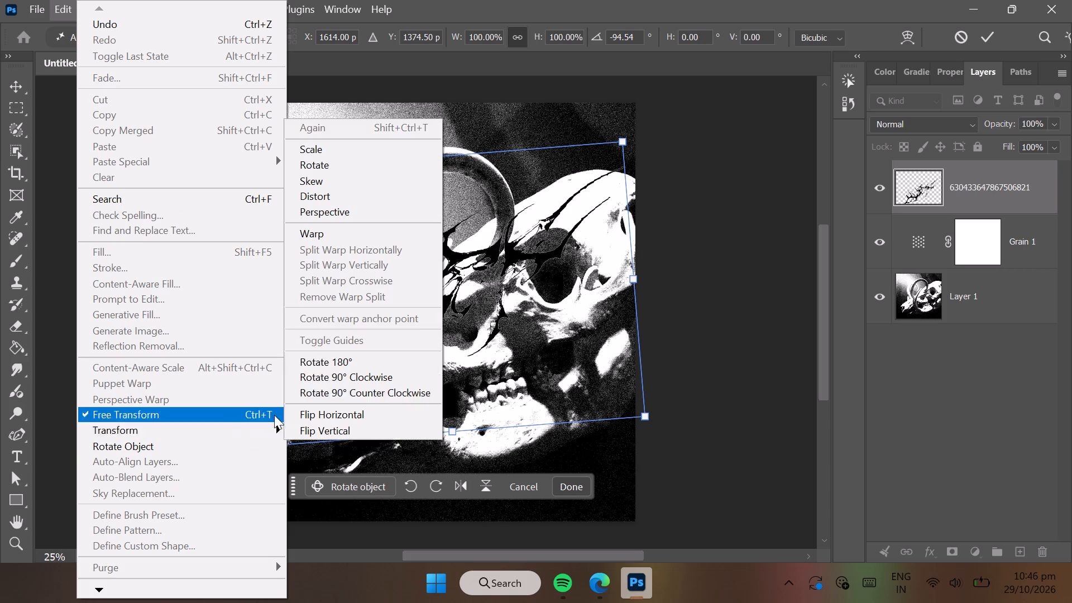
{"action": "left_click", "coordinate": [322, 216]}
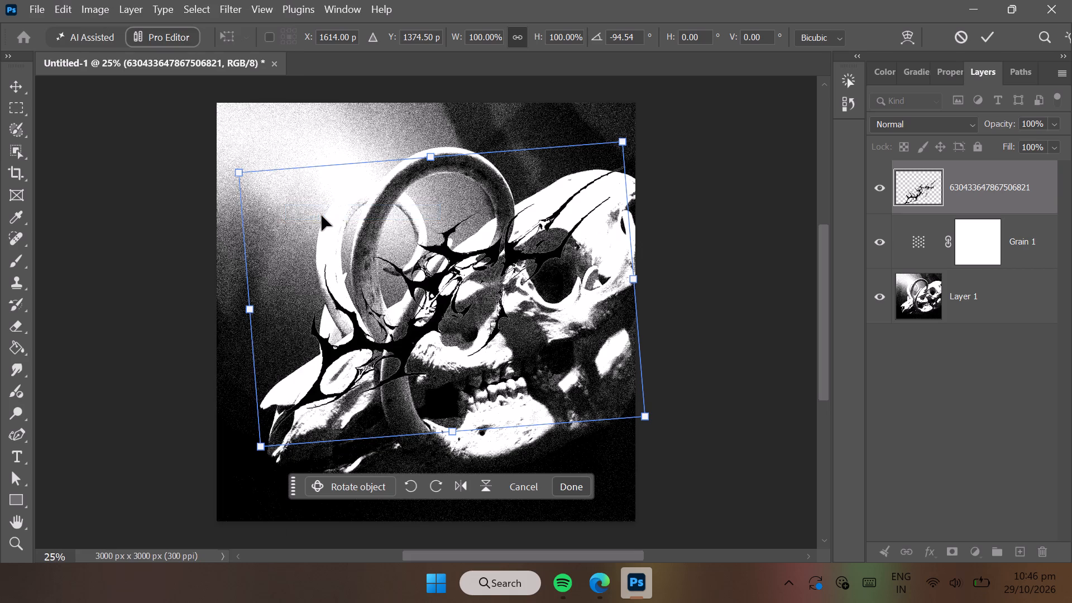
{"action": "left_click_drag", "start_coordinate": [241, 174], "coordinate": [315, 221]}
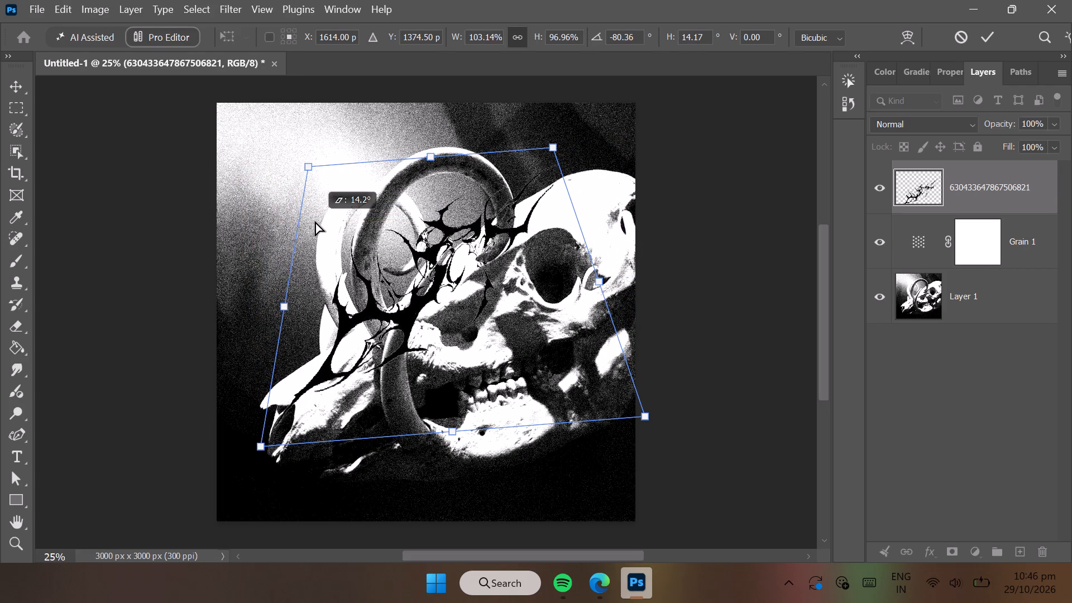
{"action": "left_click_drag", "start_coordinate": [315, 221], "coordinate": [263, 222]}
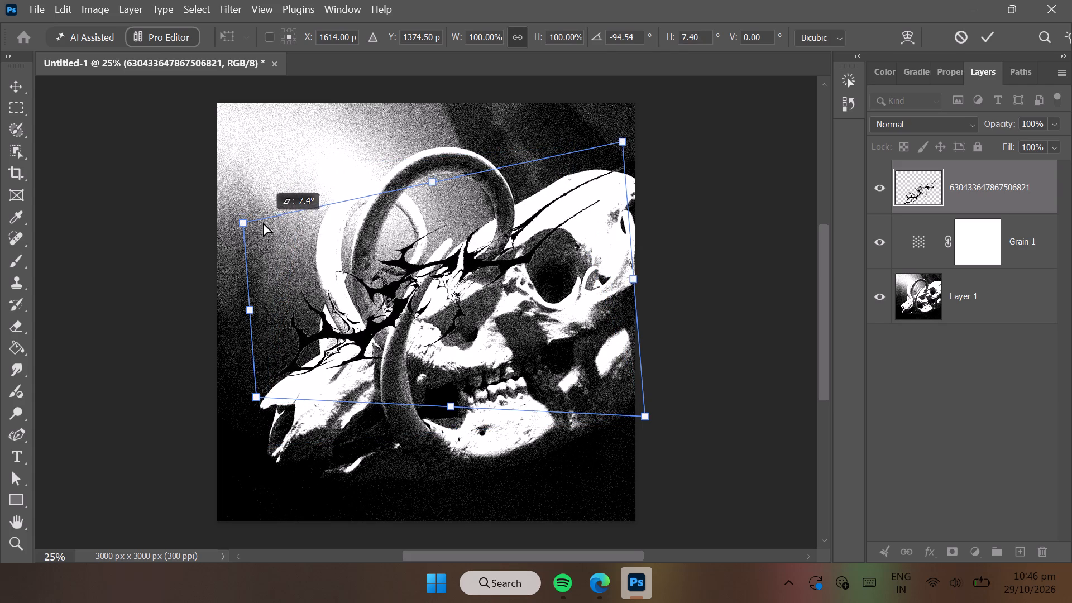
{"action": "left_click_drag", "start_coordinate": [263, 222], "coordinate": [248, 268]}
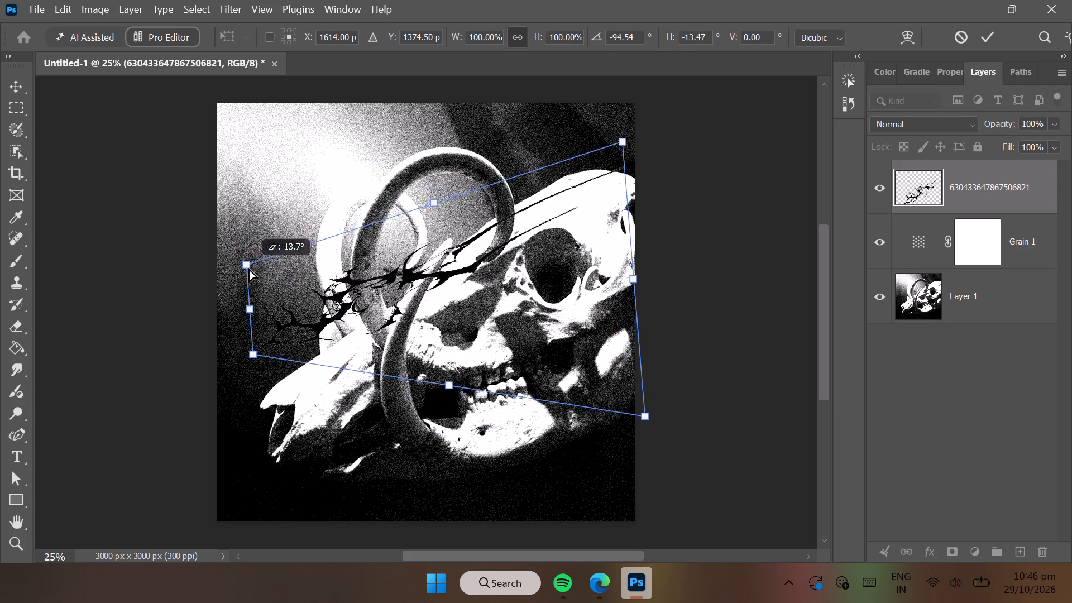
{"action": "left_click_drag", "start_coordinate": [248, 268], "coordinate": [271, 251]}
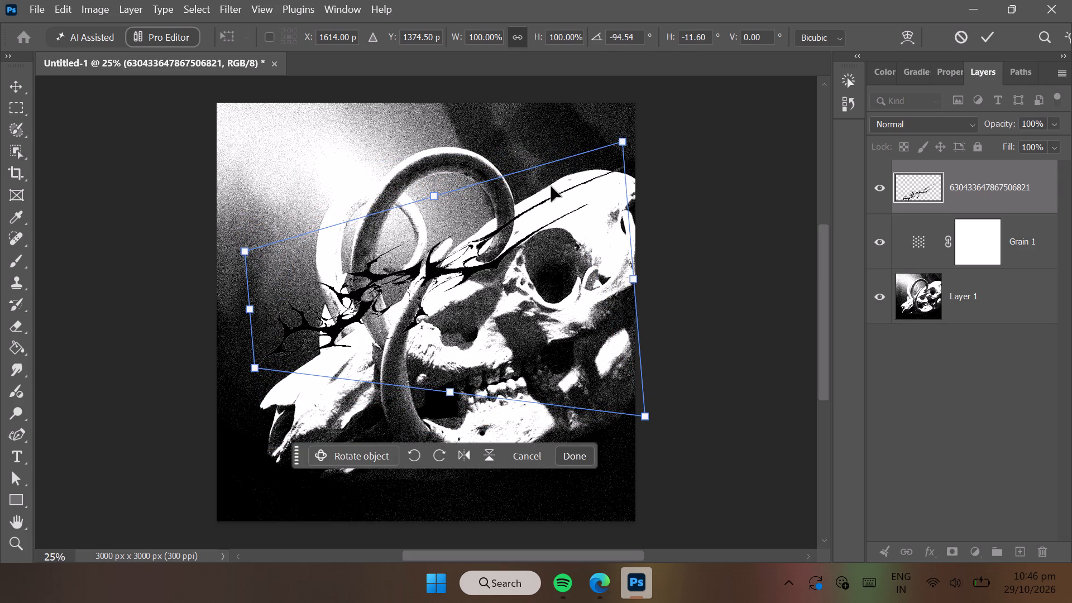
{"action": "left_click_drag", "start_coordinate": [626, 137], "coordinate": [618, 148]}
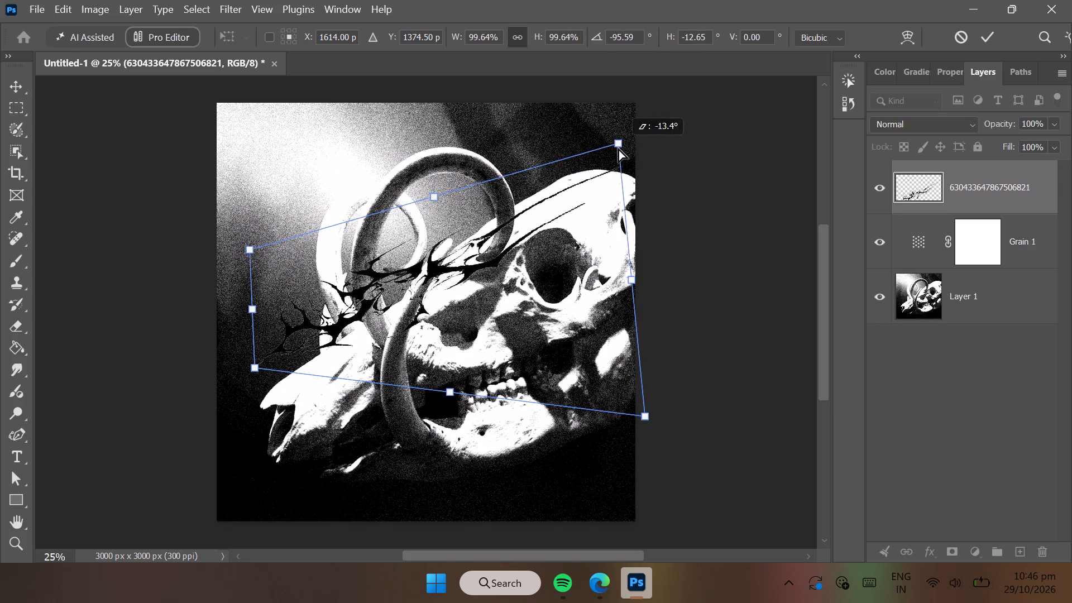
{"action": "left_click_drag", "start_coordinate": [618, 148], "coordinate": [599, 171]}
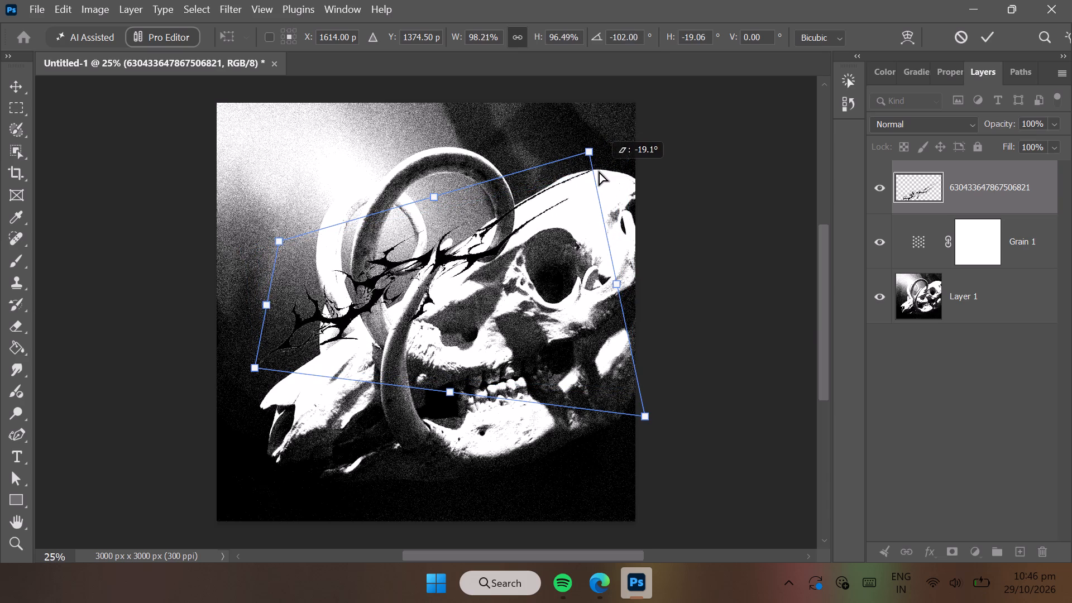
{"action": "left_click_drag", "start_coordinate": [599, 171], "coordinate": [597, 172]}
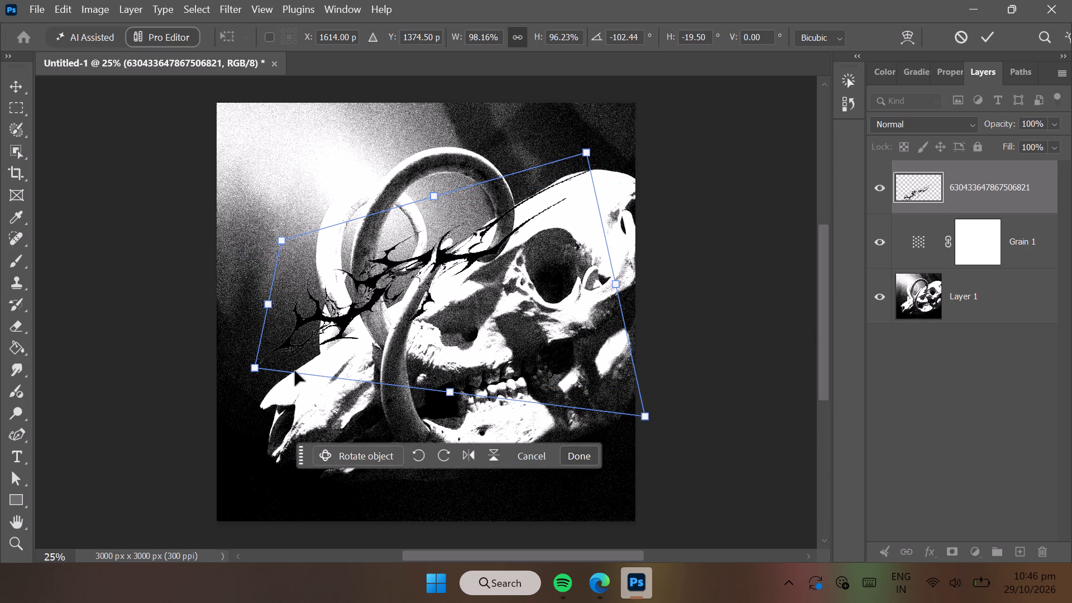
{"action": "left_click_drag", "start_coordinate": [257, 374], "coordinate": [294, 396]}
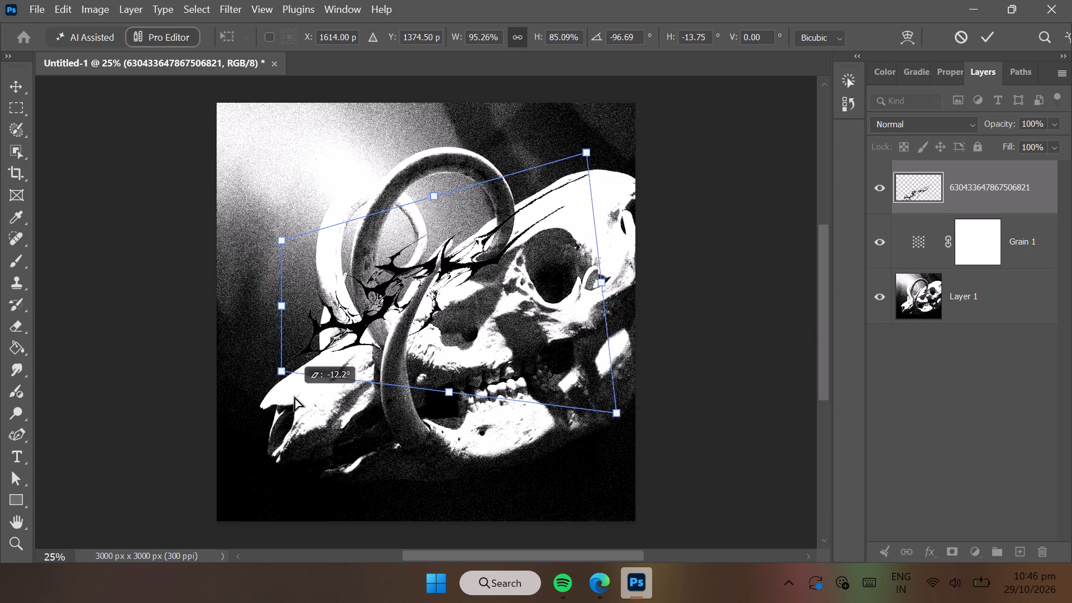
{"action": "left_click_drag", "start_coordinate": [294, 396], "coordinate": [238, 394]}
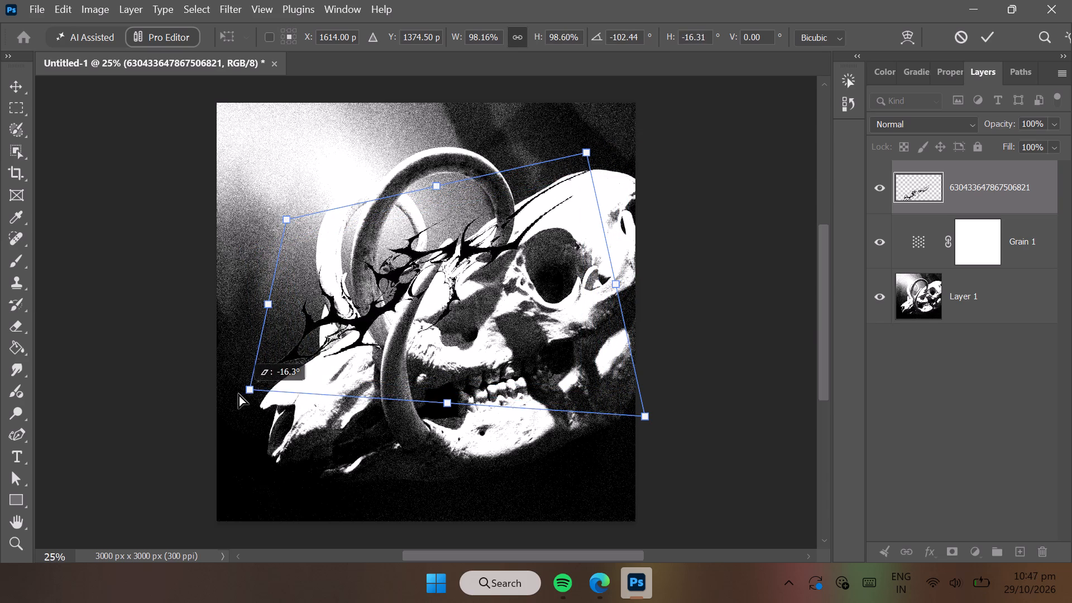
{"action": "left_click_drag", "start_coordinate": [238, 394], "coordinate": [226, 394]}
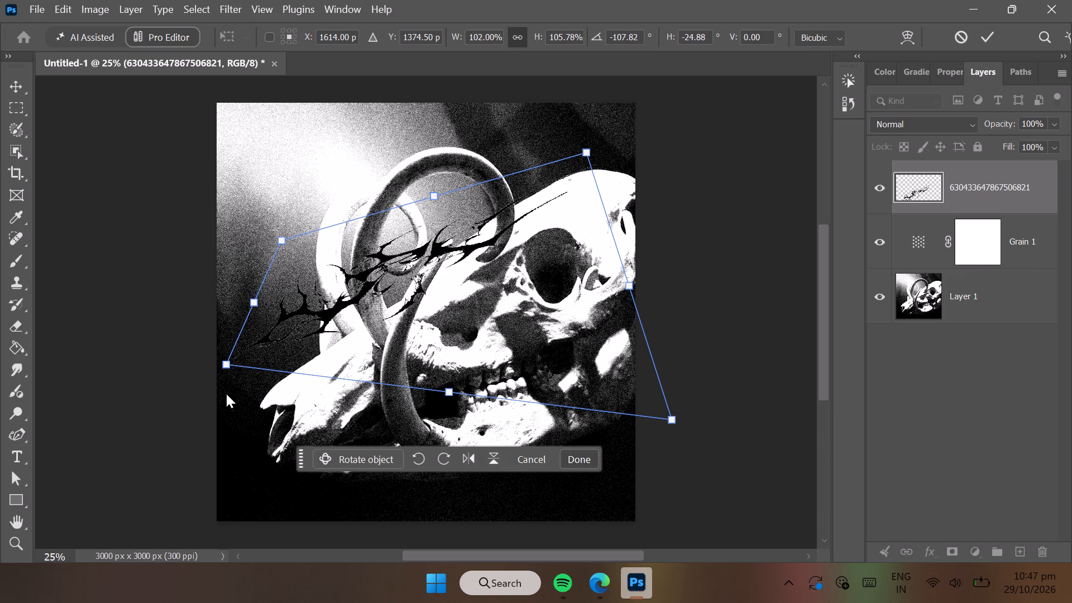
Move the distorted design down onto the snout, to about X 1962 px, Y 1707 px, and apply the transform.
{"action": "left_click_drag", "start_coordinate": [328, 314], "coordinate": [369, 335]}
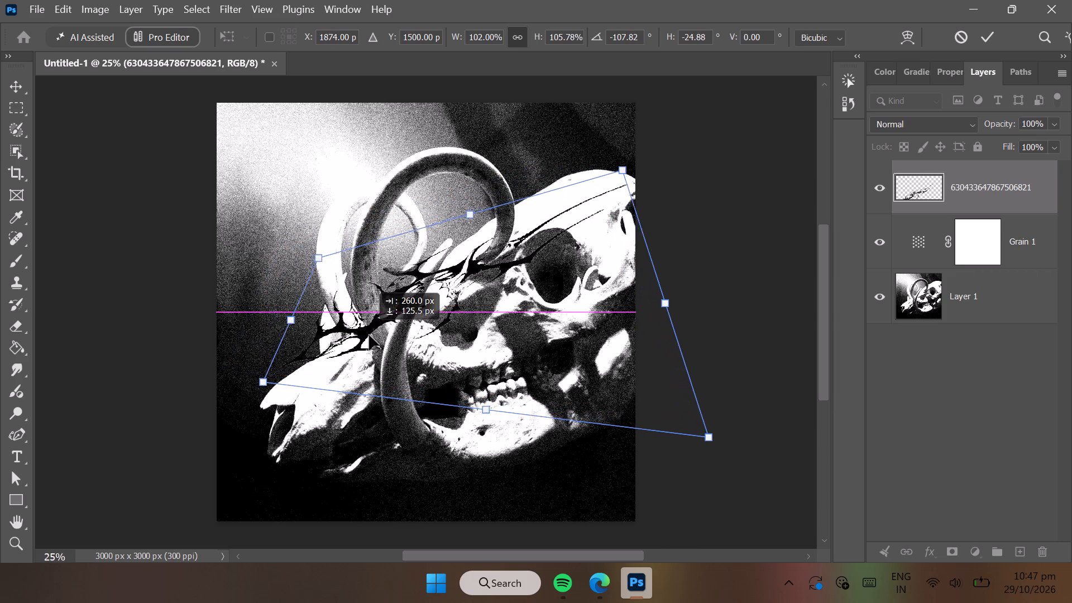
{"action": "left_click_drag", "start_coordinate": [369, 335], "coordinate": [371, 361]}
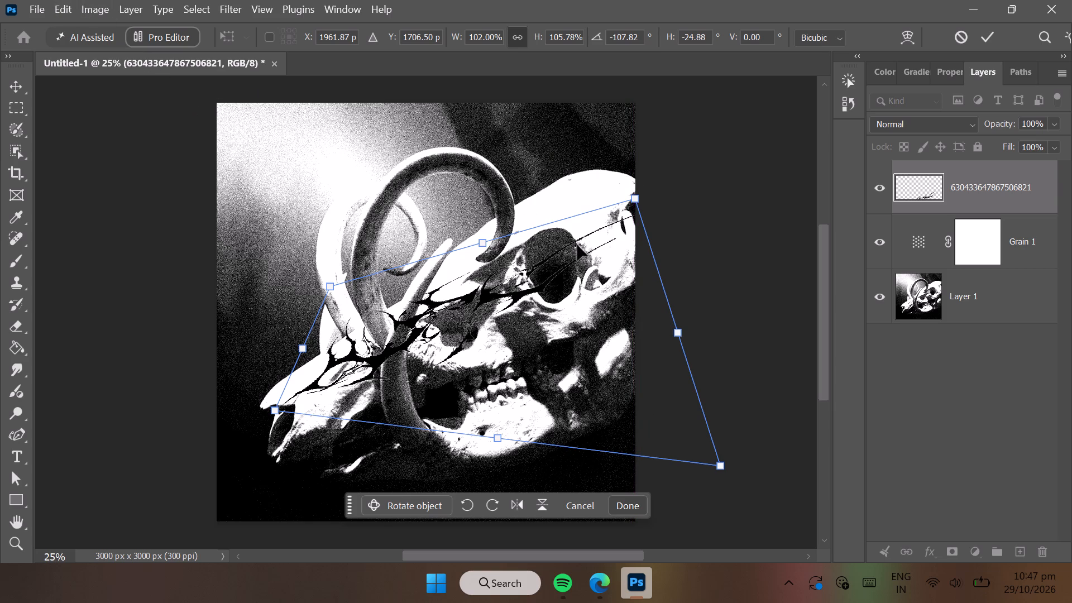
{"action": "left_click", "coordinate": [712, 259]}
{"action": "left_click", "coordinate": [887, 353]}
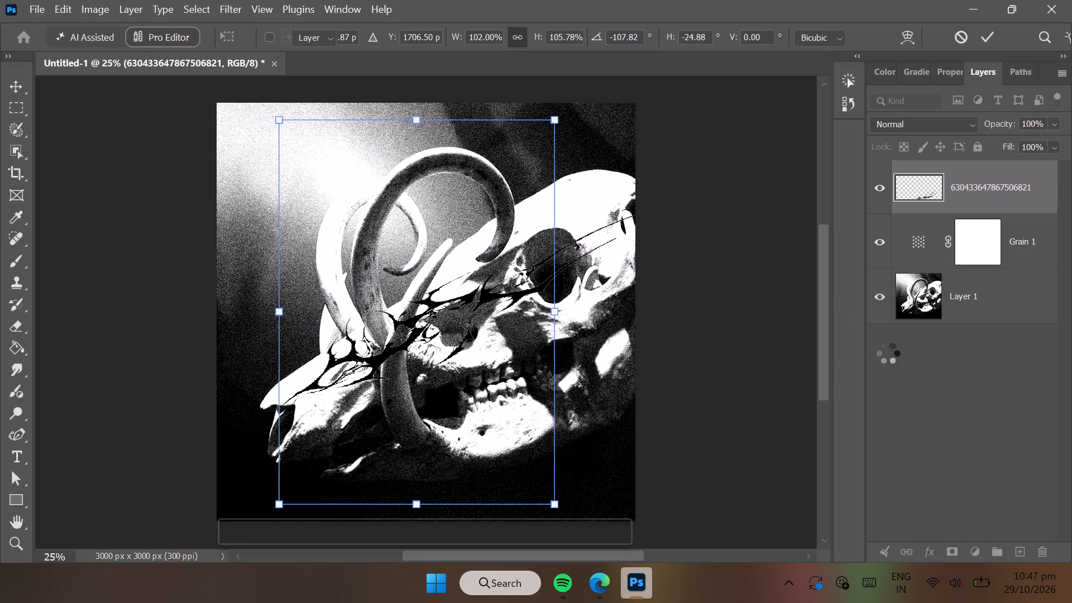
Rotate the design about -5.1°, move it to about X 1867 px, Y 1500 px along the snout, apply, and deselect the layer.
{"action": "left_click", "coordinate": [515, 299]}
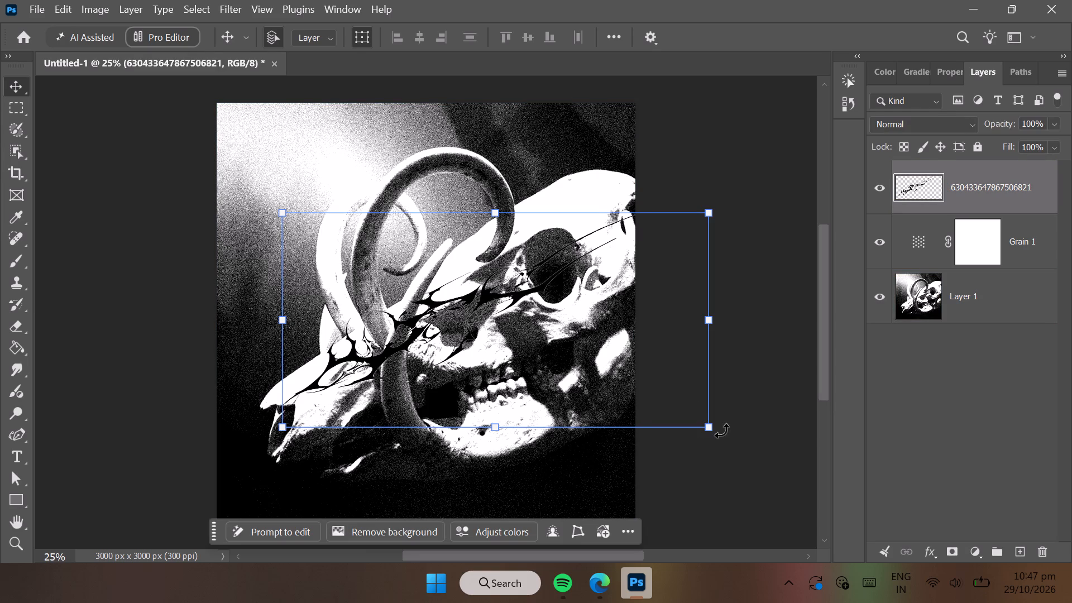
{"action": "left_click_drag", "start_coordinate": [721, 434], "coordinate": [728, 412]}
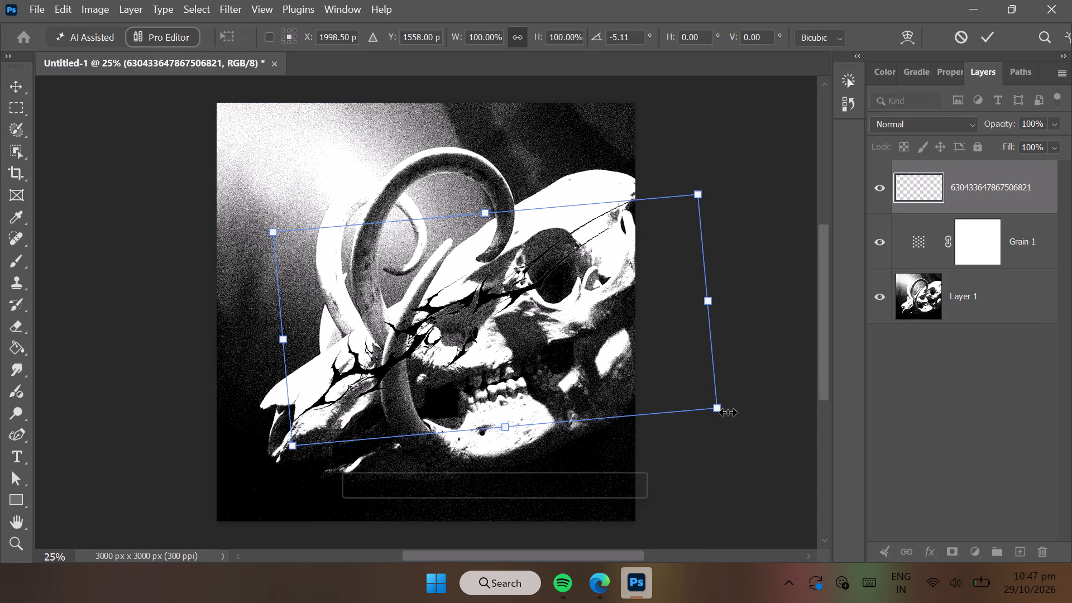
{"action": "left_click_drag", "start_coordinate": [395, 362], "coordinate": [378, 355]}
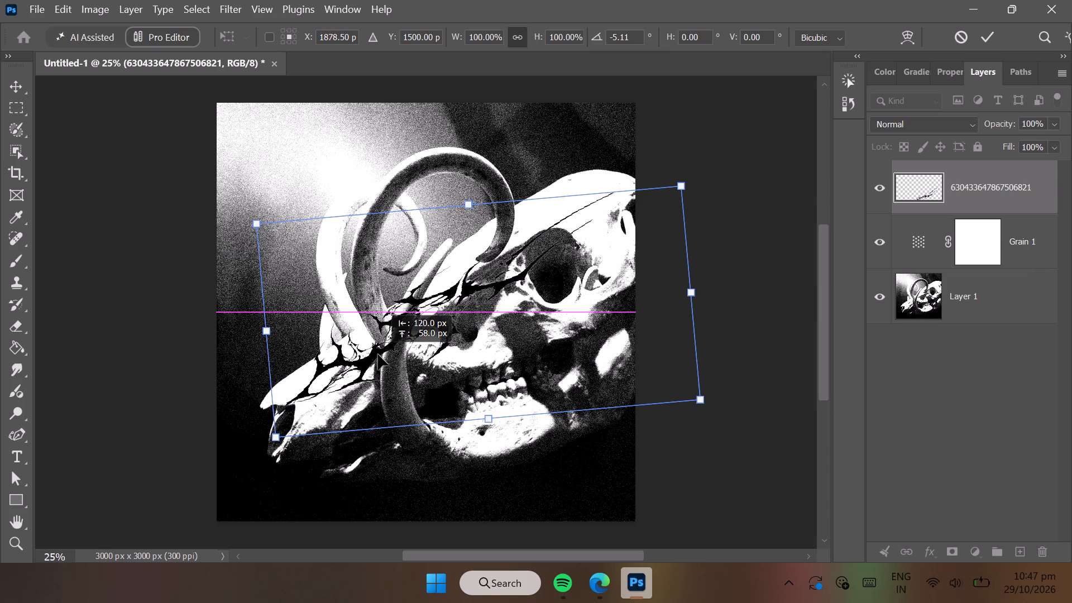
{"action": "left_click_drag", "start_coordinate": [378, 355], "coordinate": [376, 356]}
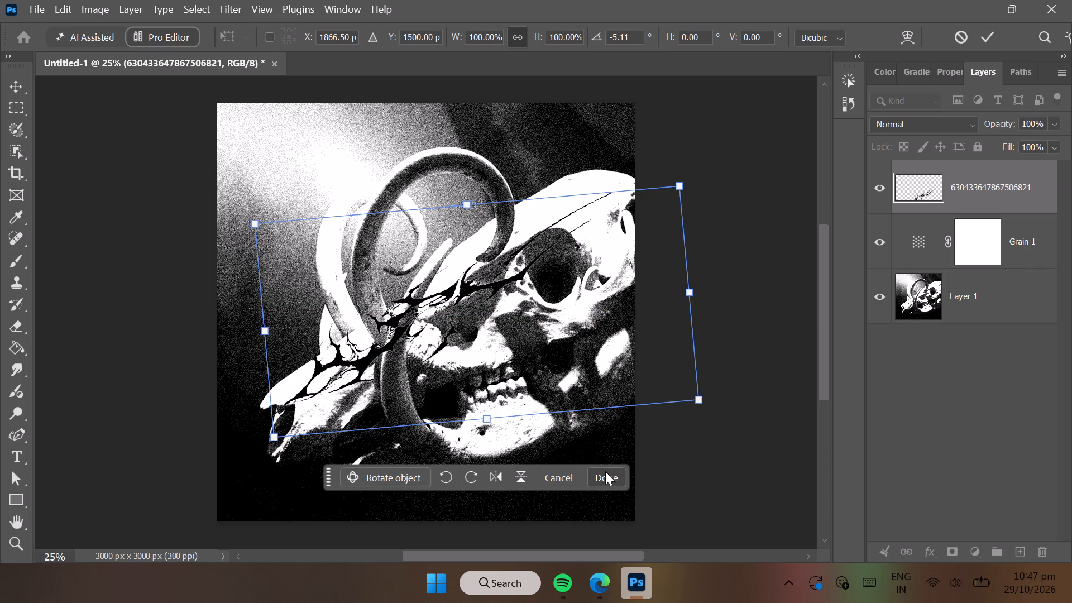
{"action": "left_click", "coordinate": [606, 475]}
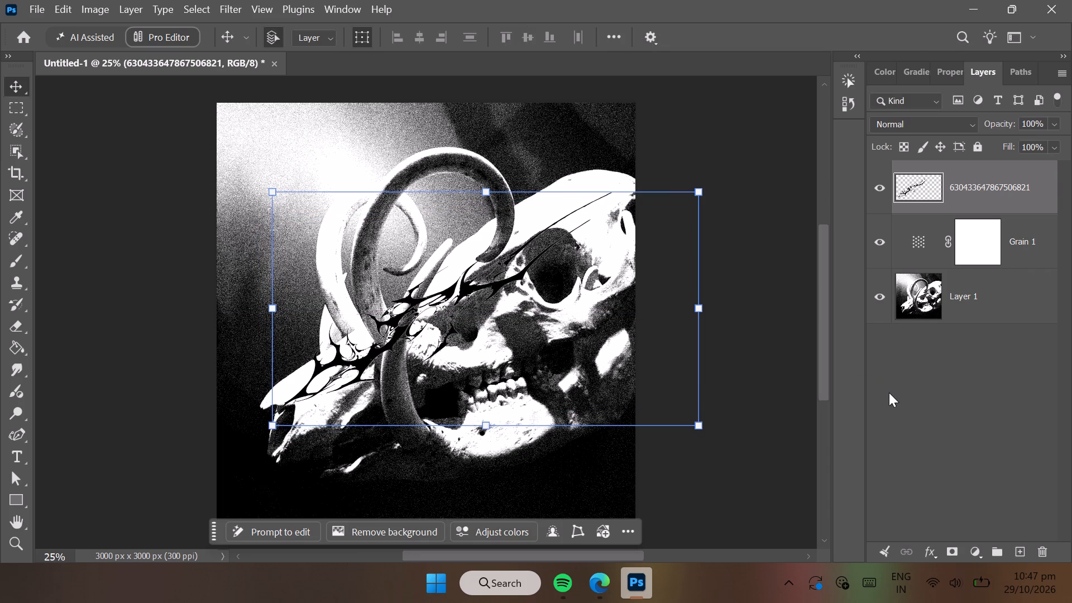
{"action": "left_click", "coordinate": [889, 393]}
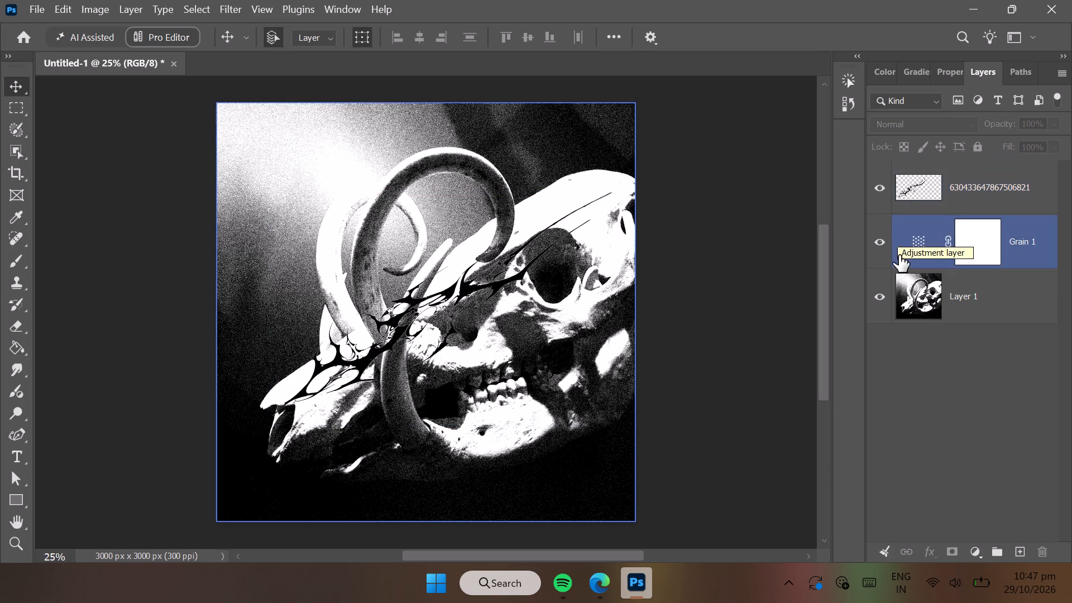
With the design and Grain 1 layers hidden, mask Layer 1 to the front tusk and the curled tusk's base using Select and Mask.
{"action": "left_click", "coordinate": [913, 289]}
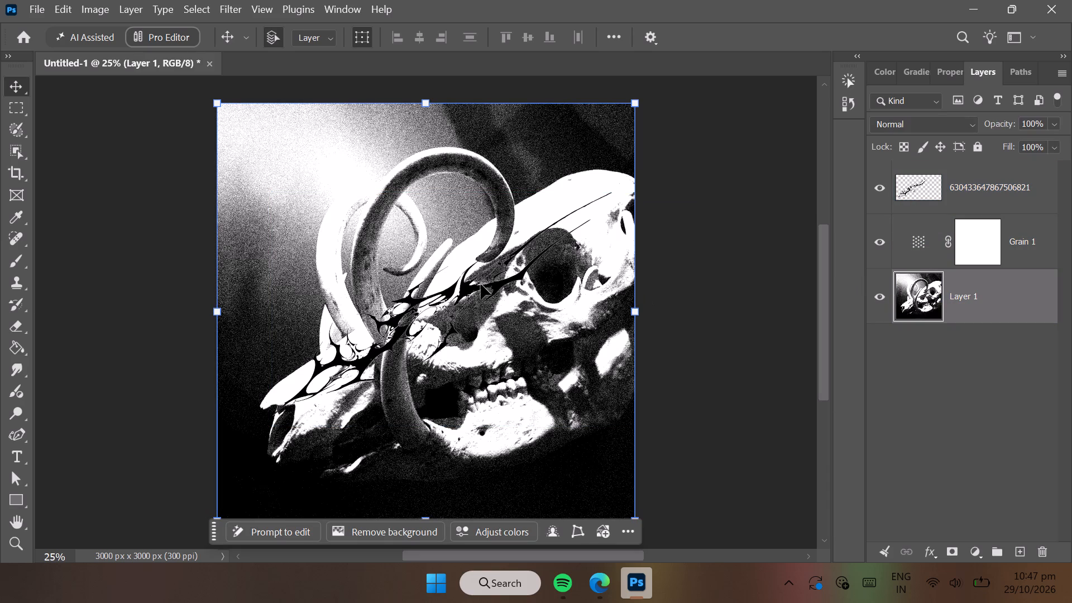
{"action": "left_click", "coordinate": [879, 199]}
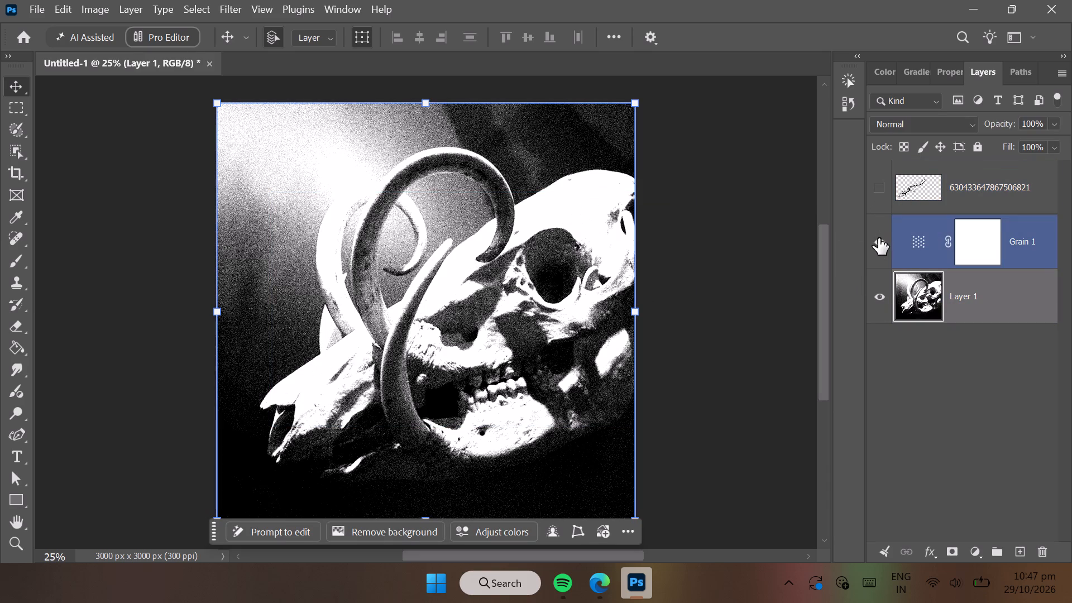
{"action": "left_click", "coordinate": [878, 238]}
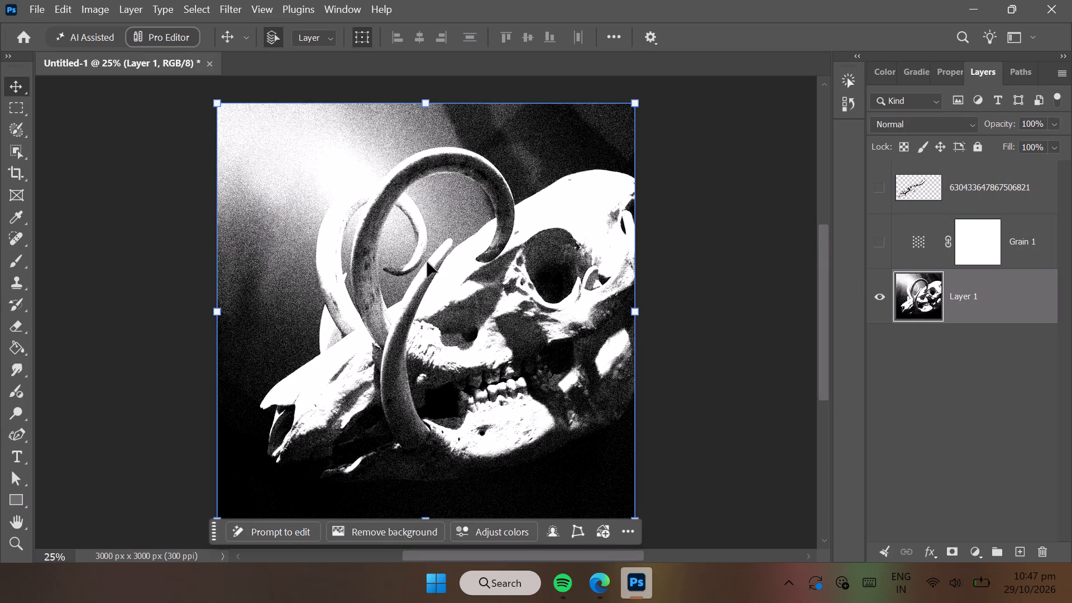
{"action": "left_click", "coordinate": [16, 112]}
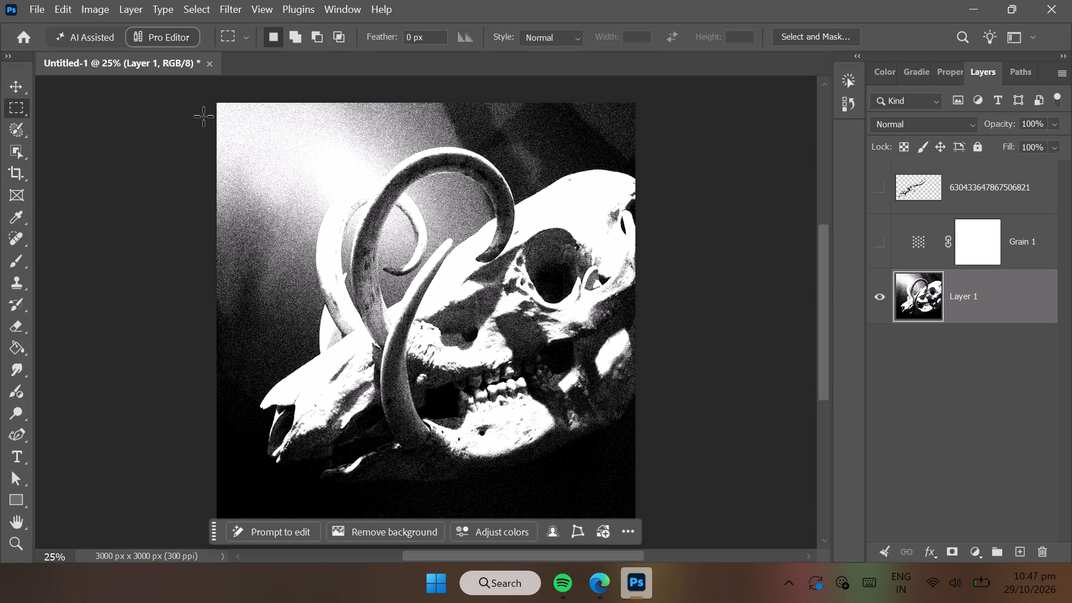
{"action": "left_click", "coordinate": [803, 41]}
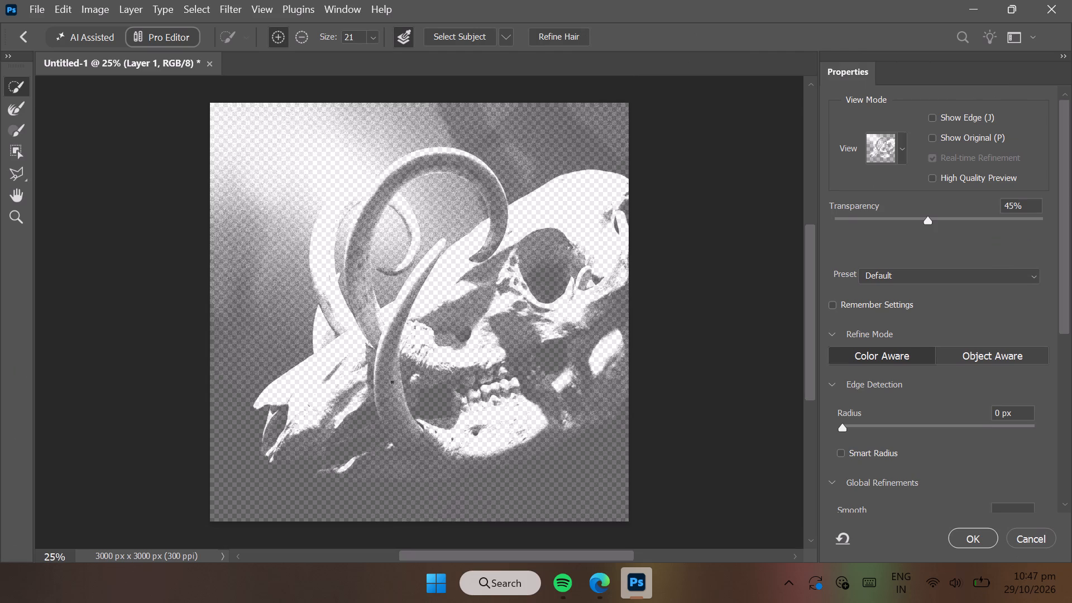
{"action": "left_click_drag", "start_coordinate": [392, 382], "coordinate": [401, 329]}
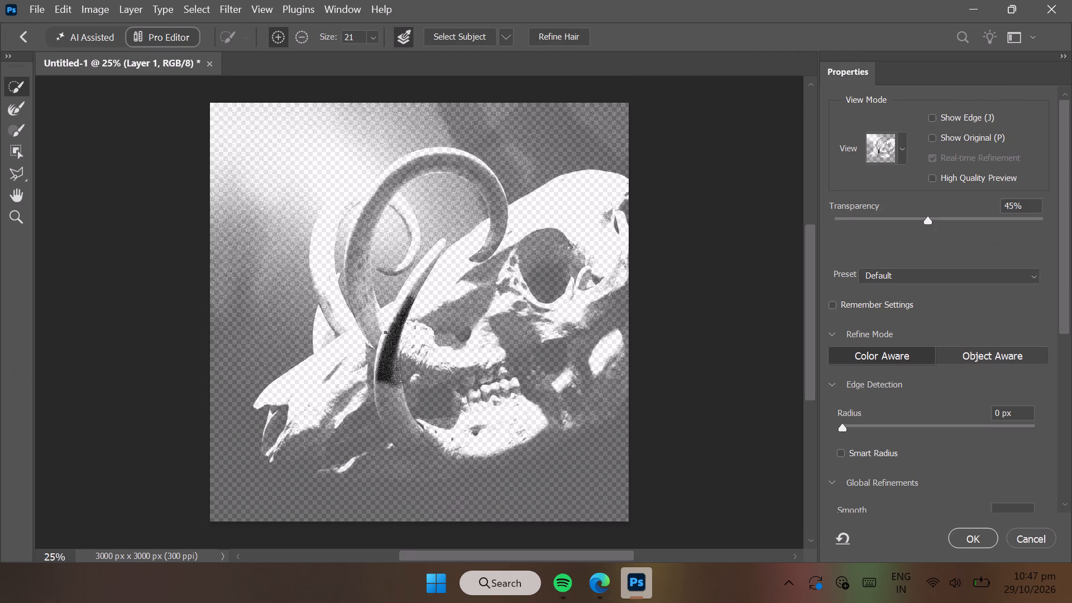
{"action": "left_click_drag", "start_coordinate": [385, 332], "coordinate": [362, 274]}
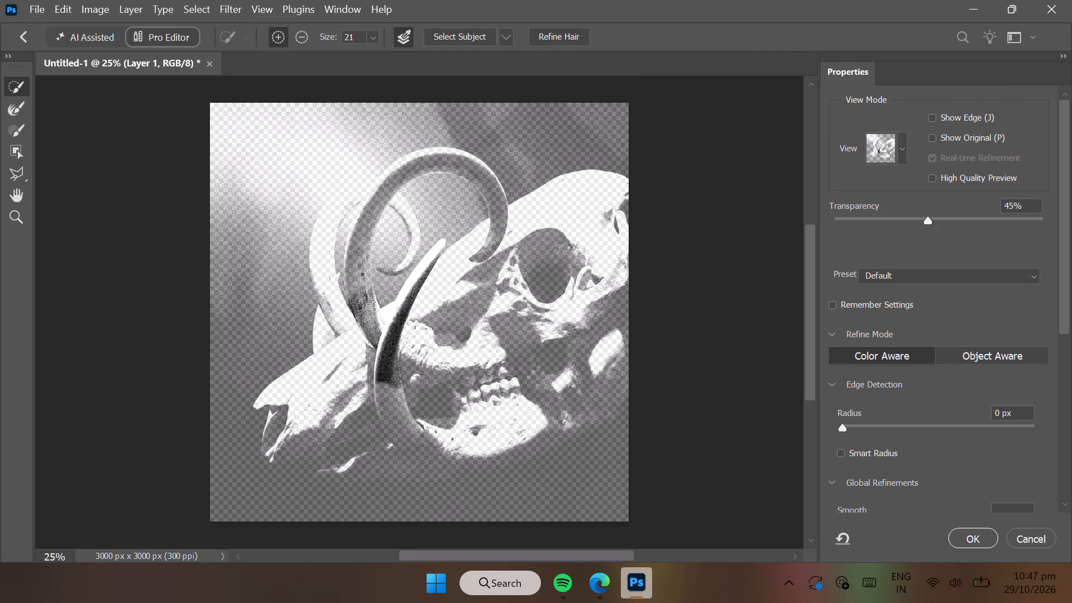
{"action": "left_click_drag", "start_coordinate": [362, 274], "coordinate": [362, 259]}
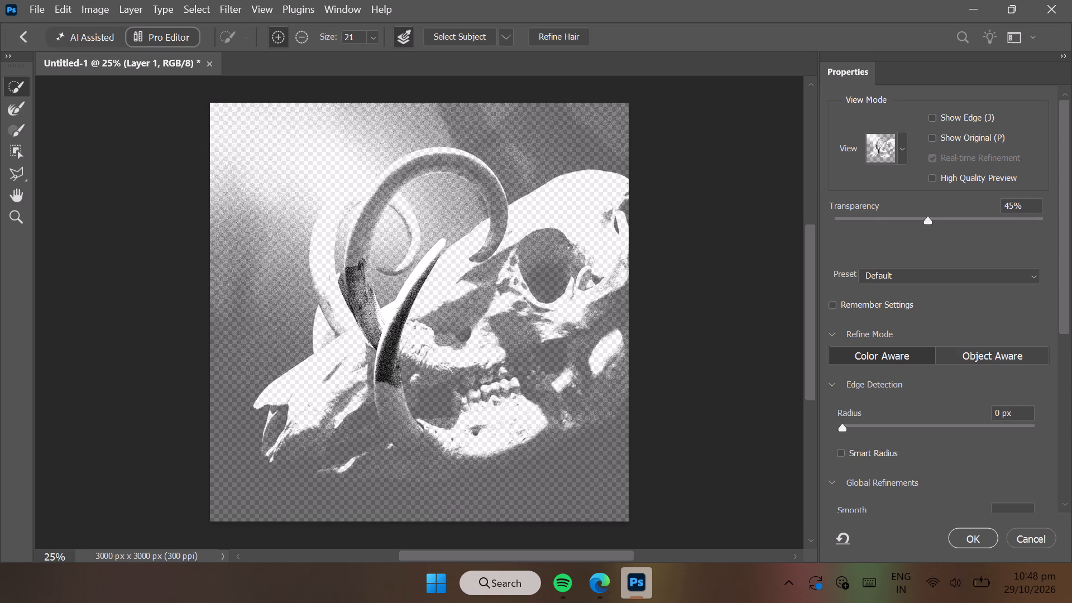
{"action": "left_click_drag", "start_coordinate": [390, 385], "coordinate": [390, 425]}
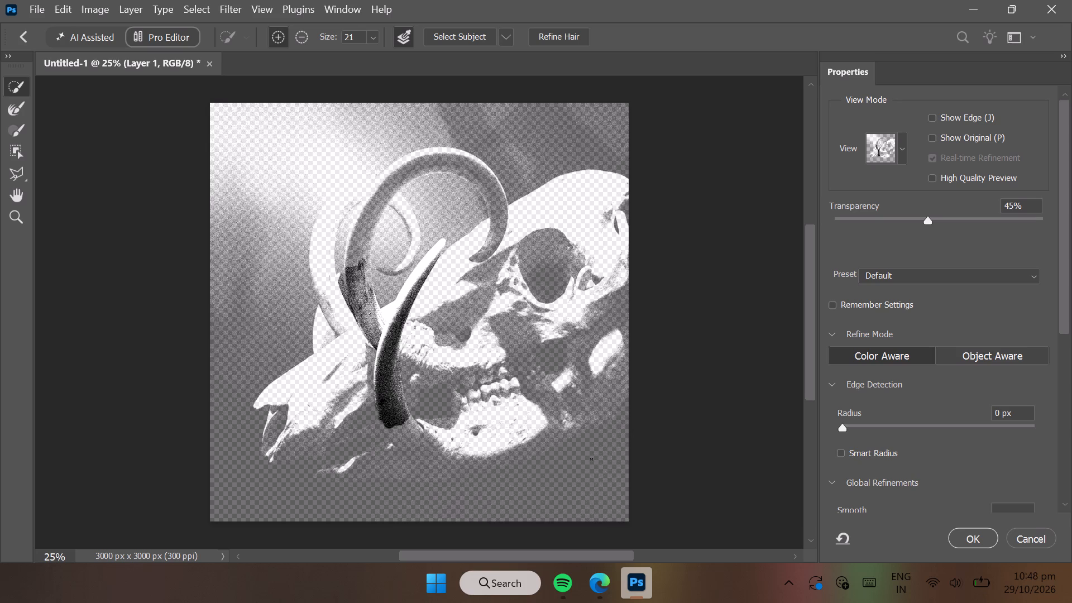
{"action": "left_click", "coordinate": [958, 534]}
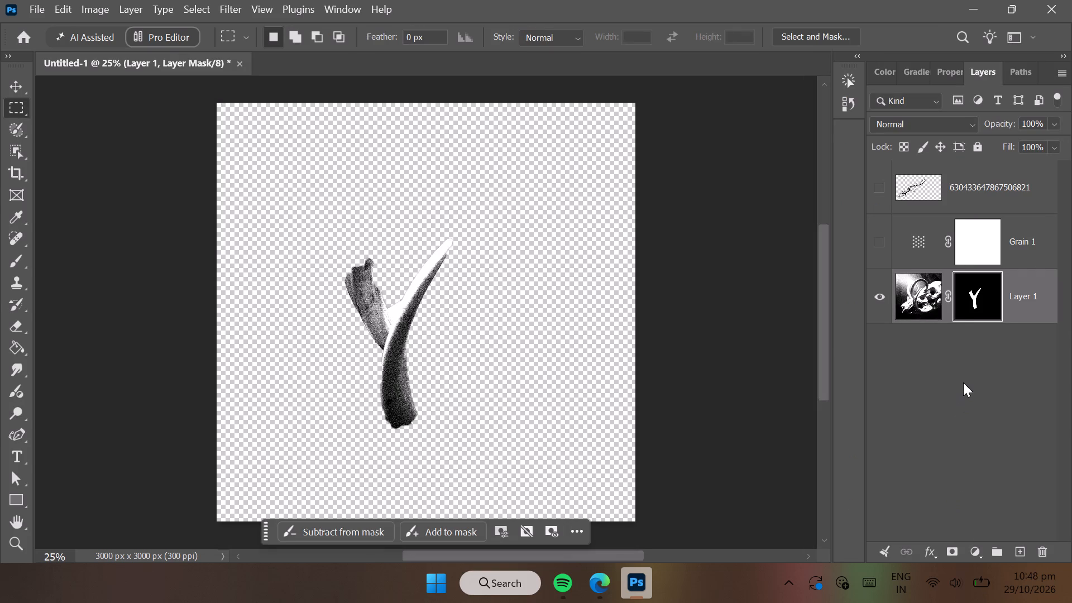
Duplicate Layer 1 and delete the layer mask from the copy.
{"action": "right_click", "coordinate": [925, 304]}
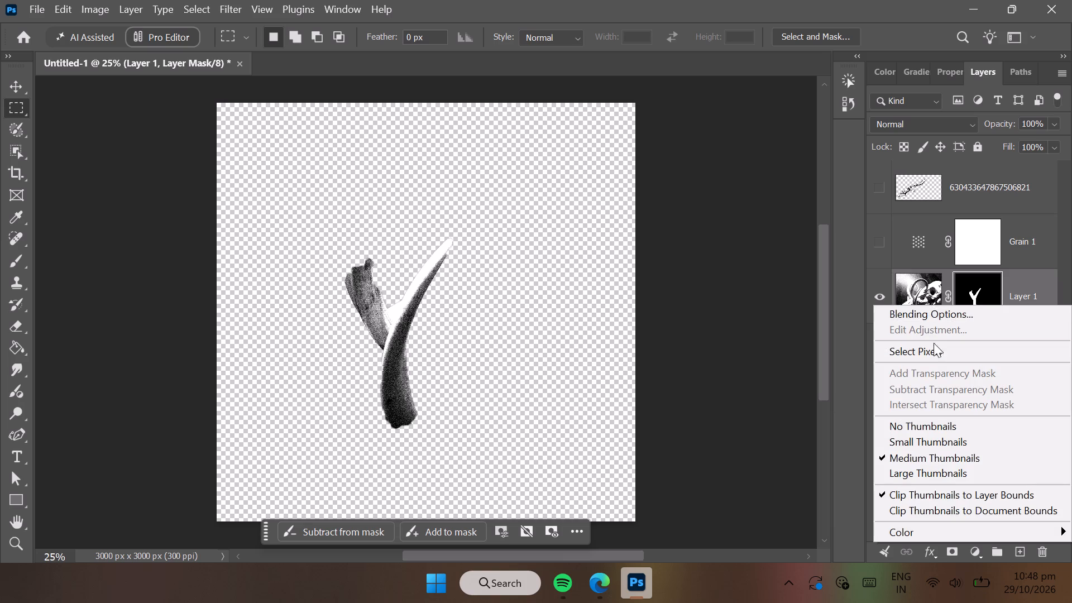
{"action": "right_click", "coordinate": [924, 283]}
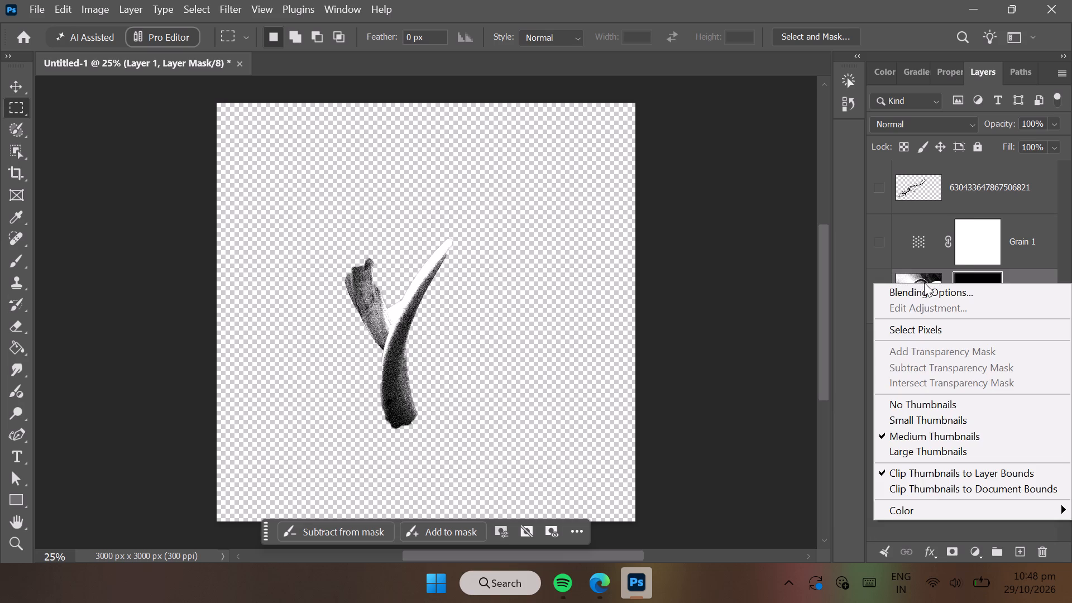
{"action": "right_click", "coordinate": [1013, 276]}
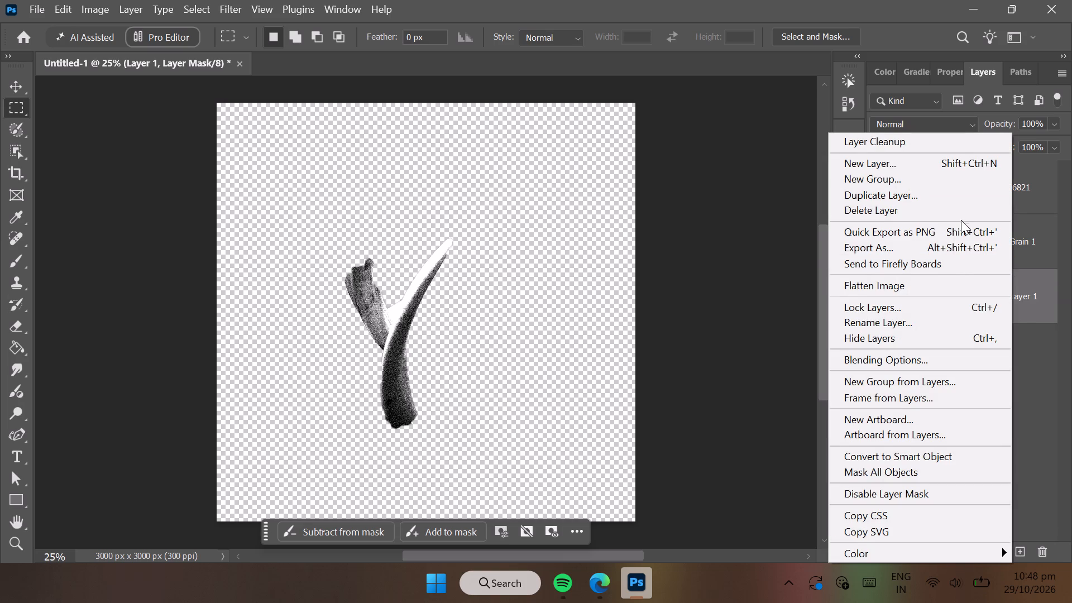
{"action": "left_click", "coordinate": [955, 200]}
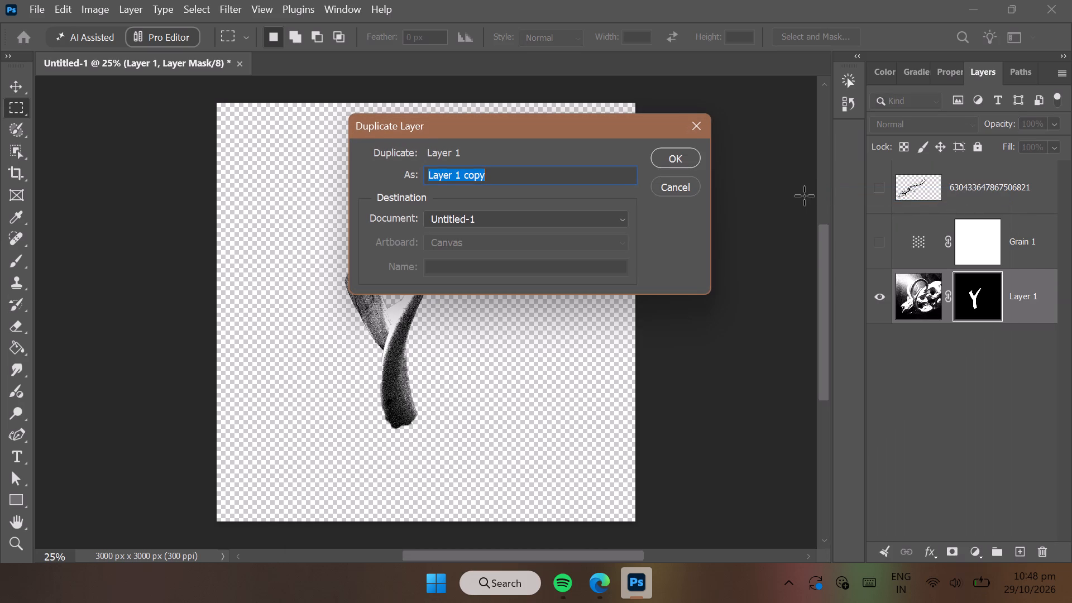
{"action": "left_click", "coordinate": [690, 161]}
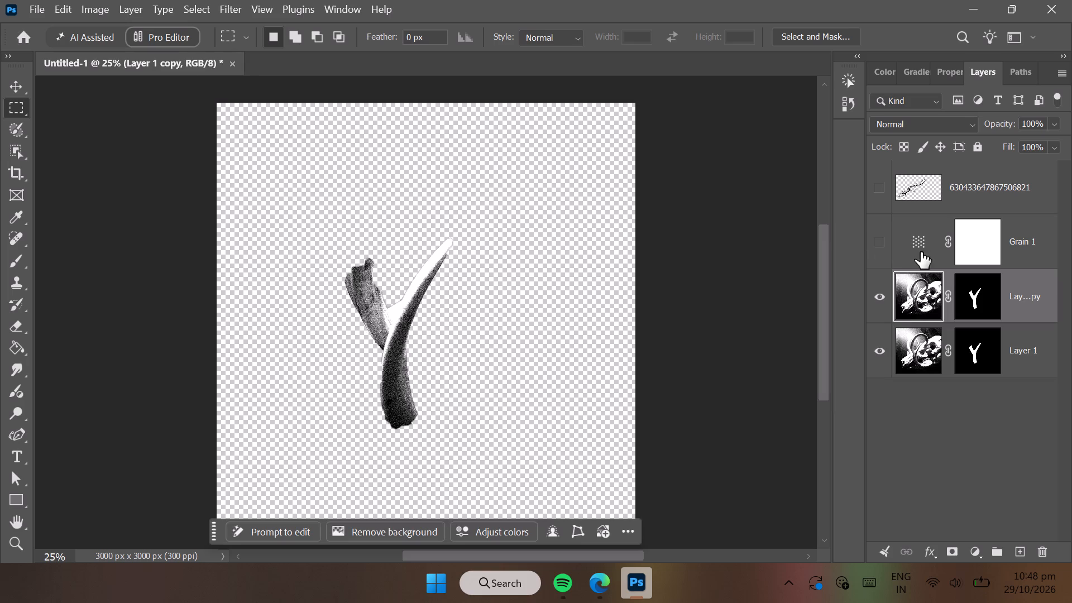
{"action": "right_click", "coordinate": [971, 291]}
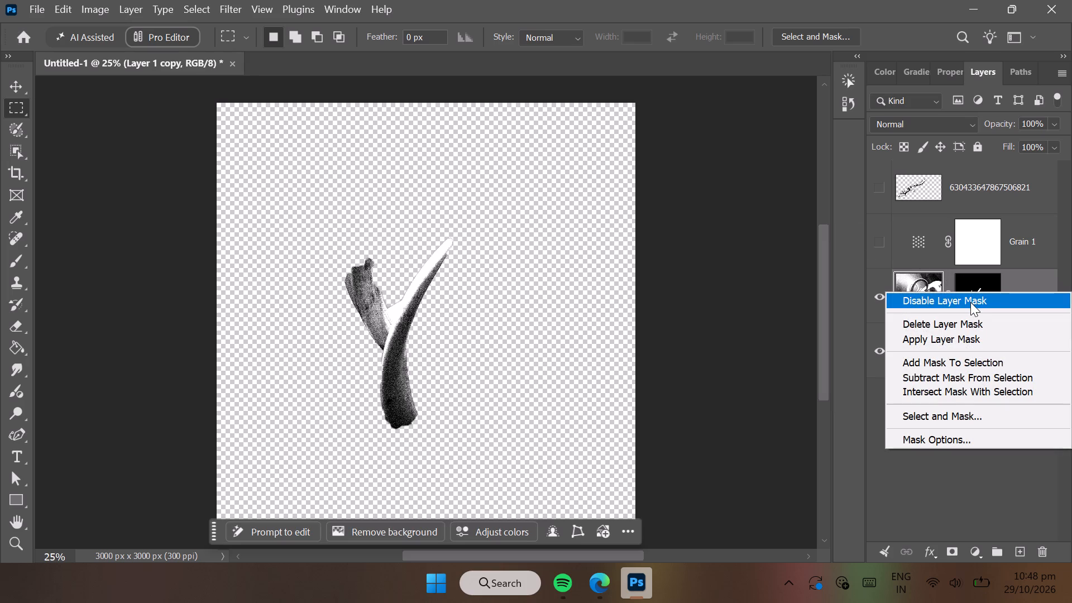
{"action": "left_click", "coordinate": [969, 318]}
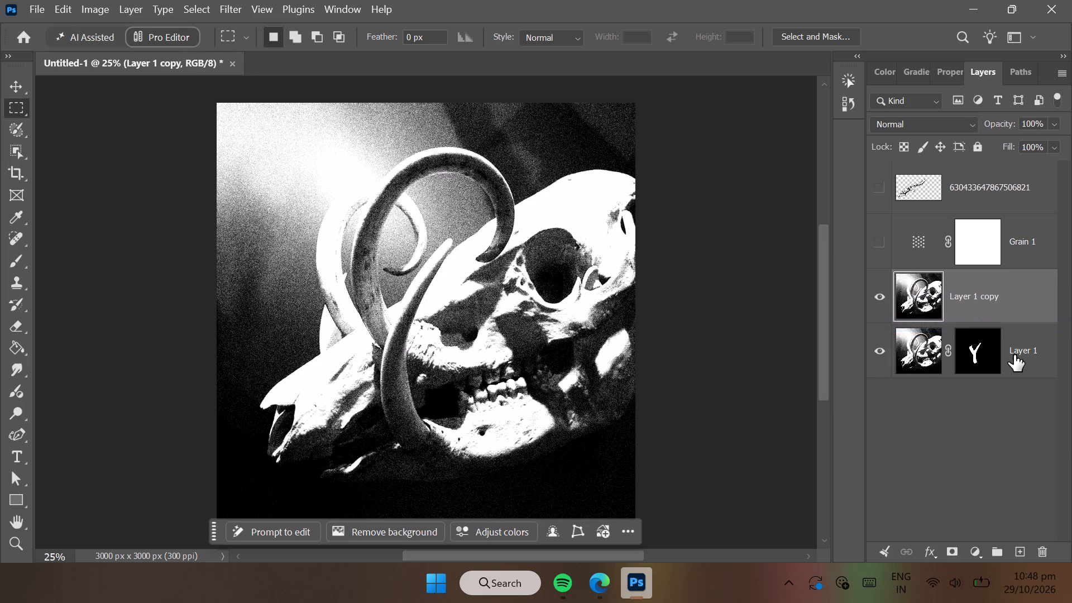
Move the masked tusk layer to the top of the layer stack, above the design, with the design and Grain 1 layers shown again.
{"action": "left_click", "coordinate": [874, 194]}
{"action": "left_click_drag", "start_coordinate": [1003, 348], "coordinate": [998, 286]}
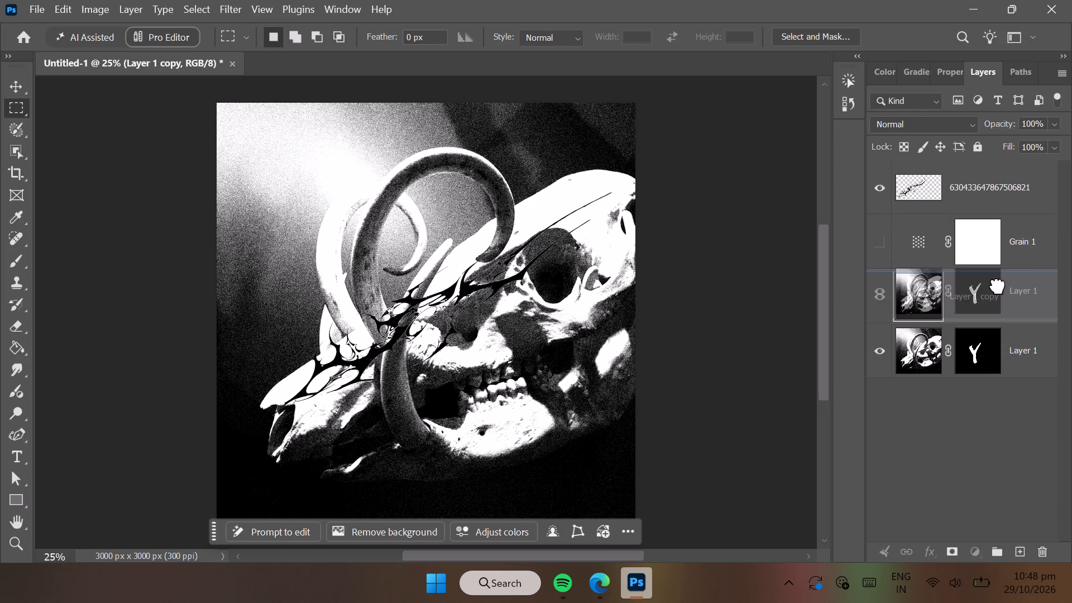
{"action": "left_click_drag", "start_coordinate": [998, 286], "coordinate": [998, 220]}
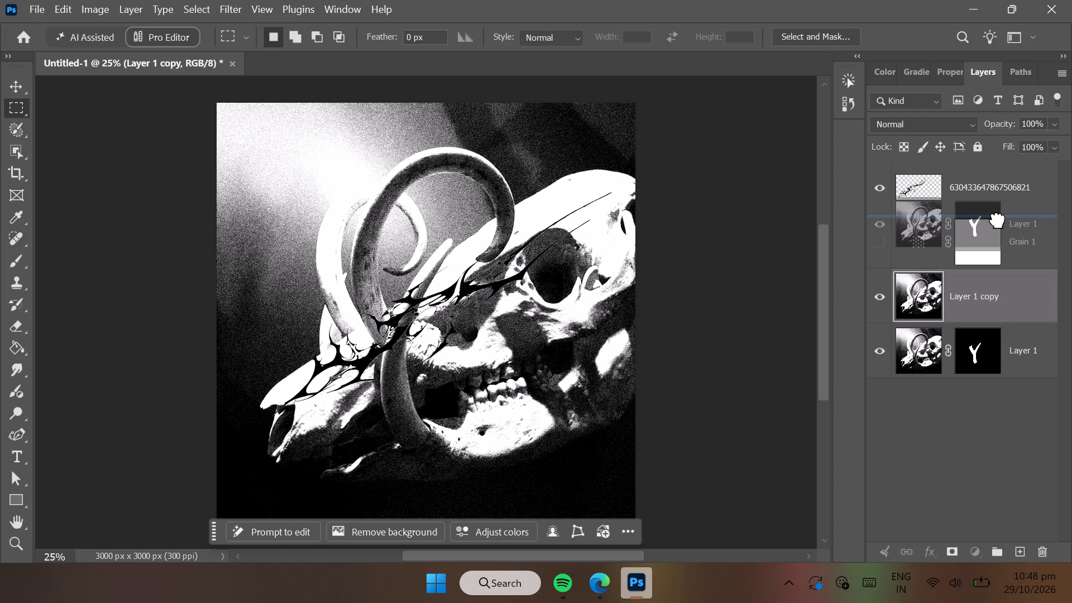
{"action": "left_click_drag", "start_coordinate": [998, 220], "coordinate": [999, 164]}
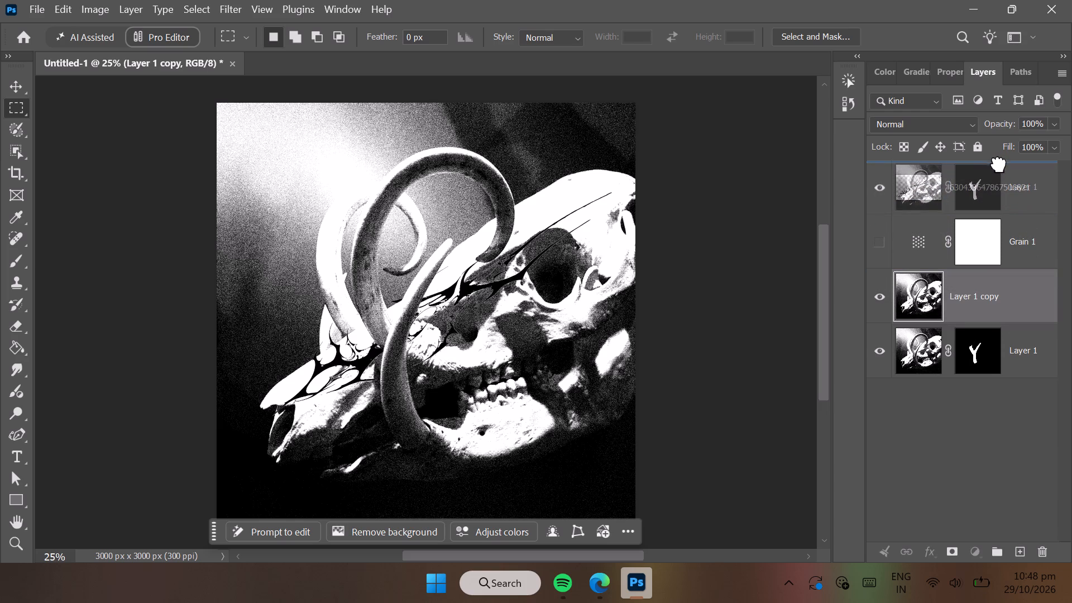
{"action": "left_click_drag", "start_coordinate": [999, 164], "coordinate": [999, 162]}
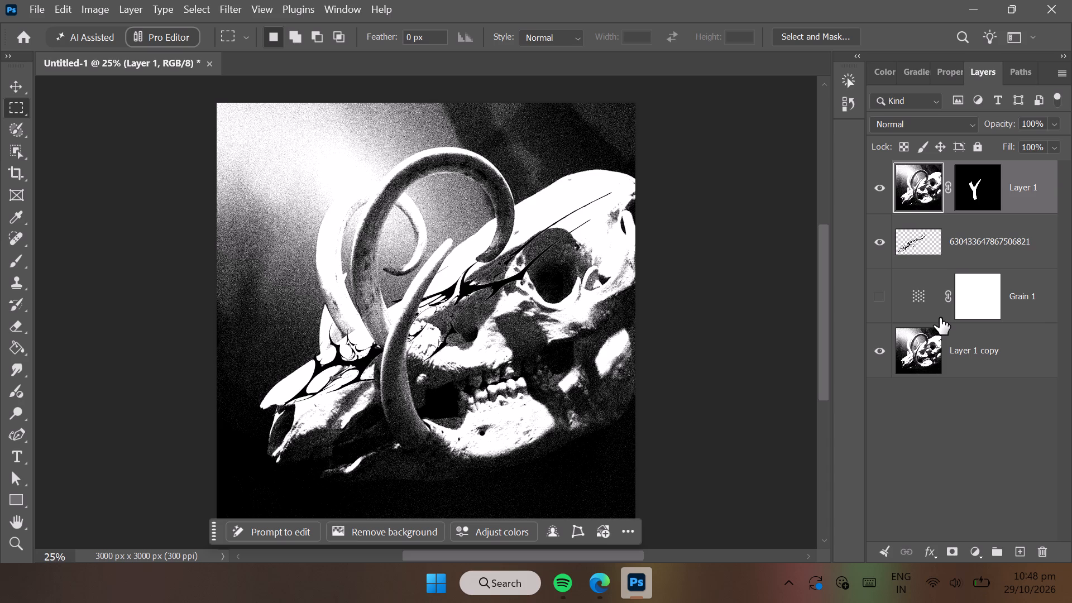
{"action": "left_click", "coordinate": [882, 191]}
{"action": "left_click", "coordinate": [882, 191]}
{"action": "left_click", "coordinate": [889, 288]}
Set the fill of the cybersigilism design layer to 0%.
{"action": "left_click", "coordinate": [932, 251]}
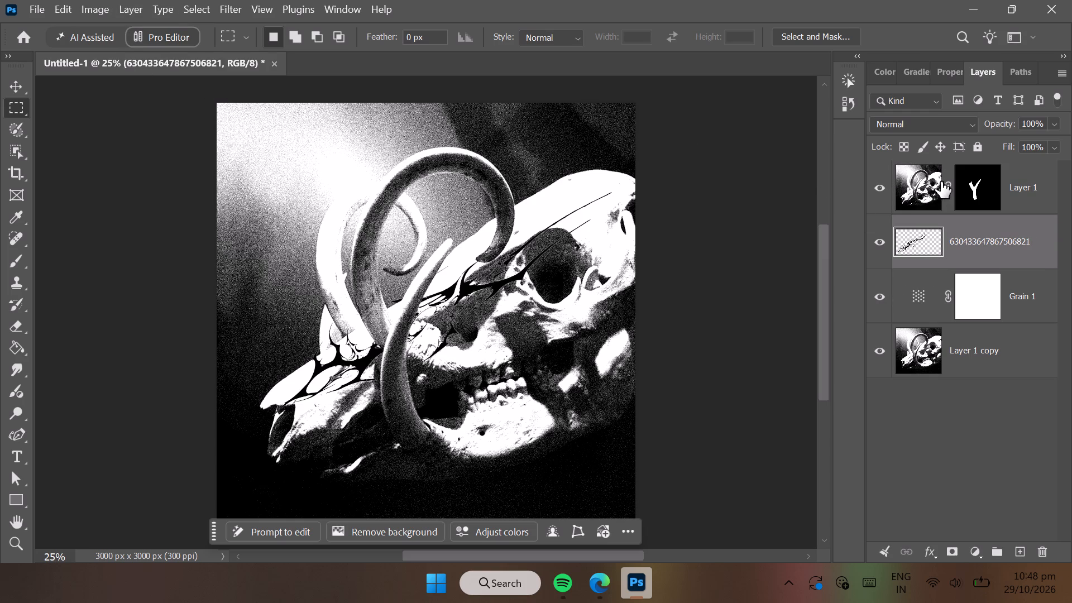
{"action": "left_click_drag", "start_coordinate": [1012, 148], "coordinate": [970, 153]}
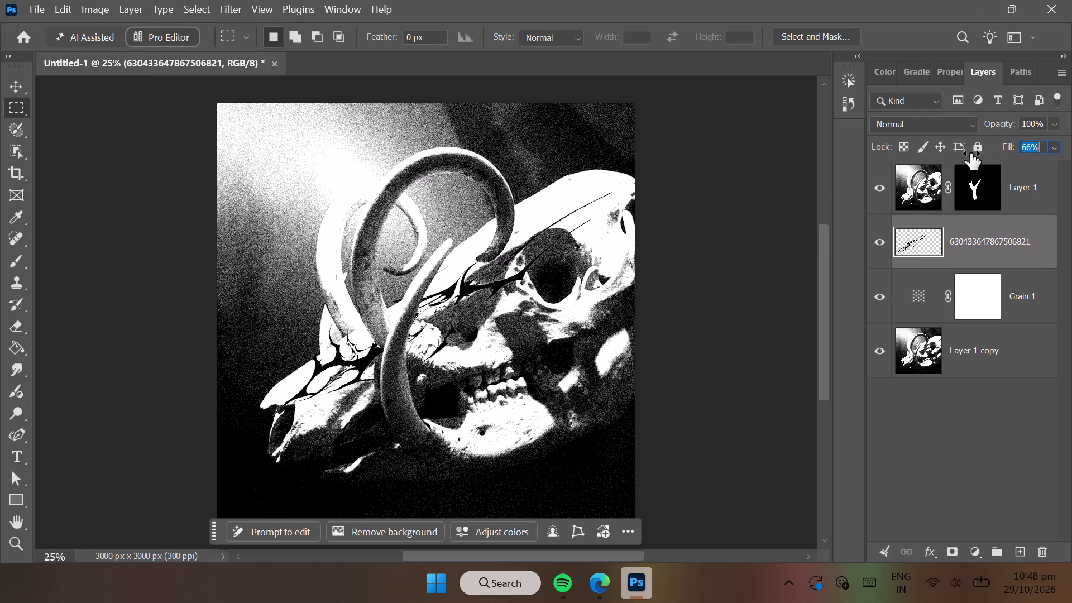
{"action": "left_click_drag", "start_coordinate": [970, 153], "coordinate": [918, 166]}
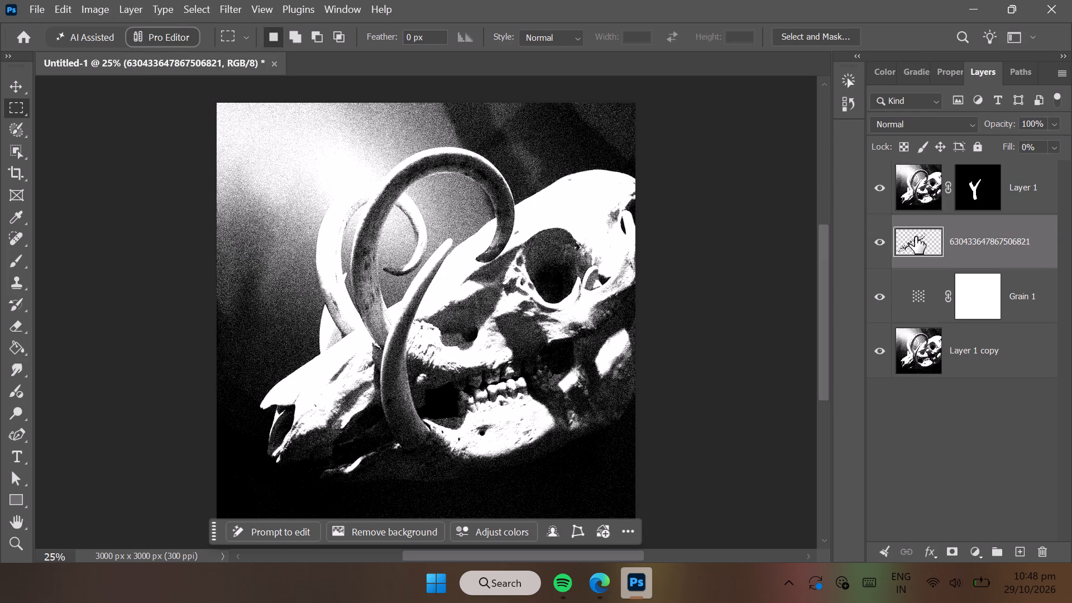
Enable the Bevel & Emboss layer style on the design layer.
{"action": "double_click", "coordinate": [916, 237]}
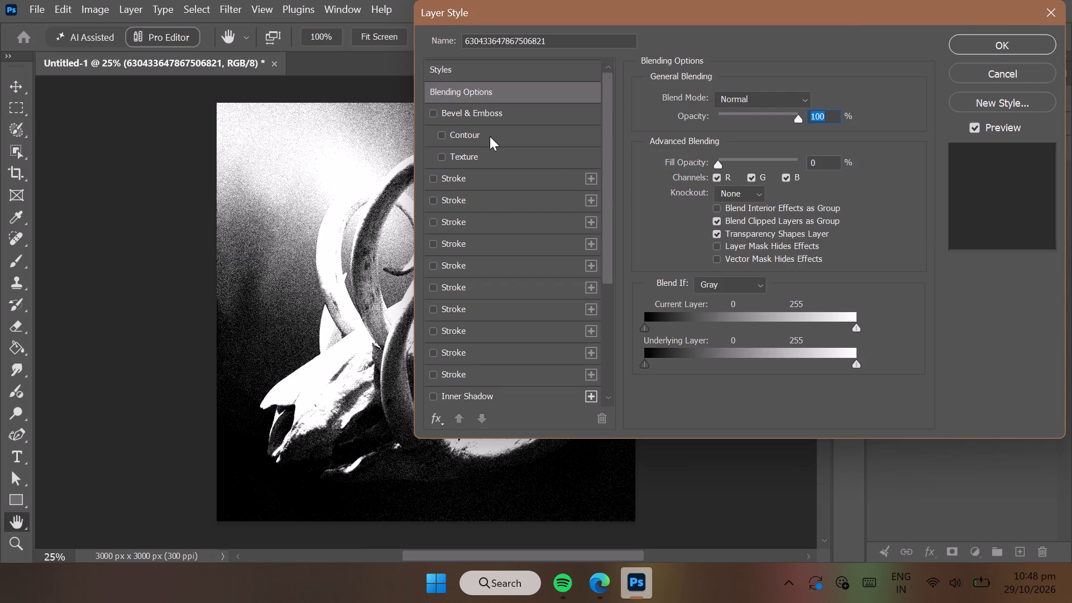
{"action": "left_click", "coordinate": [434, 114]}
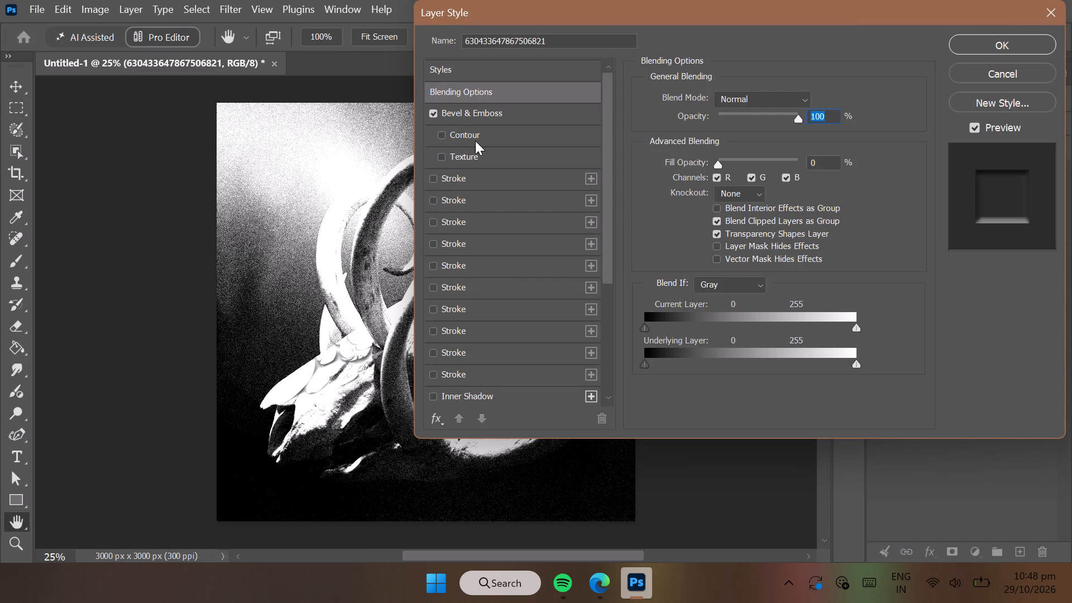
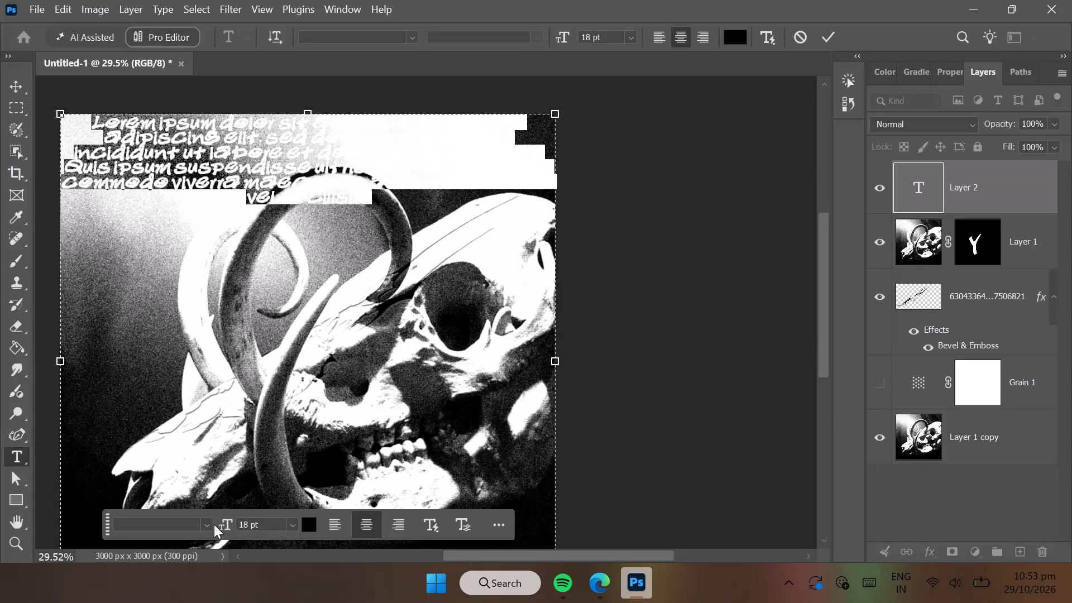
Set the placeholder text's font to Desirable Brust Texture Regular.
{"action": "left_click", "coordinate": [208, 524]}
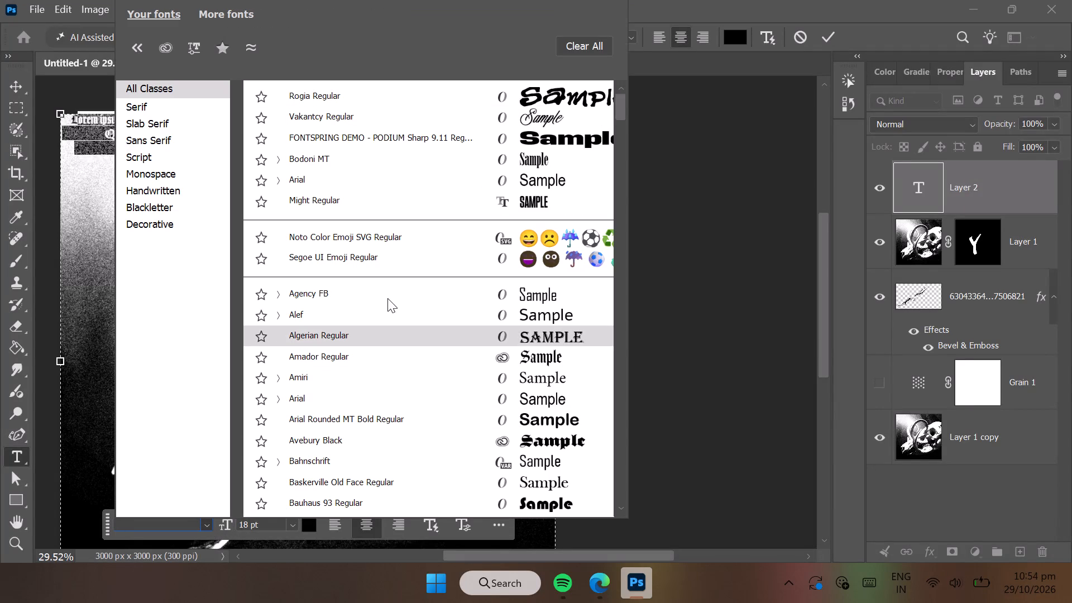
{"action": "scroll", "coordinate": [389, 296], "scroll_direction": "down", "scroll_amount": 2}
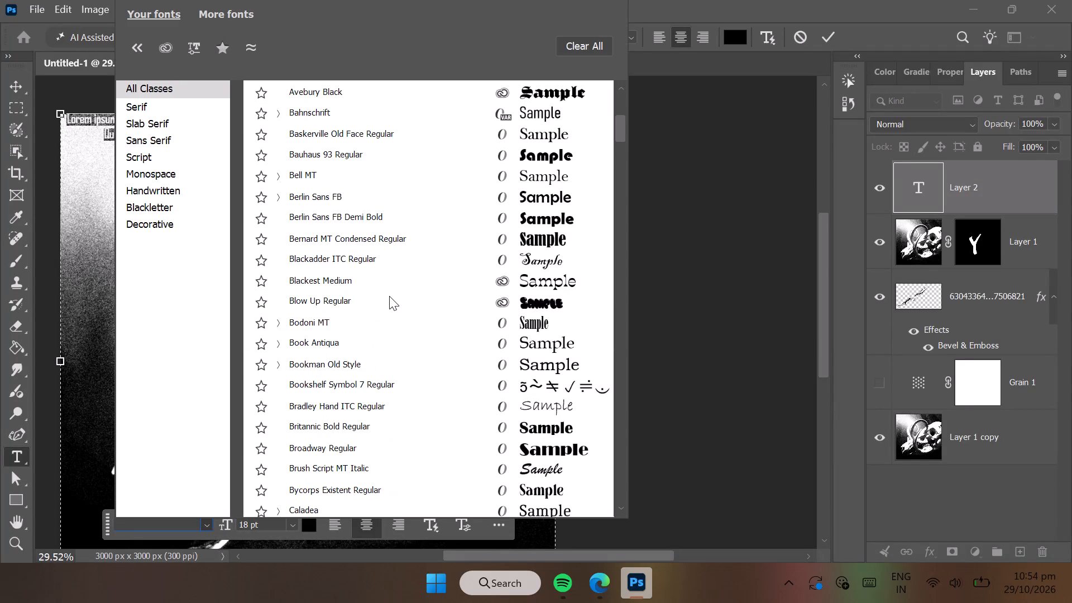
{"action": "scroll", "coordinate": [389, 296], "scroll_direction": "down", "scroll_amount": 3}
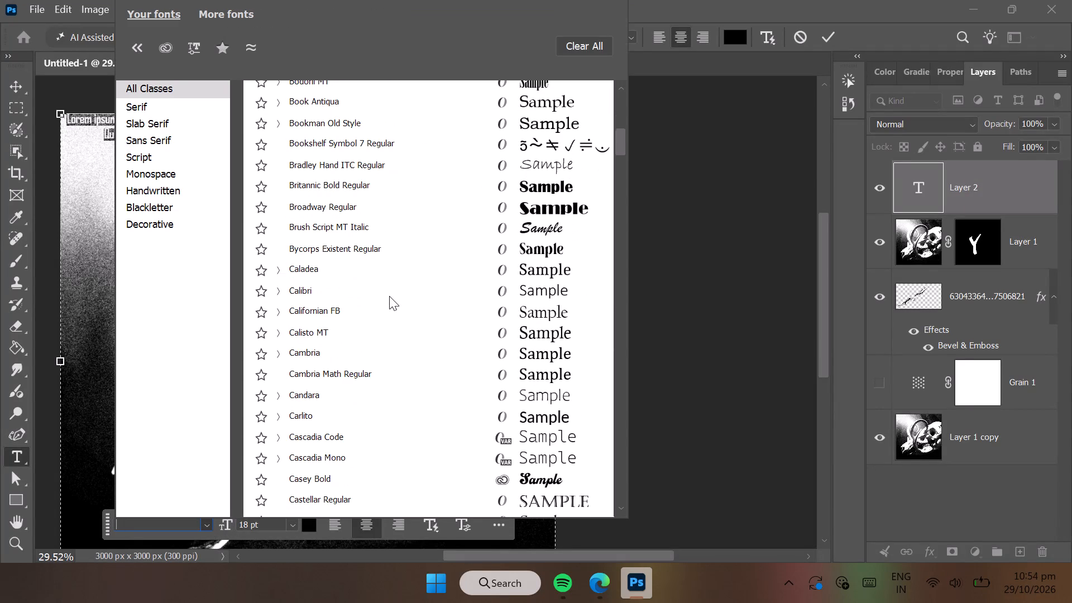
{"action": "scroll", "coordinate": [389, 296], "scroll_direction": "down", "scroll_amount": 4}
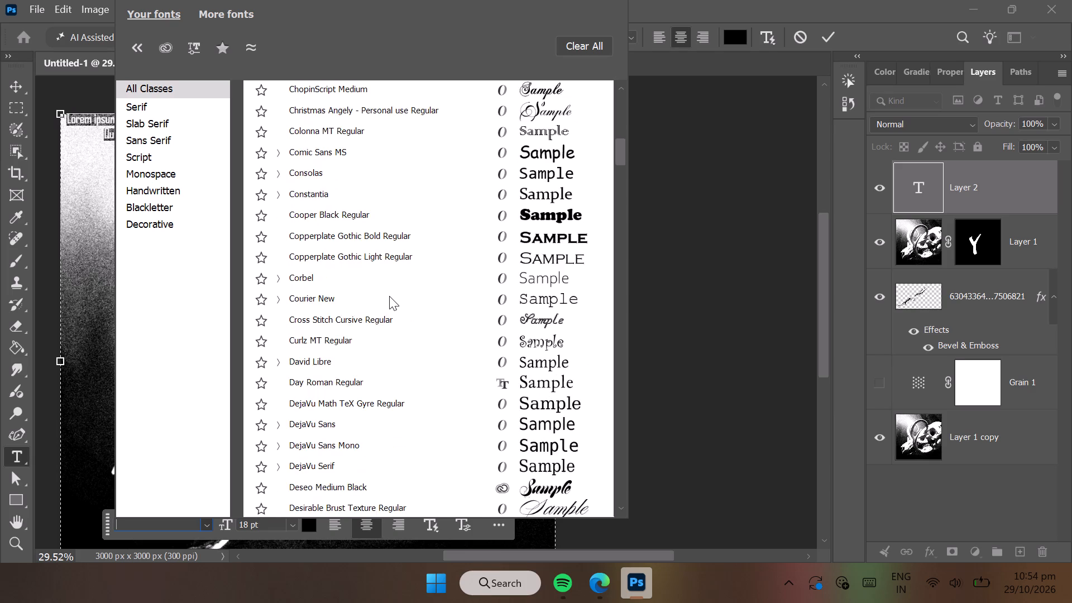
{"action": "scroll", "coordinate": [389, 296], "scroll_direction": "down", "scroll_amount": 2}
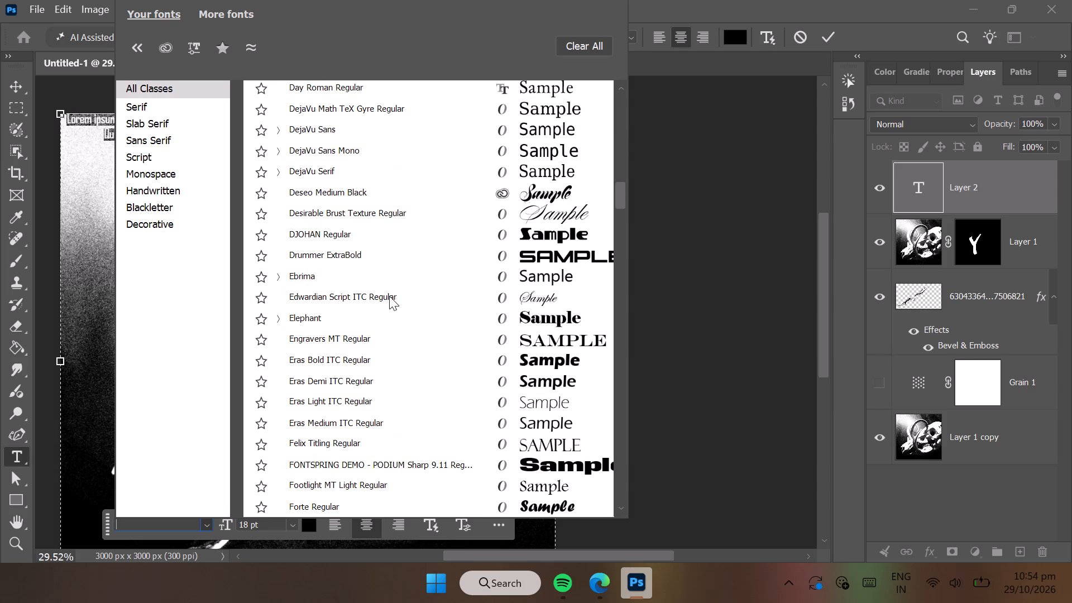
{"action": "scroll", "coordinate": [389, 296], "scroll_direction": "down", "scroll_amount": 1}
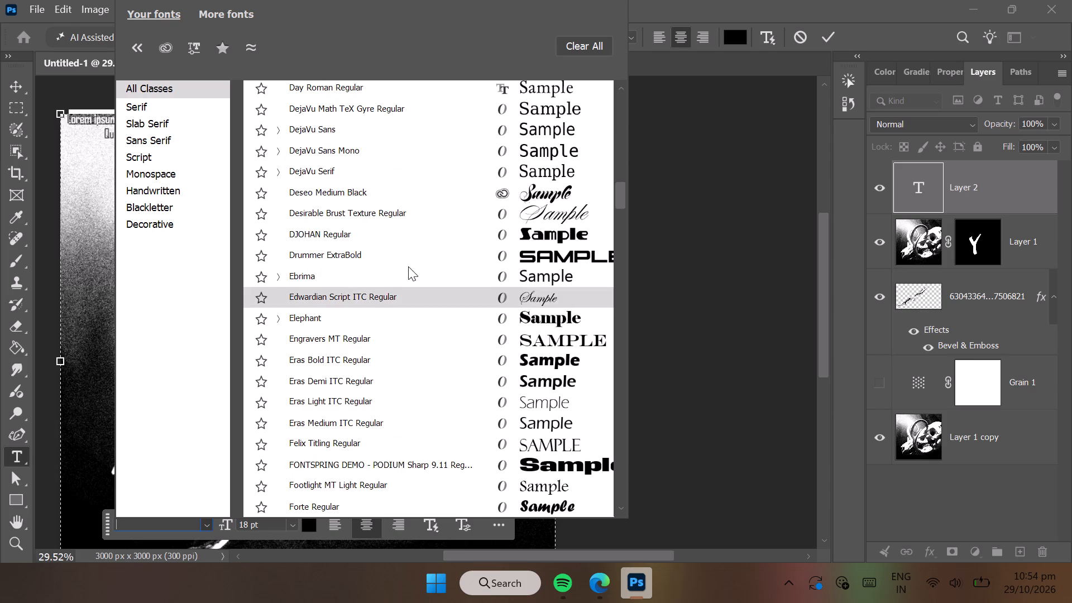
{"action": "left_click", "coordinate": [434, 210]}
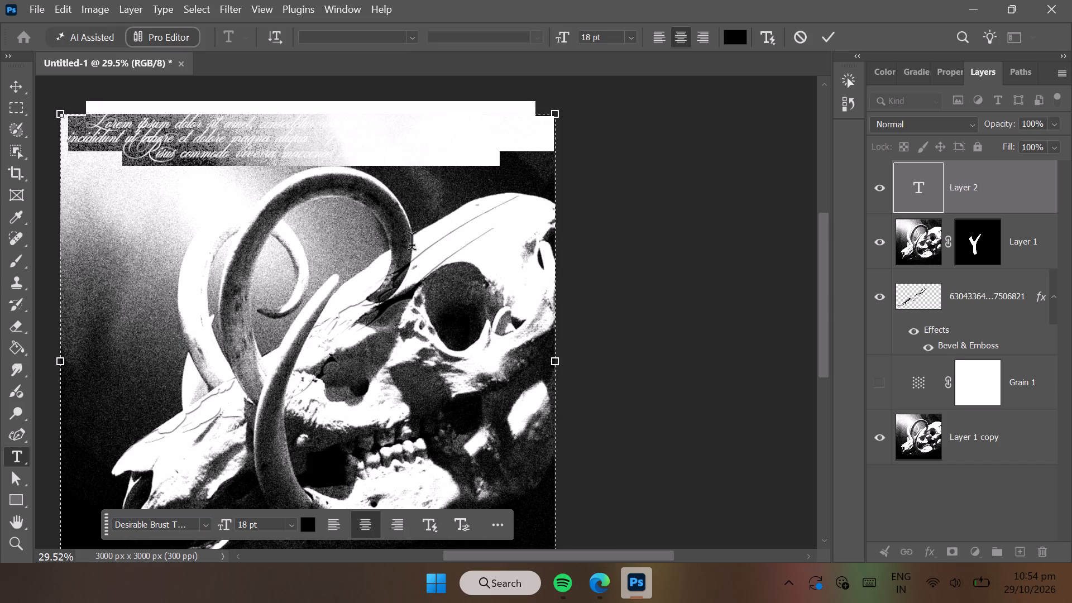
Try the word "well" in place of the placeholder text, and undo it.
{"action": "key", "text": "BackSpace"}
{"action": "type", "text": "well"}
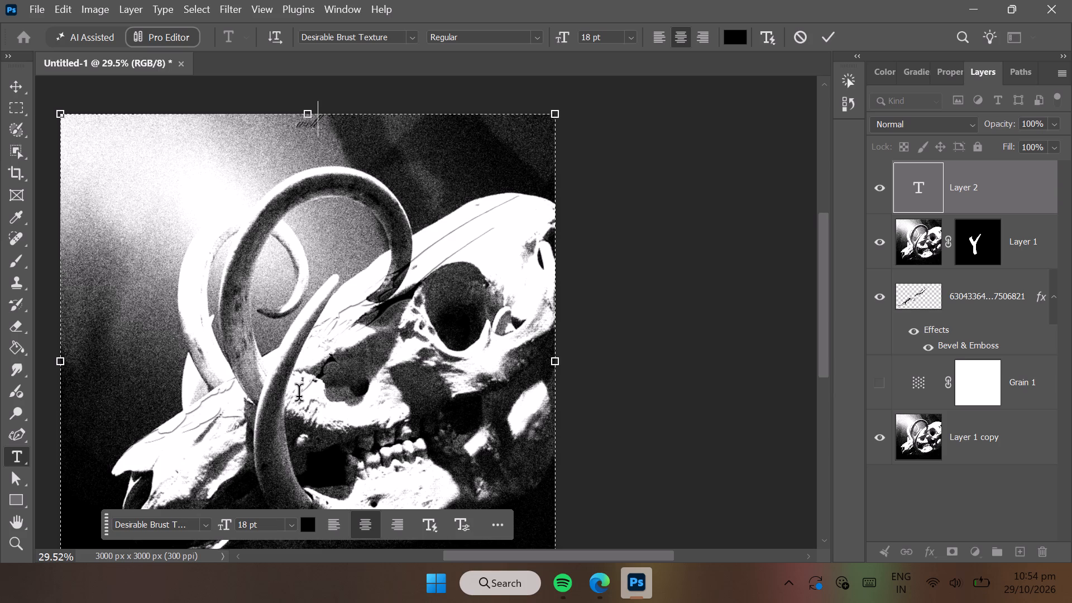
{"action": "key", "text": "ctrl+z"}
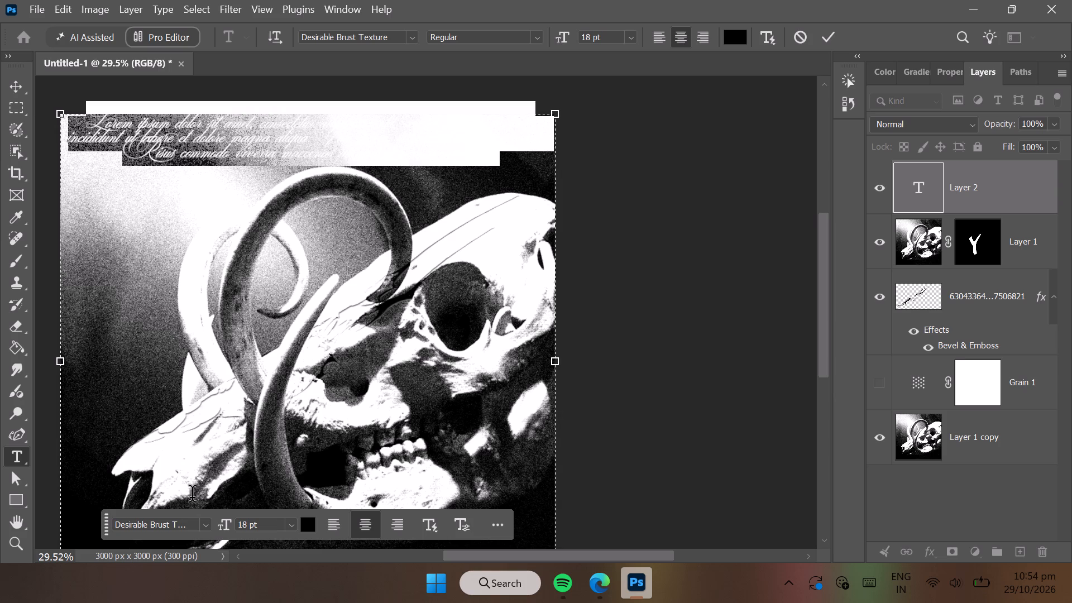
Format the placeholder text in Deseo Medium Black at 30 pt, left-aligned.
{"action": "left_click", "coordinate": [207, 529]}
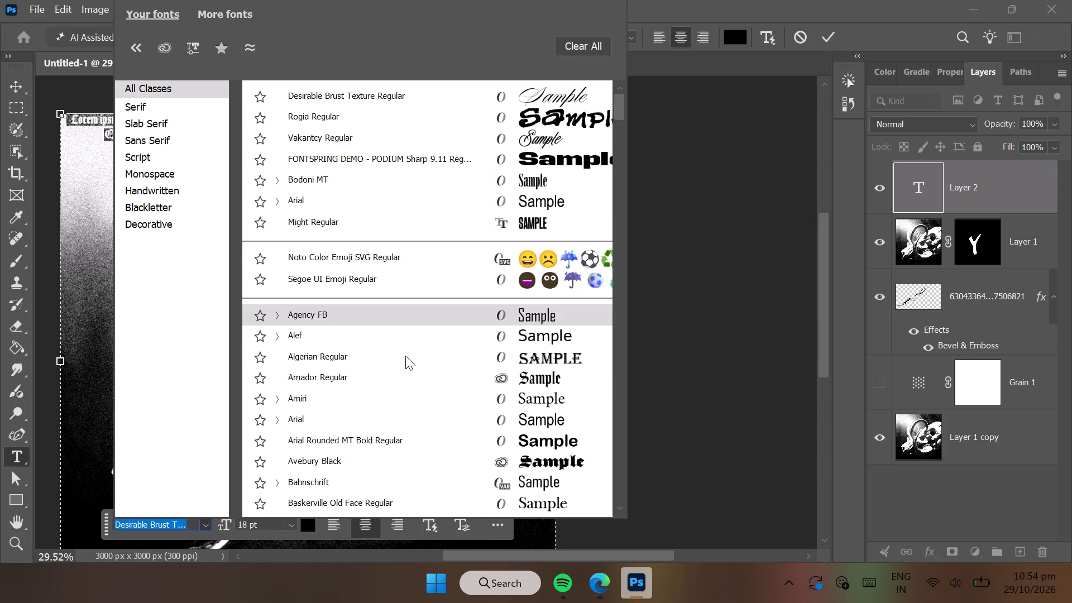
{"action": "scroll", "coordinate": [404, 357], "scroll_direction": "down", "scroll_amount": 8}
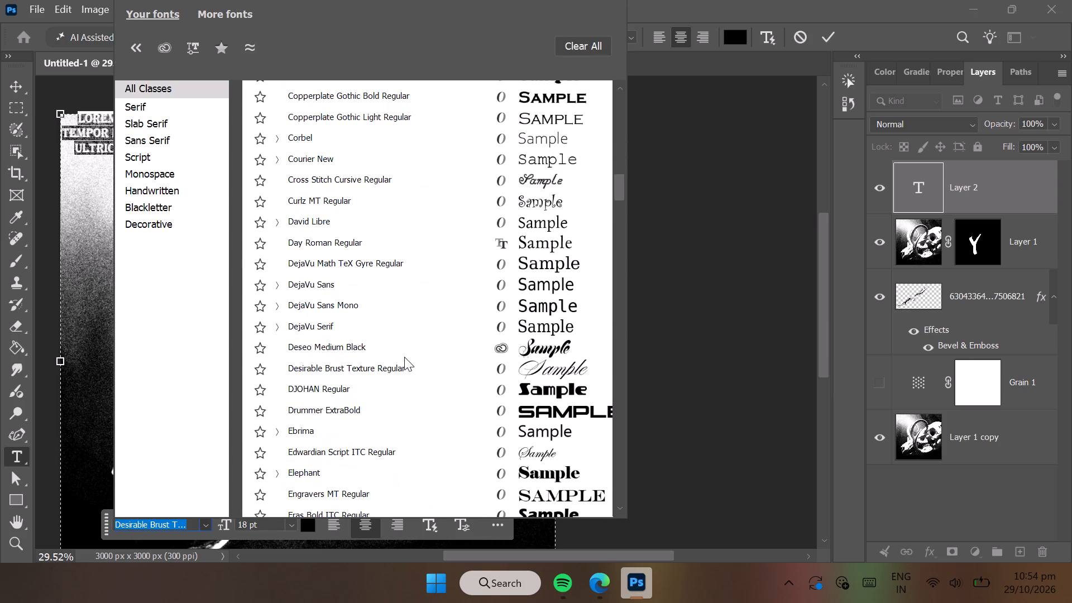
{"action": "left_click", "coordinate": [455, 344]}
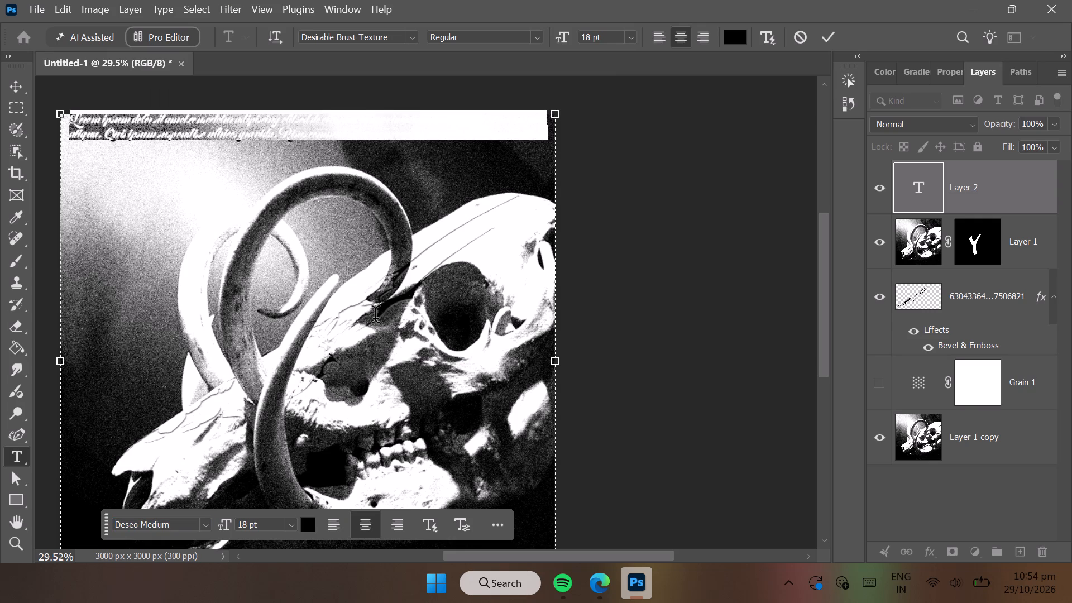
{"action": "left_click", "coordinate": [296, 522]}
{"action": "left_click", "coordinate": [283, 427]}
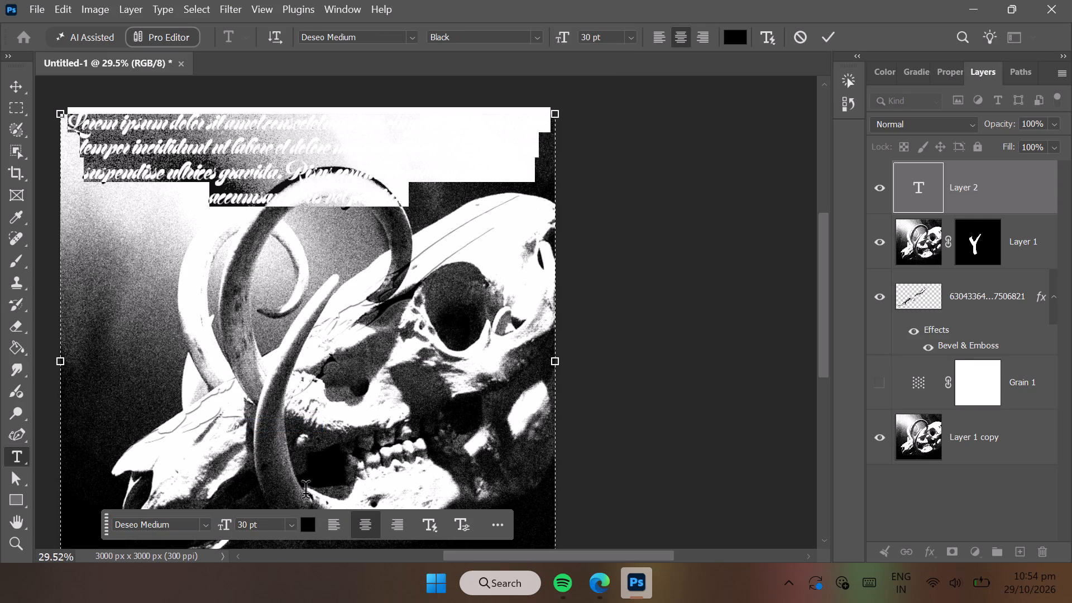
{"action": "left_click", "coordinate": [330, 523]}
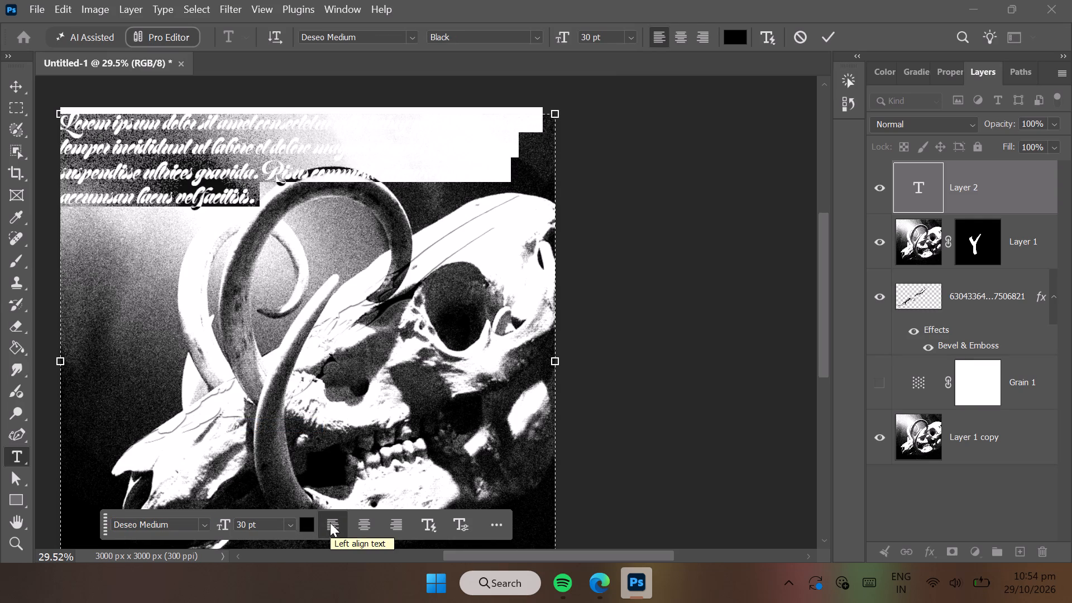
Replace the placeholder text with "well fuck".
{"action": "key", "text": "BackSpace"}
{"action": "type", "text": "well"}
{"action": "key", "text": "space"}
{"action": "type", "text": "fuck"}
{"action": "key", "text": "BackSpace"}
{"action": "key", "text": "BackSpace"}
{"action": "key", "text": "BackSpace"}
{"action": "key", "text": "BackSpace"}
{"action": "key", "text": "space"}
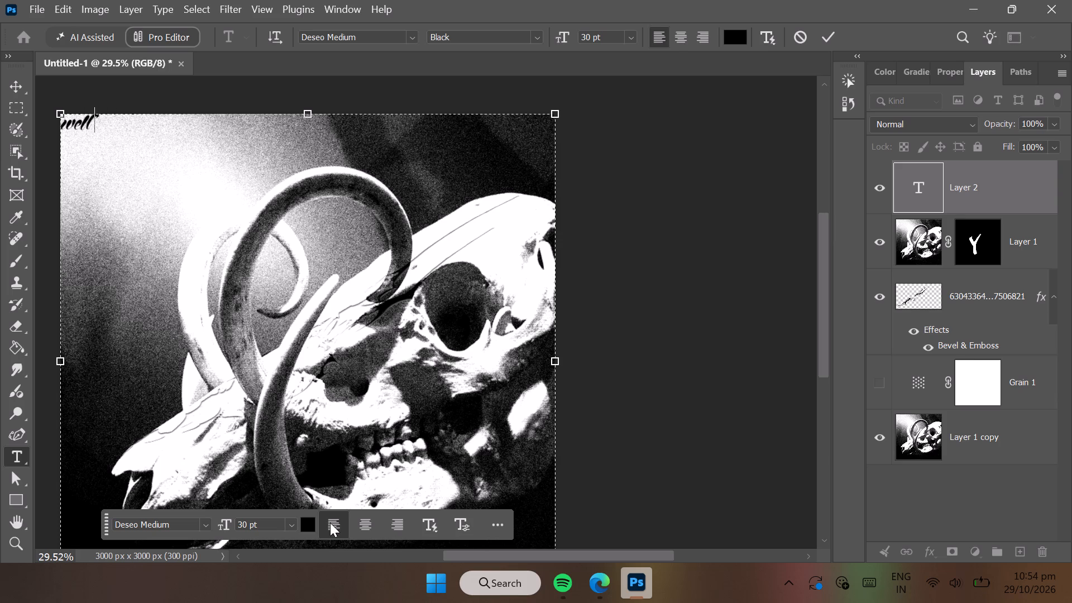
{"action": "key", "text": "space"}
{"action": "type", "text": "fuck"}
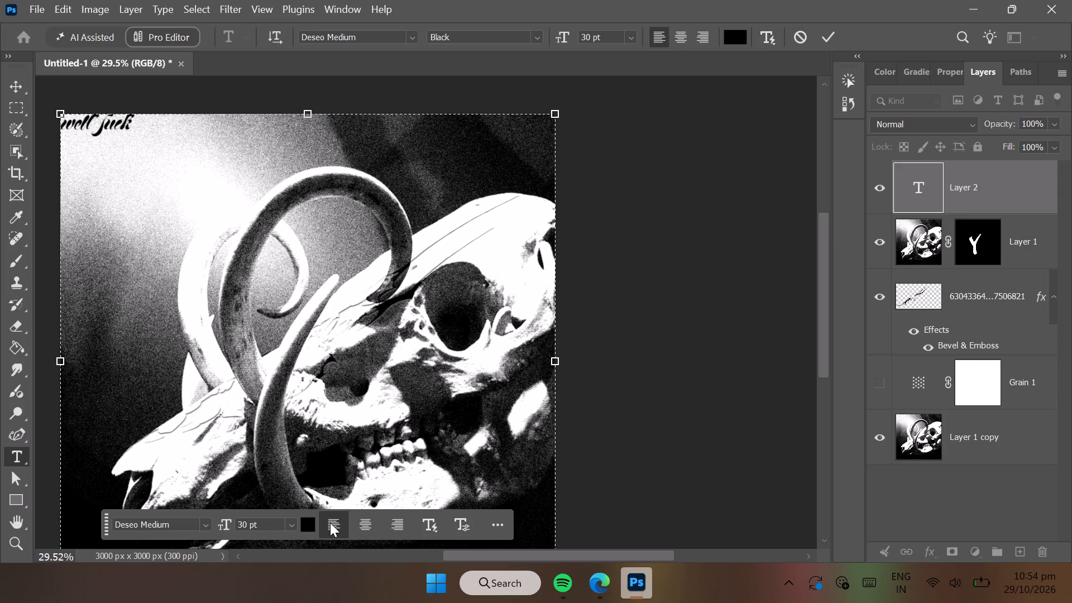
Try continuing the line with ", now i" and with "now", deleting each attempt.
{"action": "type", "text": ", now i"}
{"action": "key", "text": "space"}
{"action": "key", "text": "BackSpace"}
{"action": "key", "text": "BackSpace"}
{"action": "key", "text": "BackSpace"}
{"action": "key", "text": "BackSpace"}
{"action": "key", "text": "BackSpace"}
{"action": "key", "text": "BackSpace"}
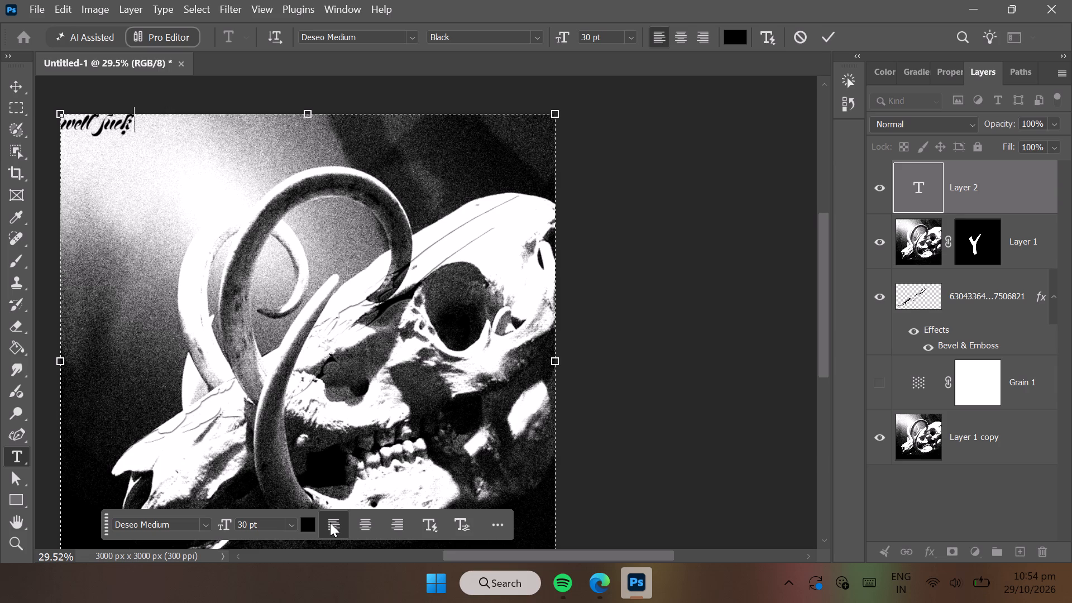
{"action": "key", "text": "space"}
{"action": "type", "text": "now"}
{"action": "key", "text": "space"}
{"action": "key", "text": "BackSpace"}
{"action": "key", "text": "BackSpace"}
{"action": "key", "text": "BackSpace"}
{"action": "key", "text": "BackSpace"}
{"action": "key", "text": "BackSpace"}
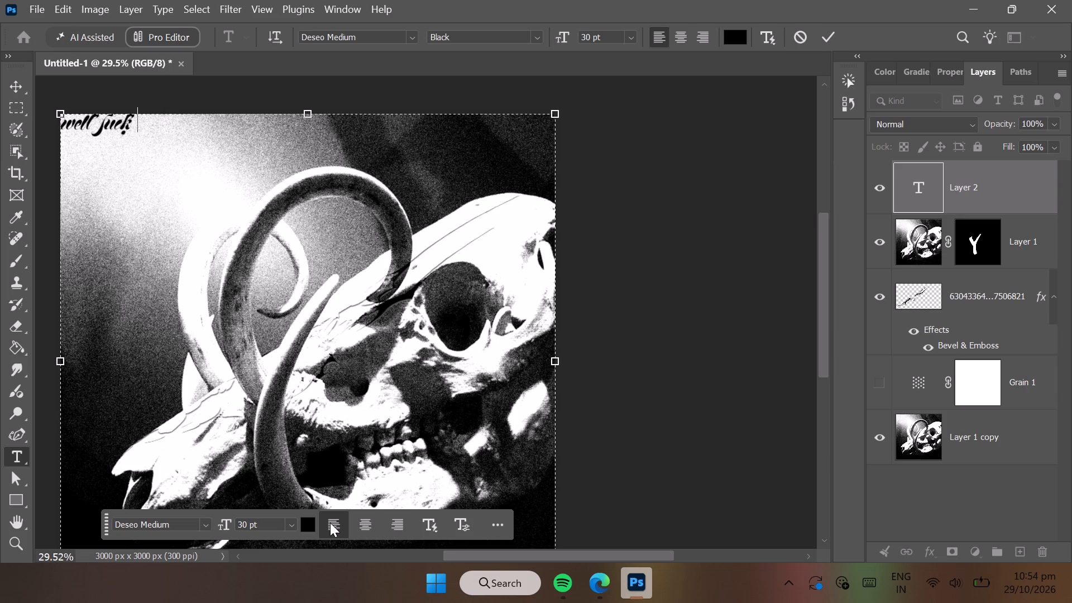
Clear all the text from the text box, leaving it empty for new wording.
{"action": "key", "text": "BackSpace"}
{"action": "key", "text": "BackSpace"}
{"action": "key", "text": "BackSpace"}
{"action": "key", "text": "BackSpace"}
{"action": "key", "text": "BackSpace"}
{"action": "key", "text": "BackSpace"}
{"action": "key", "text": "BackSpace"}
{"action": "key", "text": "BackSpace"}
{"action": "key", "text": "BackSpace"}
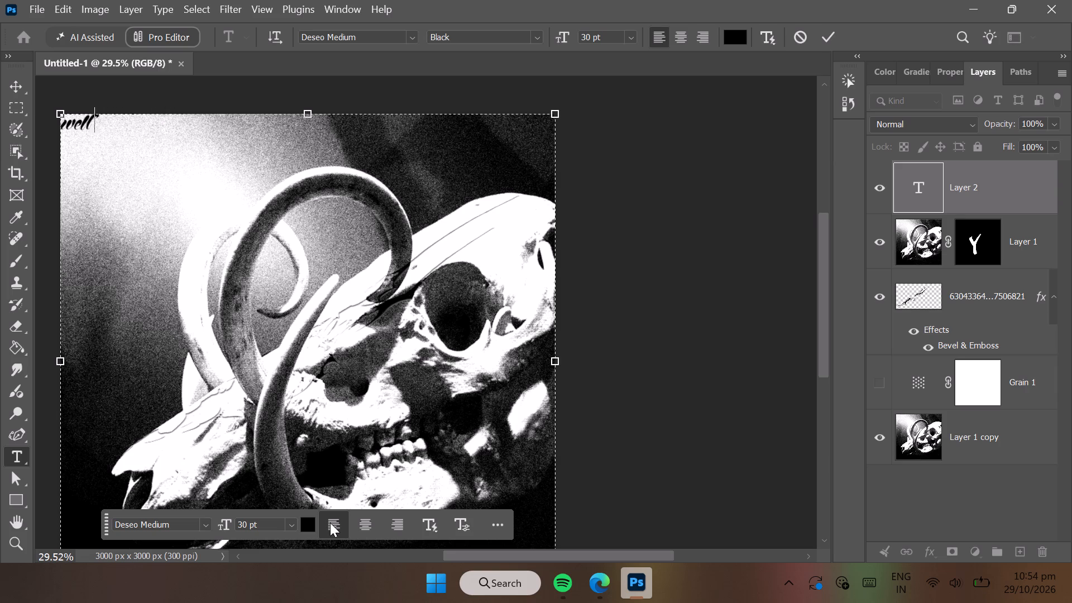
{"action": "key", "text": "BackSpace"}
{"action": "key", "text": "BackSpace"}
{"action": "key", "text": "BackSpace"}
{"action": "key", "text": "BackSpace"}
{"action": "key", "text": "BackSpace"}
Browse the installed font samples from the recently used fonts down to the non-Latin ones, looking for a lettering style for the empty text layer.
{"action": "left_click", "coordinate": [209, 521]}
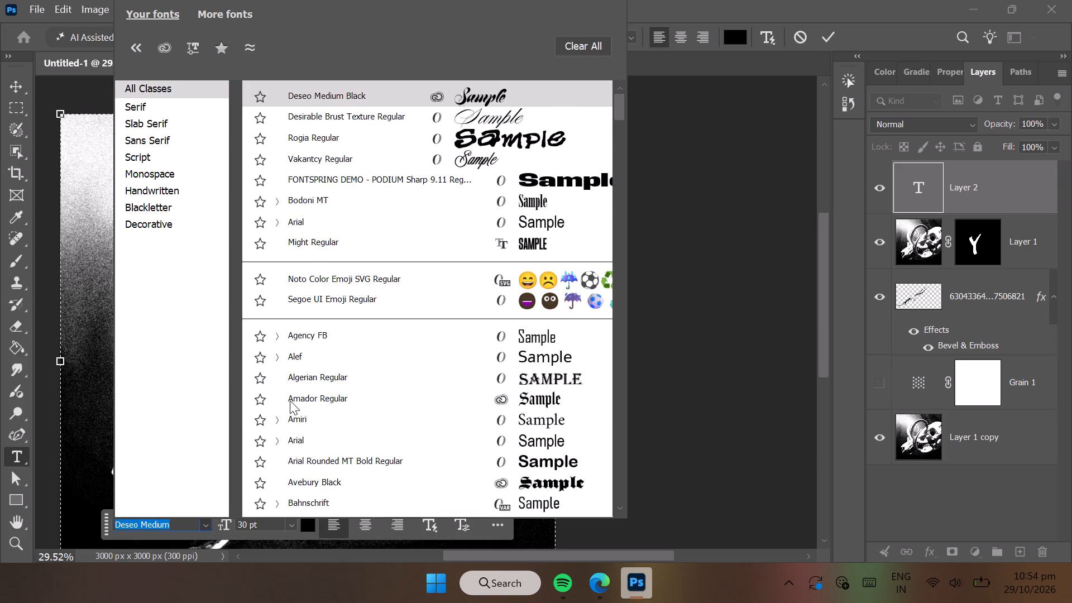
{"action": "scroll", "coordinate": [313, 394], "scroll_direction": "down", "scroll_amount": 12}
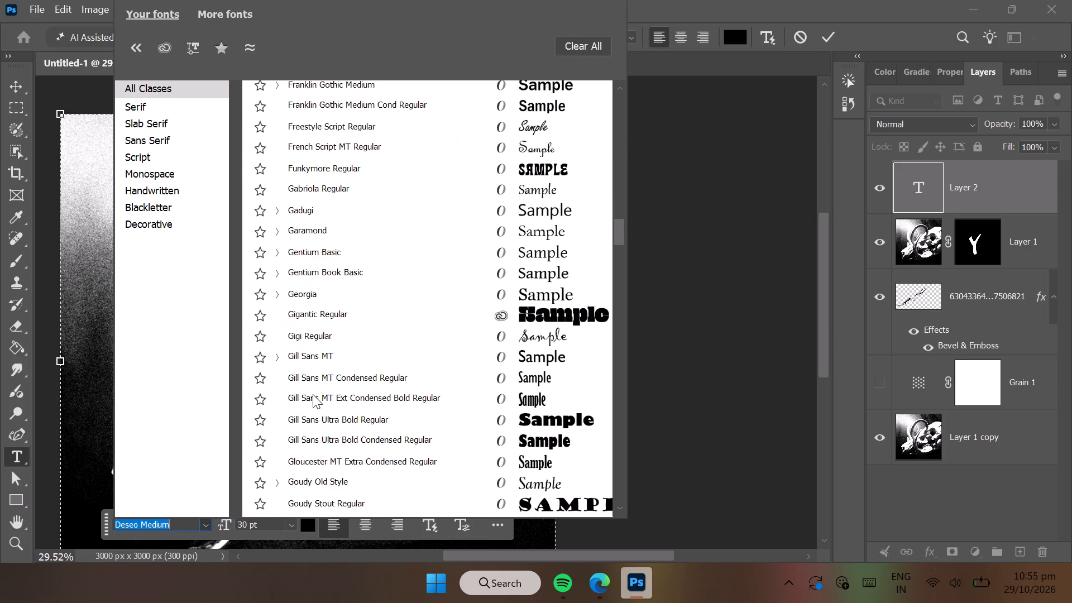
{"action": "scroll", "coordinate": [313, 394], "scroll_direction": "down", "scroll_amount": 3}
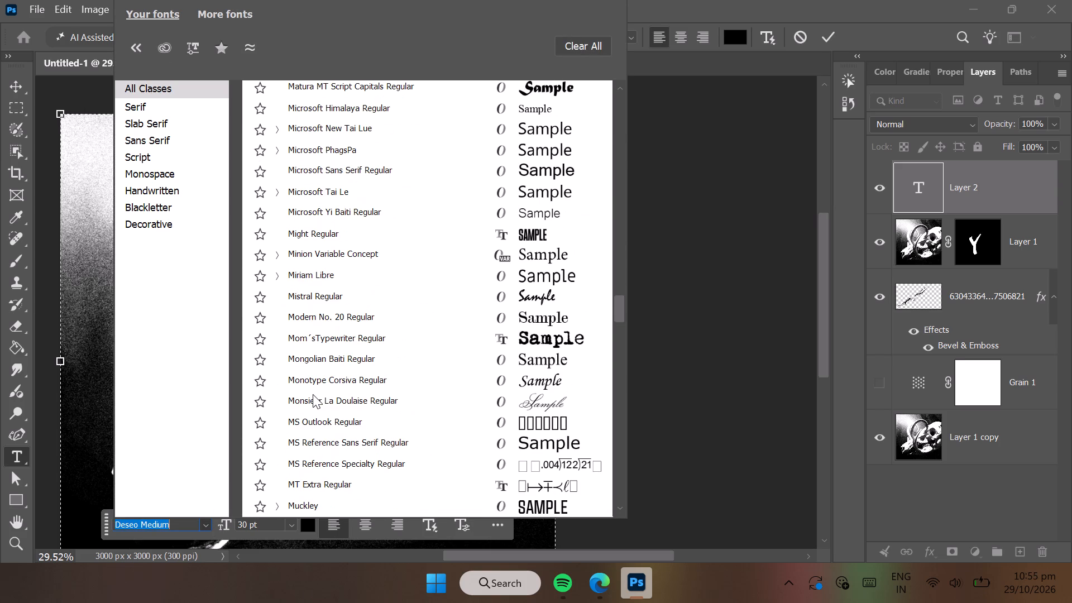
{"action": "scroll", "coordinate": [313, 394], "scroll_direction": "down", "scroll_amount": 1}
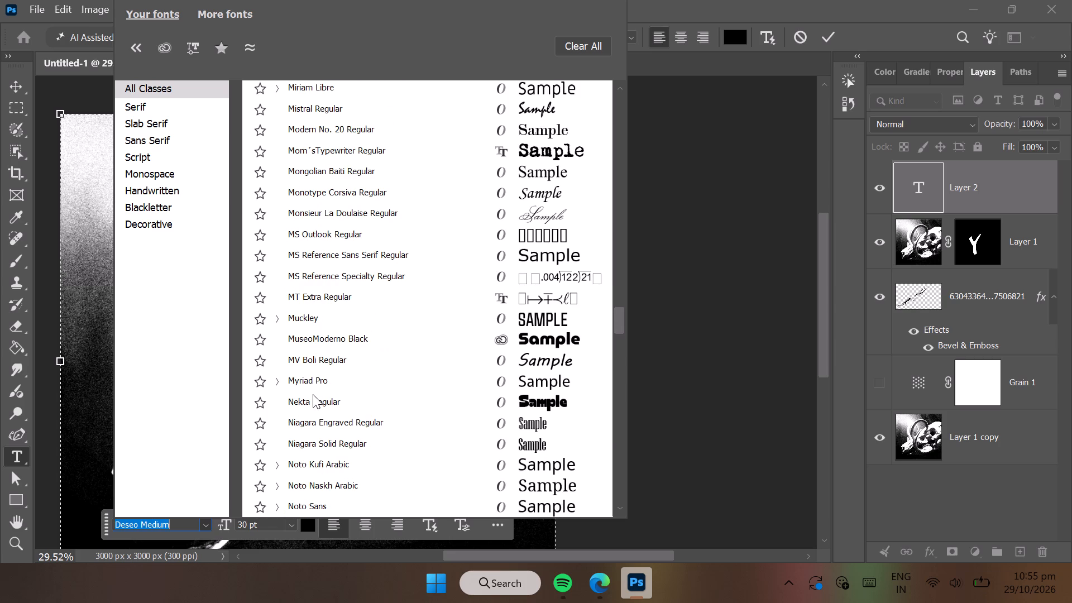
{"action": "scroll", "coordinate": [313, 394], "scroll_direction": "down", "scroll_amount": 3}
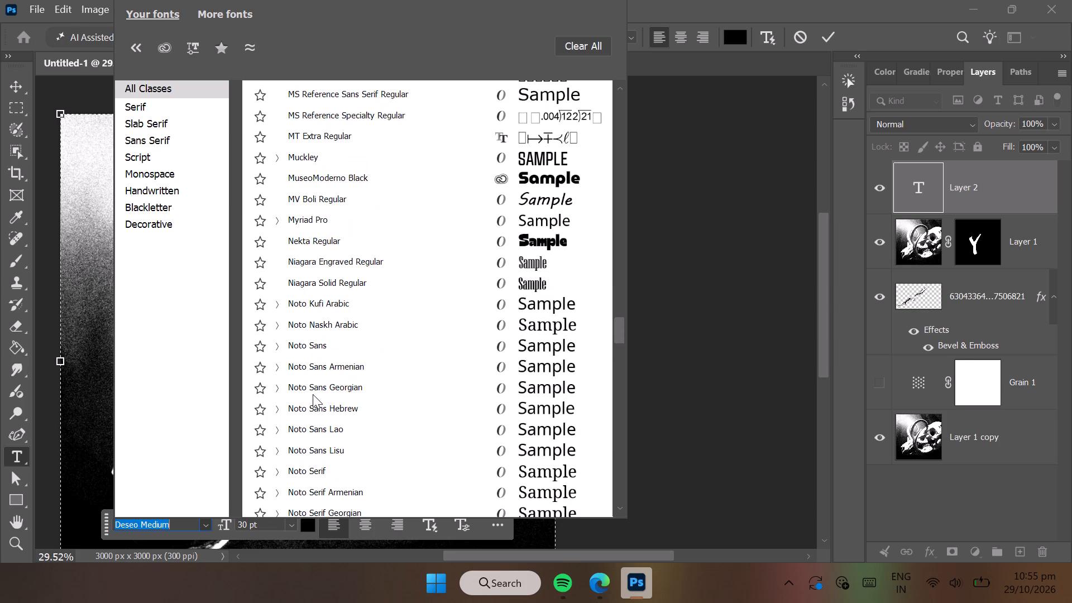
{"action": "scroll", "coordinate": [313, 394], "scroll_direction": "down", "scroll_amount": 5}
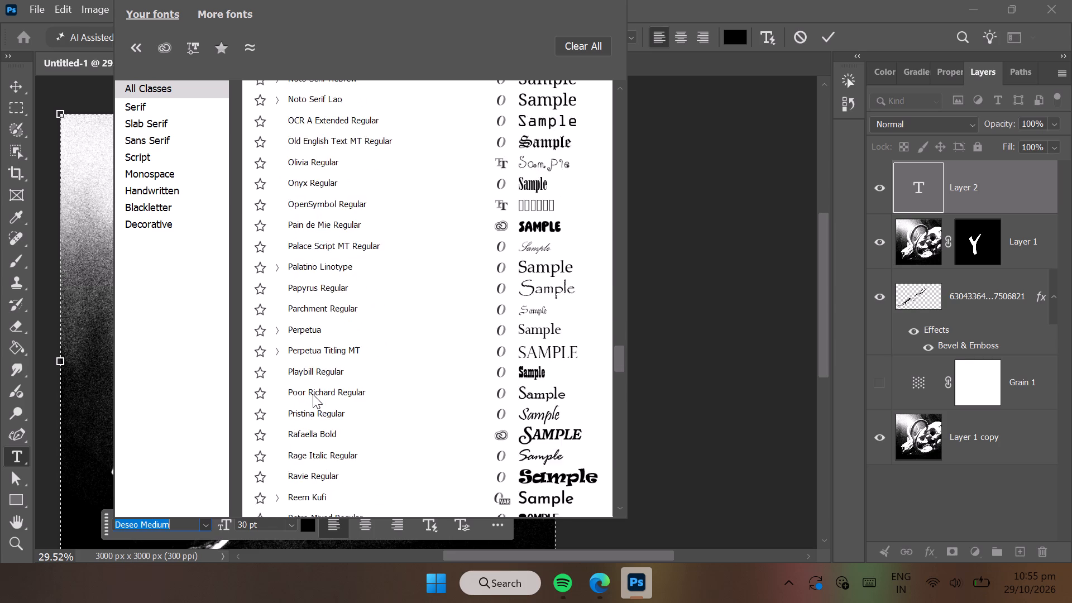
{"action": "scroll", "coordinate": [313, 394], "scroll_direction": "down", "scroll_amount": 2}
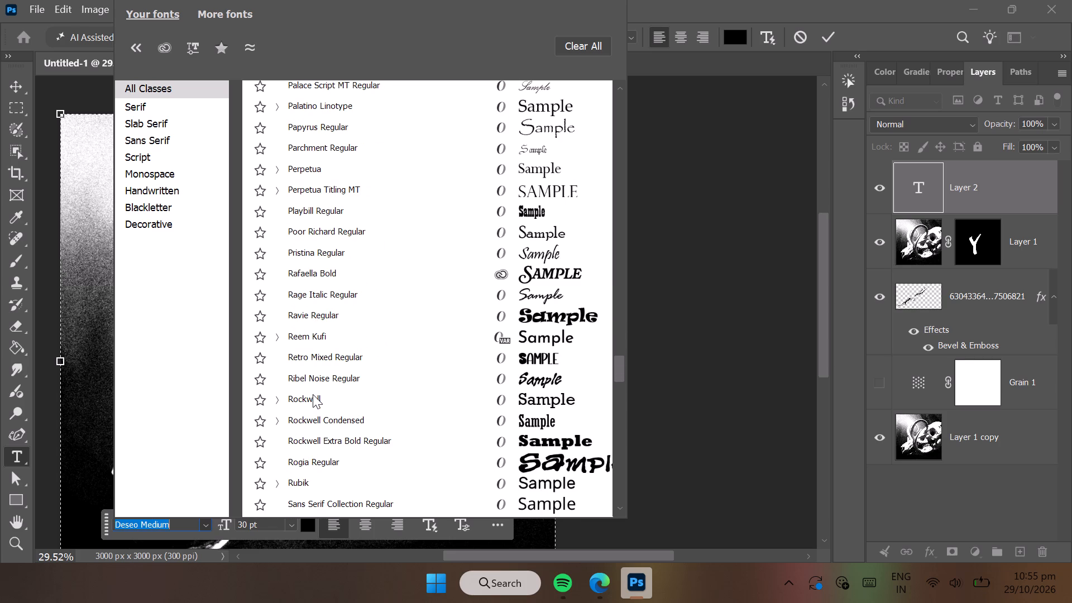
{"action": "scroll", "coordinate": [313, 394], "scroll_direction": "down", "scroll_amount": 3}
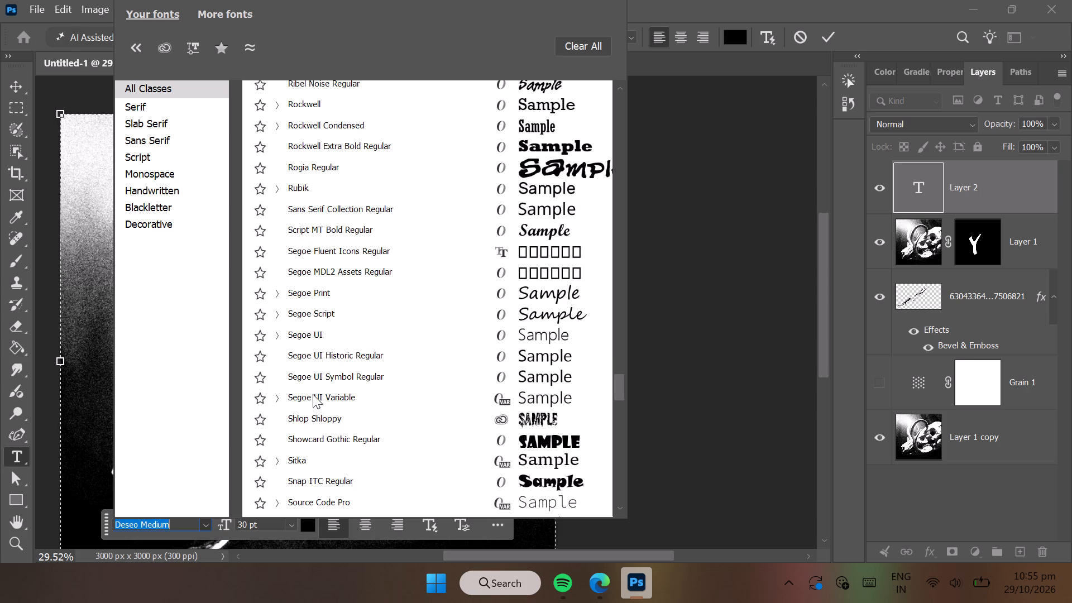
{"action": "scroll", "coordinate": [313, 394], "scroll_direction": "down", "scroll_amount": 1}
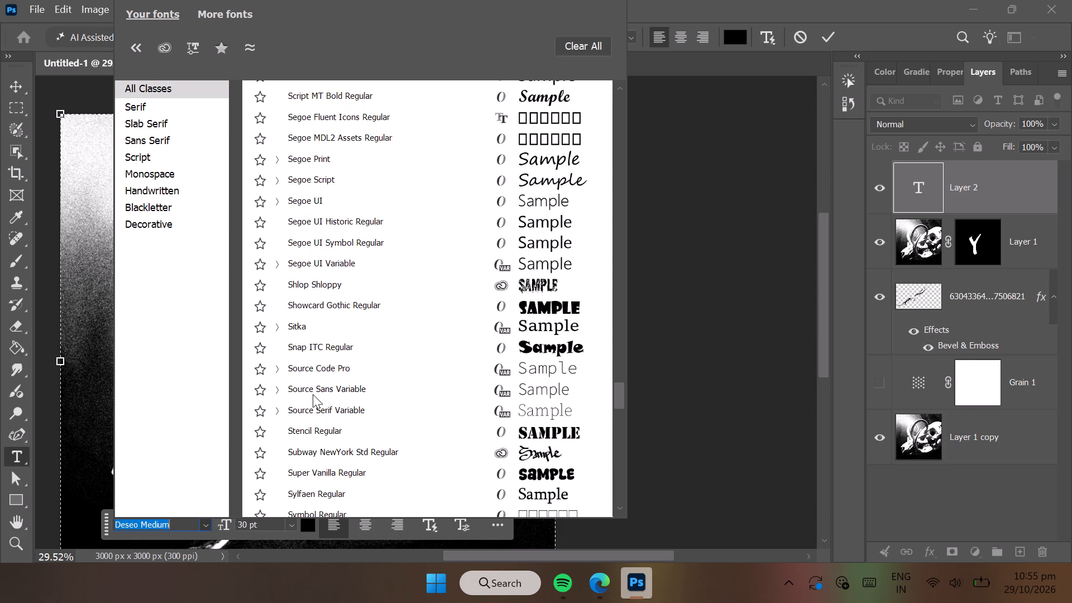
{"action": "scroll", "coordinate": [313, 394], "scroll_direction": "down", "scroll_amount": 3}
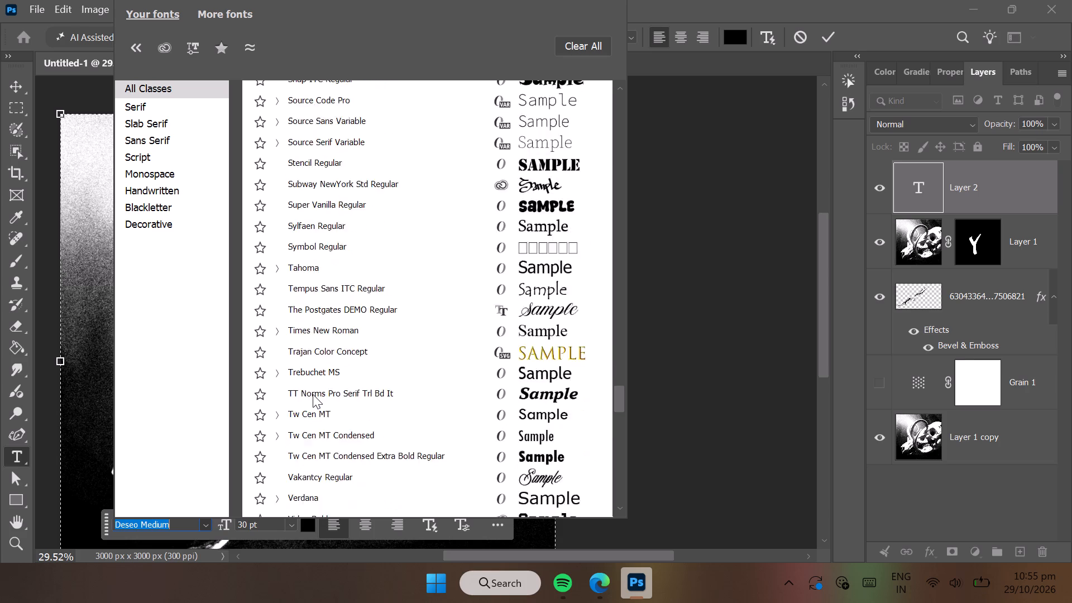
{"action": "scroll", "coordinate": [313, 394], "scroll_direction": "down", "scroll_amount": 5}
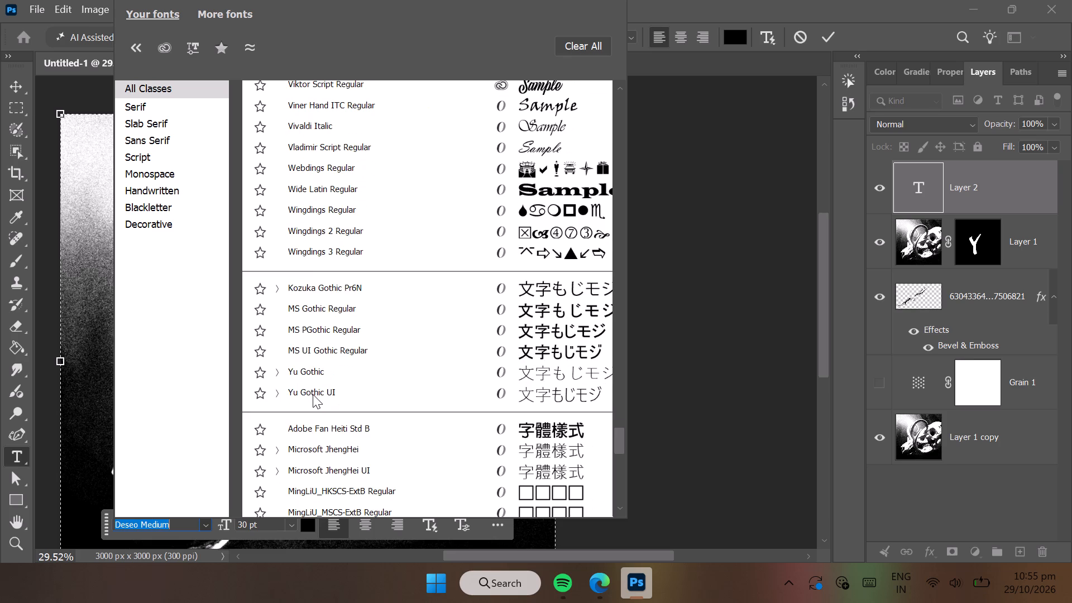
{"action": "scroll", "coordinate": [313, 394], "scroll_direction": "down", "scroll_amount": 7}
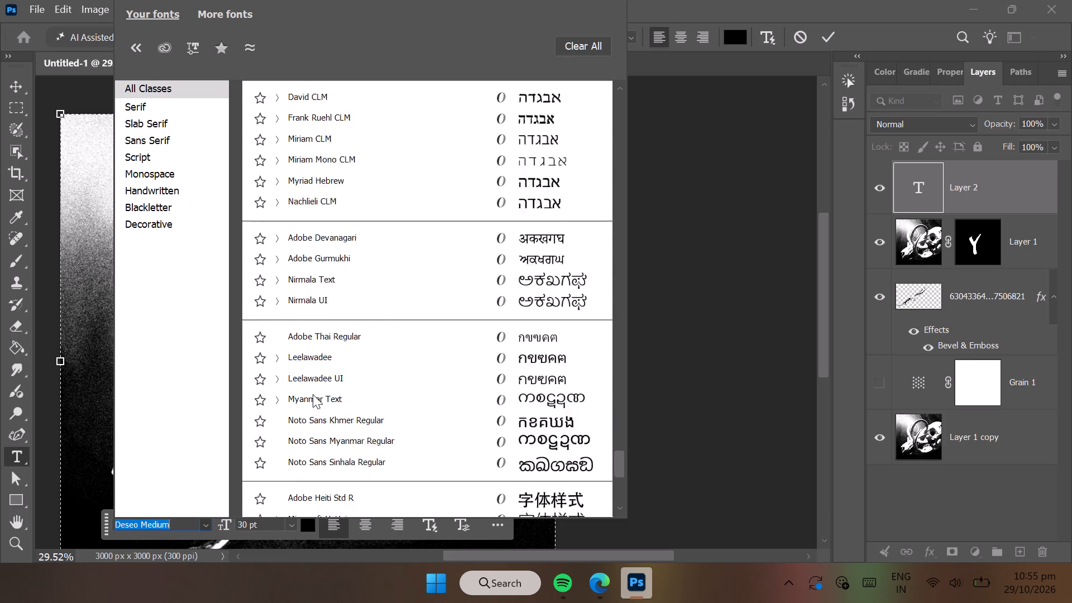
{"action": "scroll", "coordinate": [313, 394], "scroll_direction": "down", "scroll_amount": 2}
Review the font samples again in reverse order, from the non-Latin fonts back to the recently used ones, comparing script and display styles.
{"action": "scroll", "coordinate": [313, 394], "scroll_direction": "up", "scroll_amount": 4}
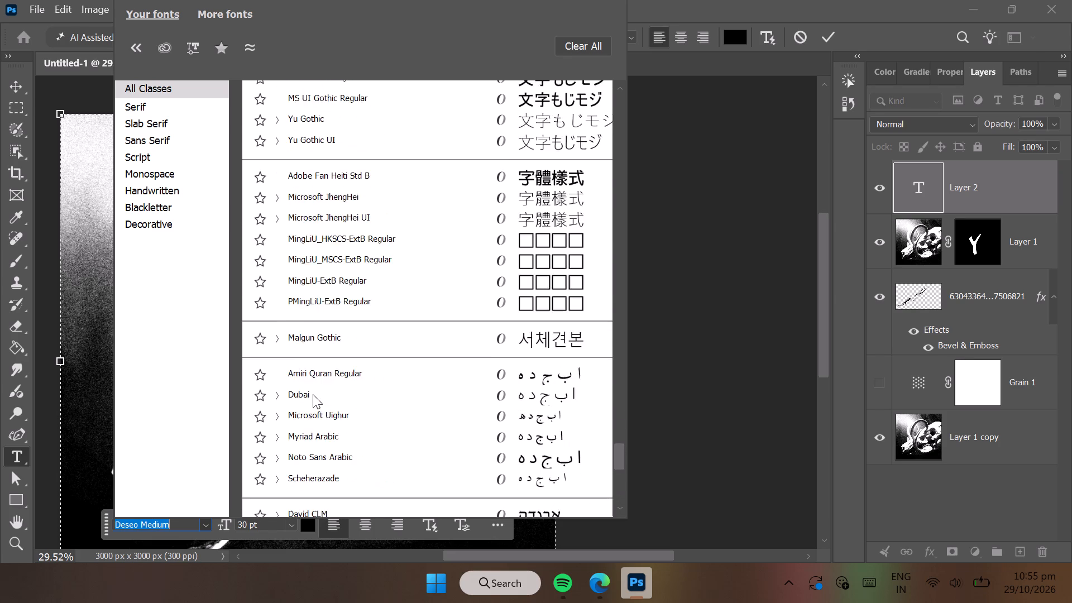
{"action": "scroll", "coordinate": [313, 394], "scroll_direction": "up", "scroll_amount": 4}
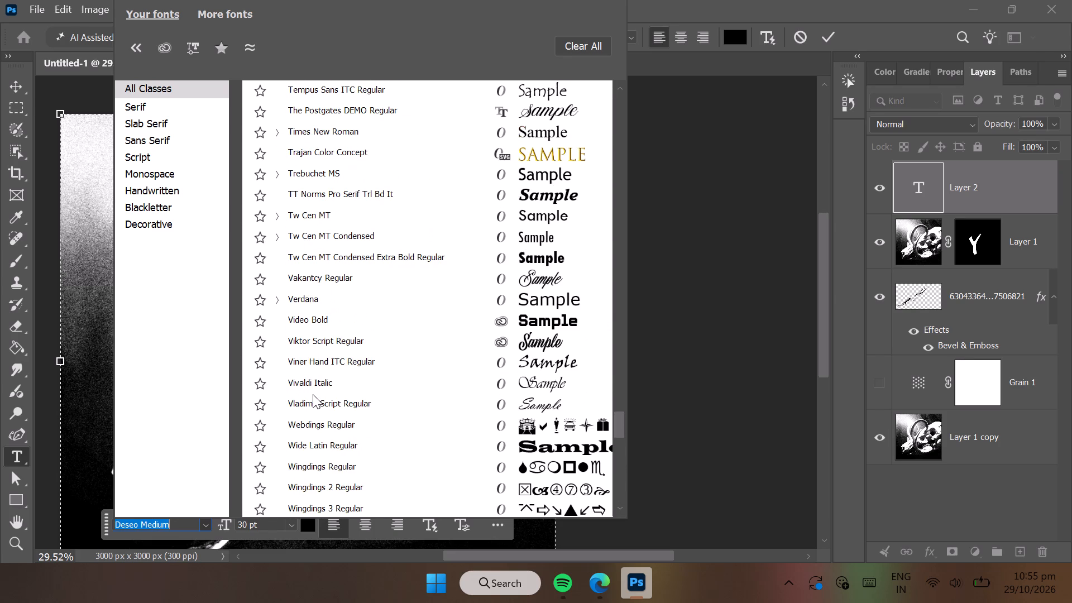
{"action": "scroll", "coordinate": [313, 394], "scroll_direction": "up", "scroll_amount": 5}
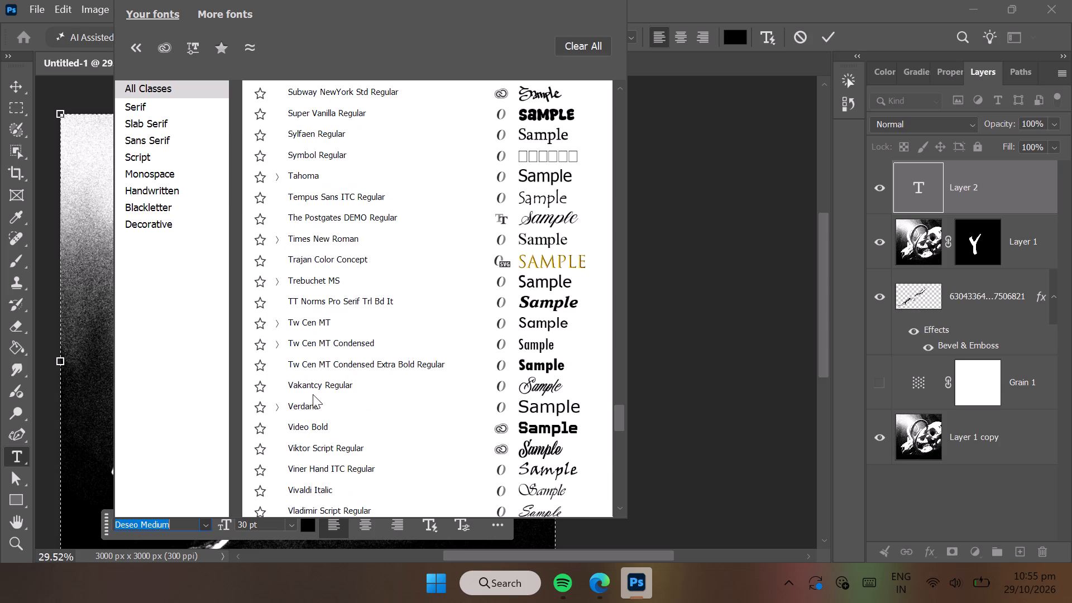
{"action": "scroll", "coordinate": [313, 394], "scroll_direction": "up", "scroll_amount": 2}
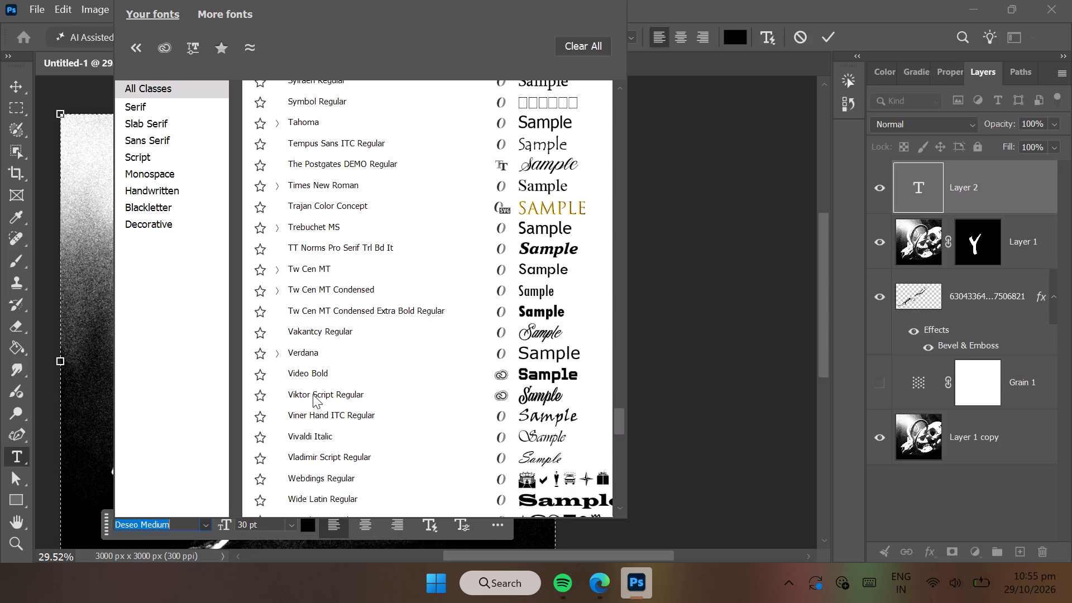
{"action": "scroll", "coordinate": [313, 394], "scroll_direction": "up", "scroll_amount": 7}
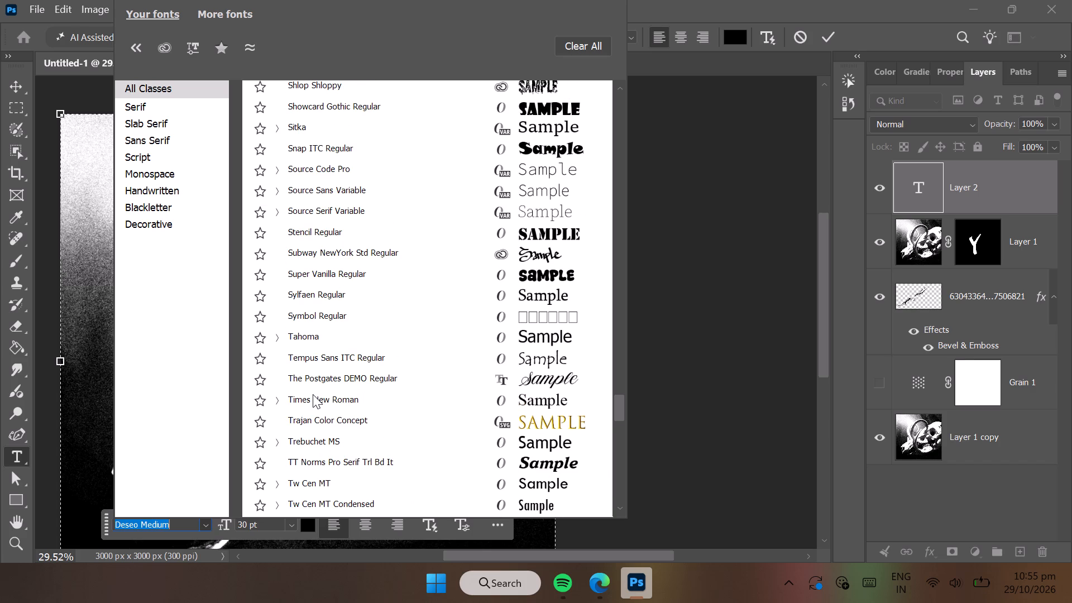
{"action": "scroll", "coordinate": [313, 394], "scroll_direction": "up", "scroll_amount": 3}
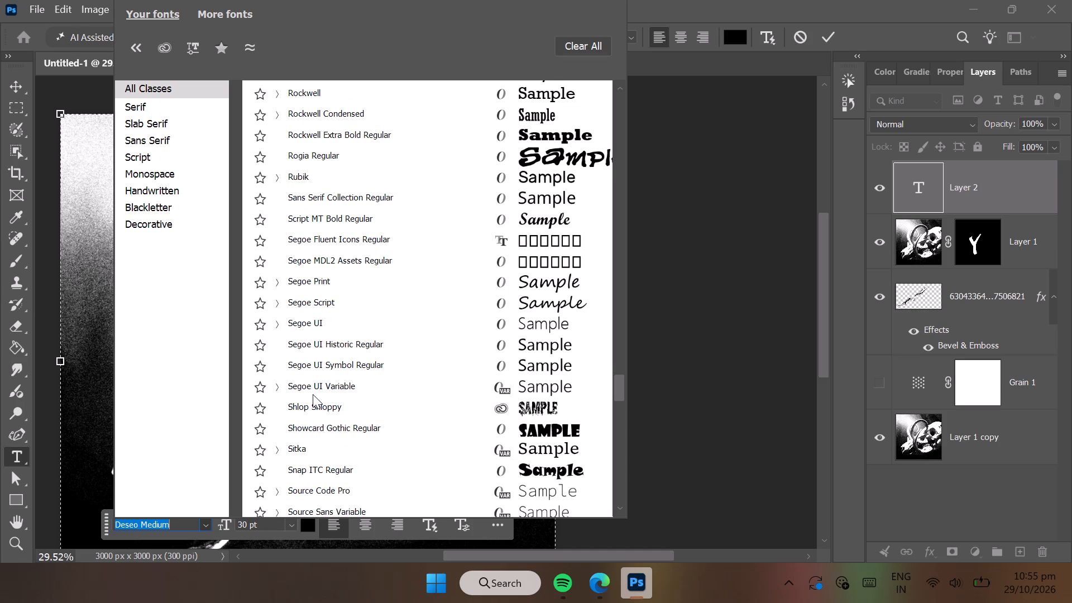
{"action": "scroll", "coordinate": [313, 394], "scroll_direction": "up", "scroll_amount": 3}
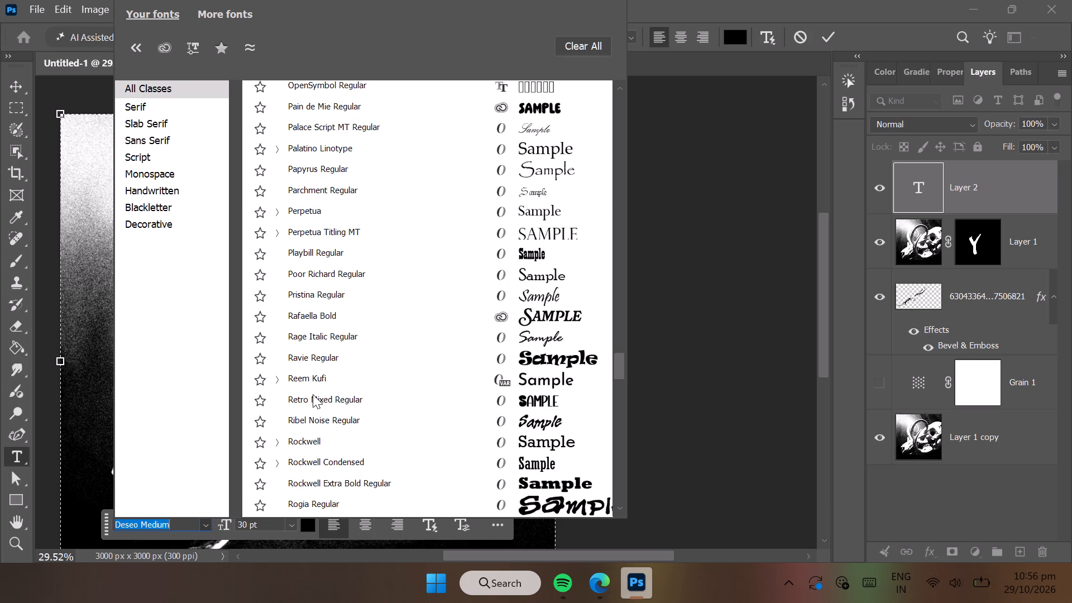
{"action": "scroll", "coordinate": [409, 256], "scroll_direction": "up", "scroll_amount": 6}
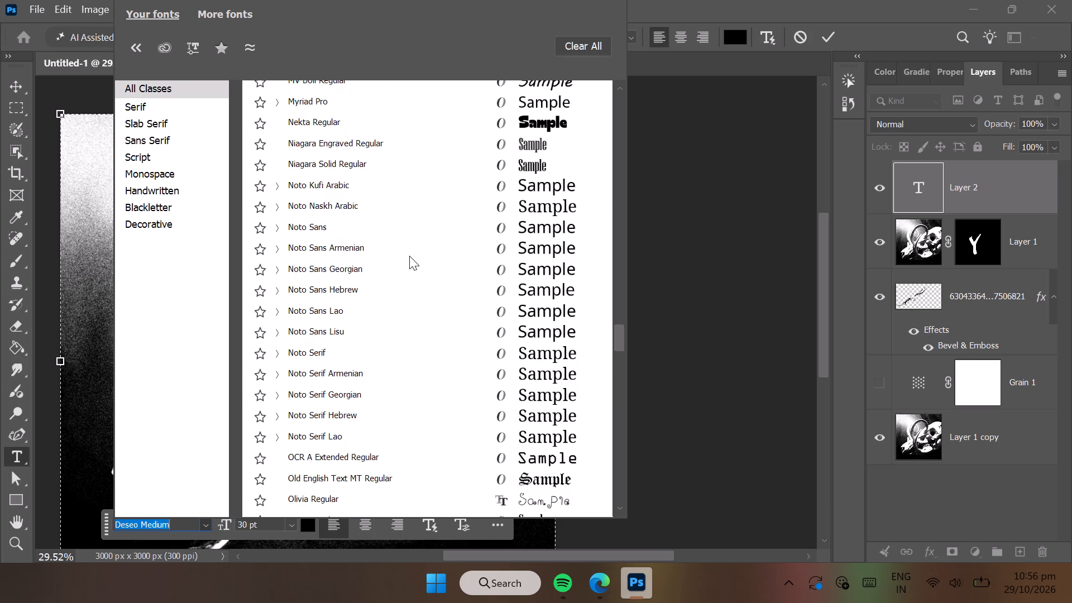
{"action": "scroll", "coordinate": [409, 256], "scroll_direction": "up", "scroll_amount": 3}
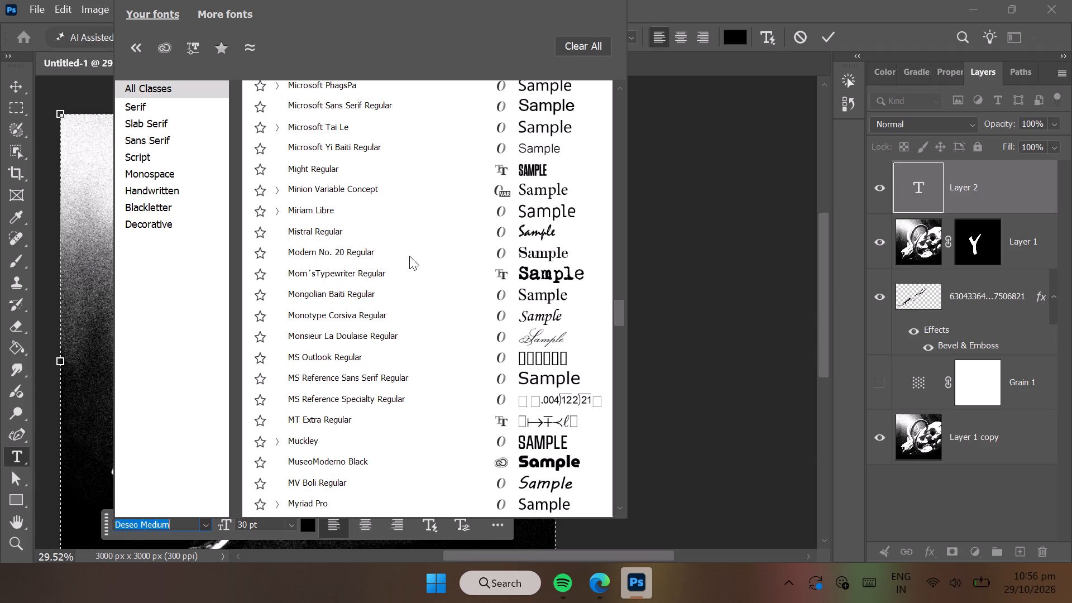
{"action": "scroll", "coordinate": [409, 256], "scroll_direction": "up", "scroll_amount": 4}
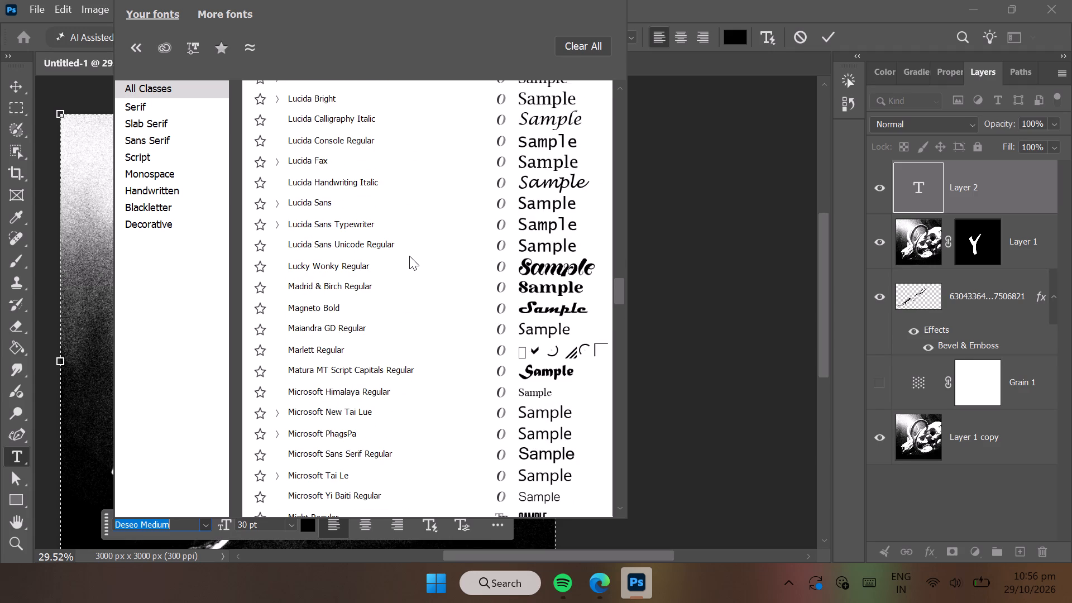
{"action": "scroll", "coordinate": [409, 256], "scroll_direction": "up", "scroll_amount": 3}
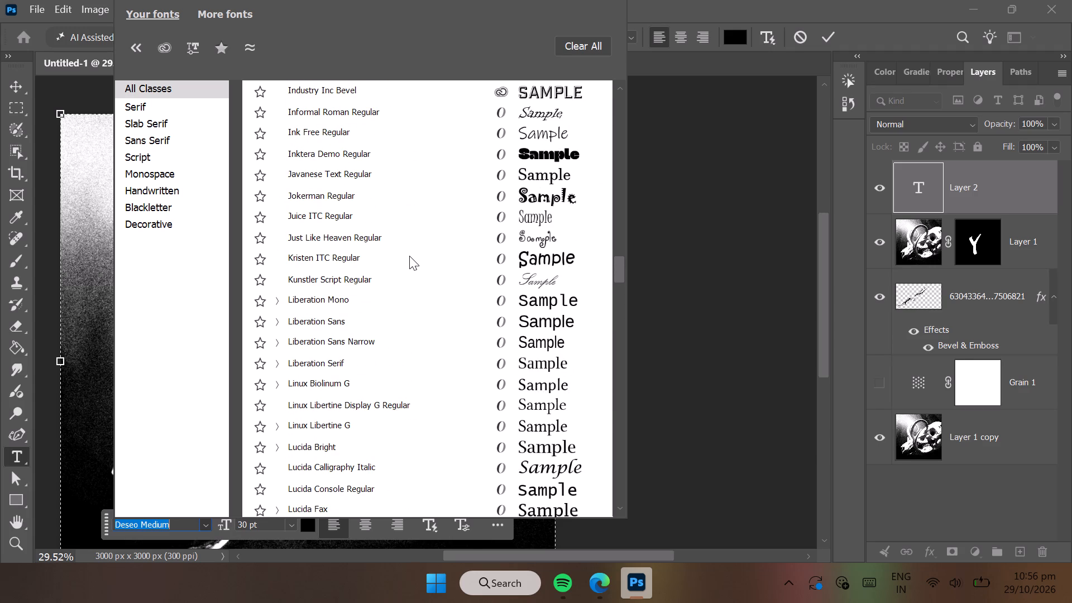
{"action": "scroll", "coordinate": [409, 256], "scroll_direction": "up", "scroll_amount": 1}
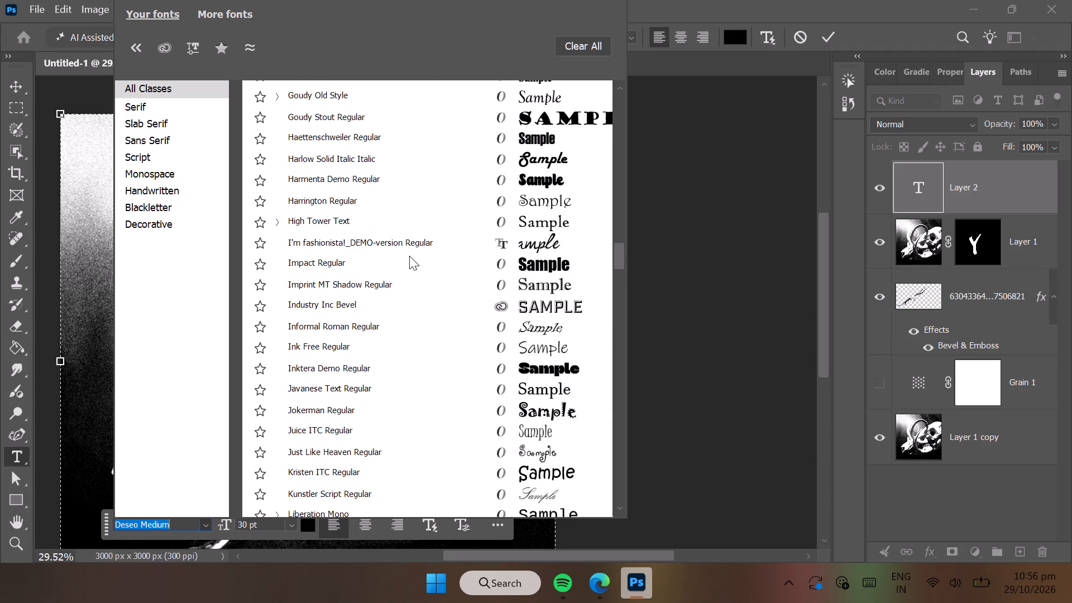
{"action": "scroll", "coordinate": [409, 256], "scroll_direction": "up", "scroll_amount": 2}
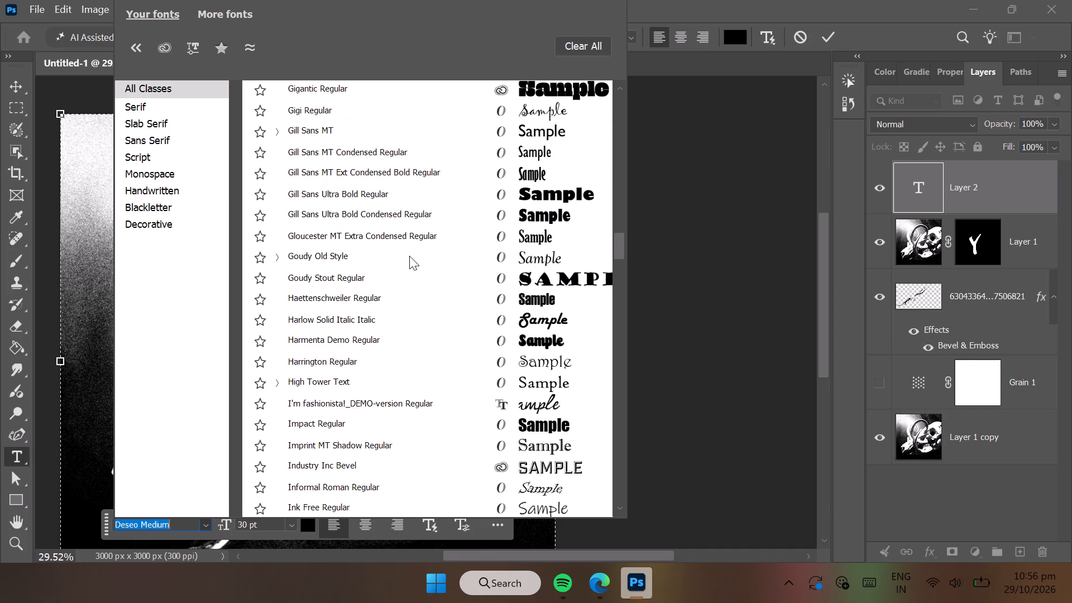
{"action": "scroll", "coordinate": [409, 256], "scroll_direction": "up", "scroll_amount": 2}
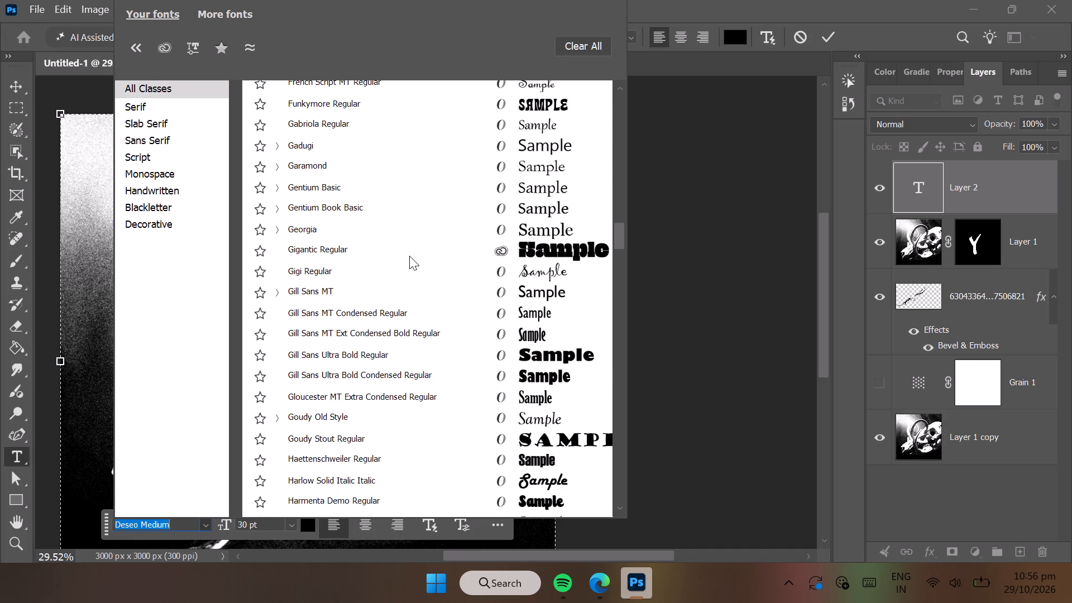
{"action": "scroll", "coordinate": [409, 256], "scroll_direction": "up", "scroll_amount": 4}
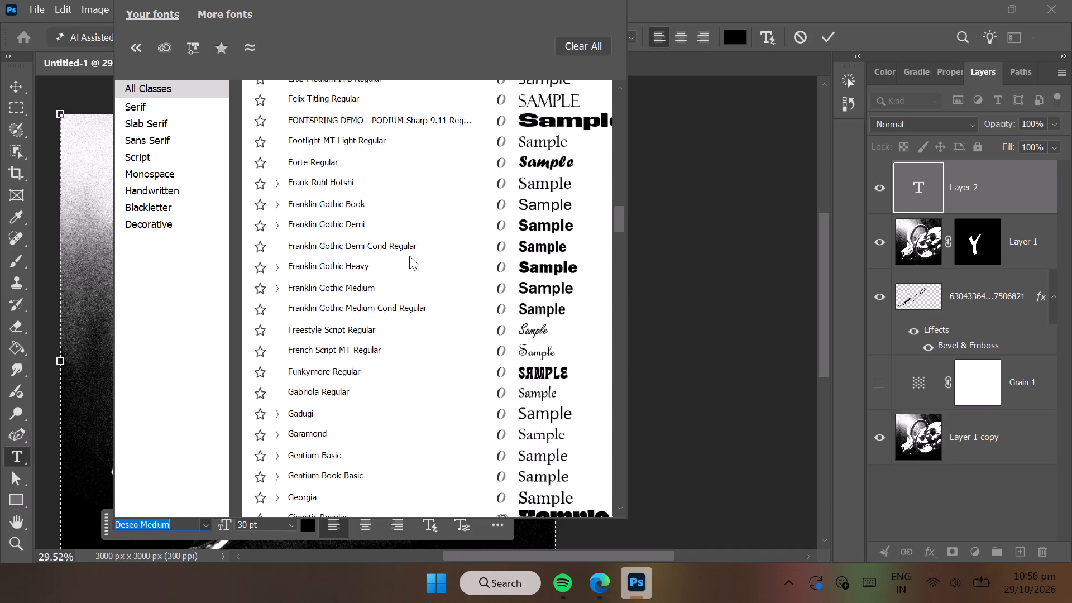
{"action": "scroll", "coordinate": [409, 256], "scroll_direction": "up", "scroll_amount": 7}
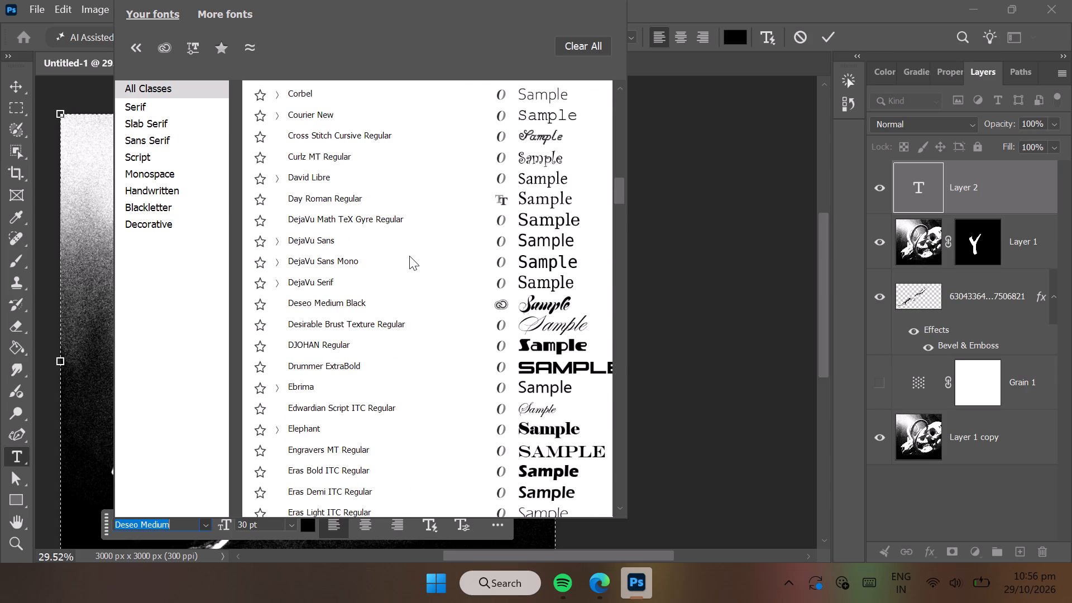
{"action": "scroll", "coordinate": [409, 256], "scroll_direction": "up", "scroll_amount": 3}
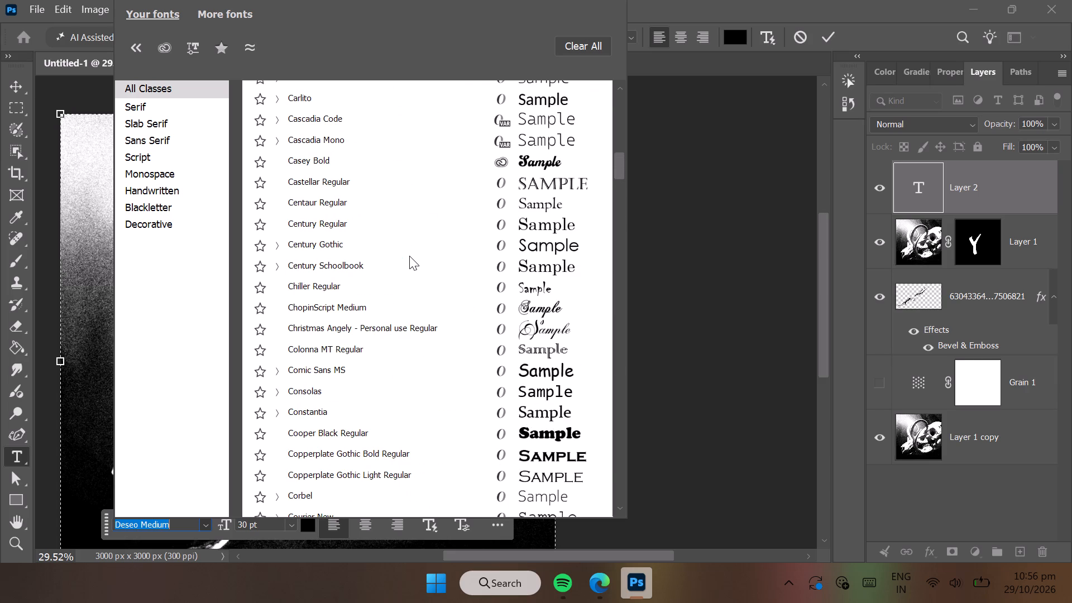
{"action": "scroll", "coordinate": [409, 256], "scroll_direction": "up", "scroll_amount": 3}
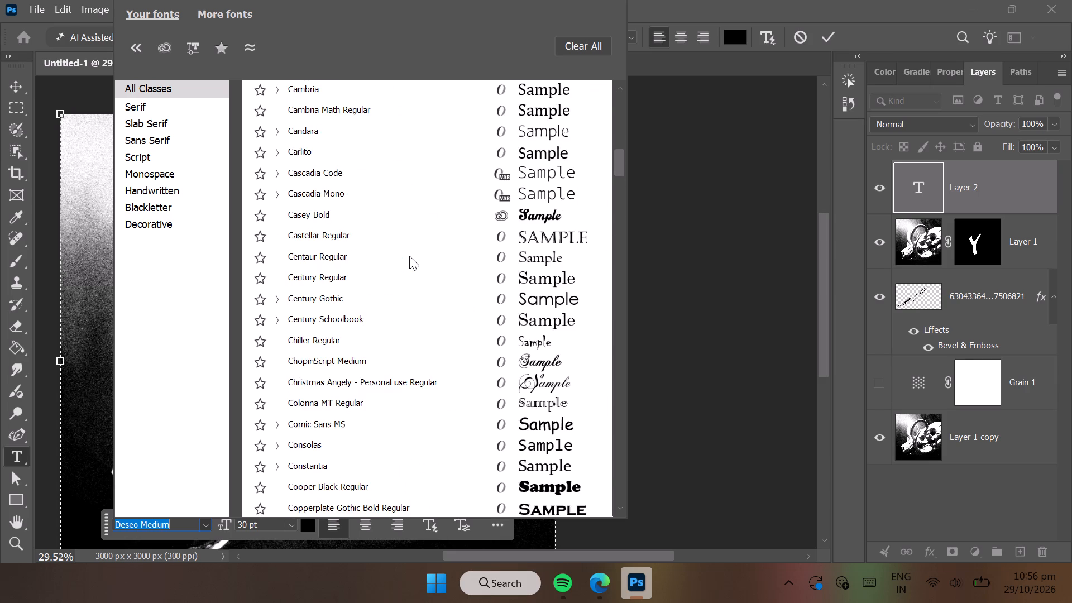
{"action": "scroll", "coordinate": [409, 256], "scroll_direction": "up", "scroll_amount": 10}
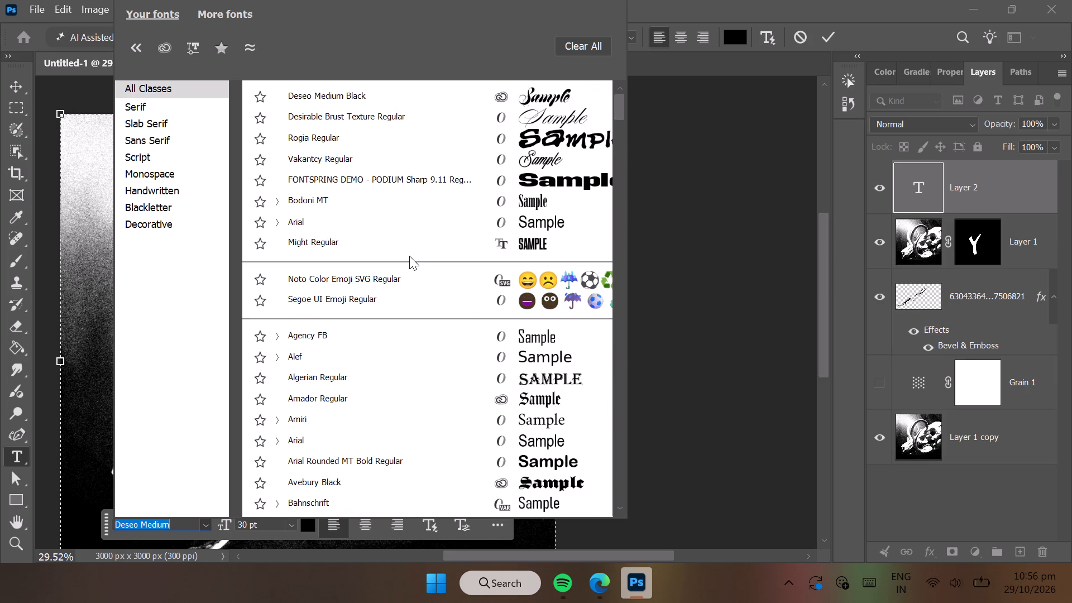
{"action": "scroll", "coordinate": [409, 256], "scroll_direction": "up", "scroll_amount": 2}
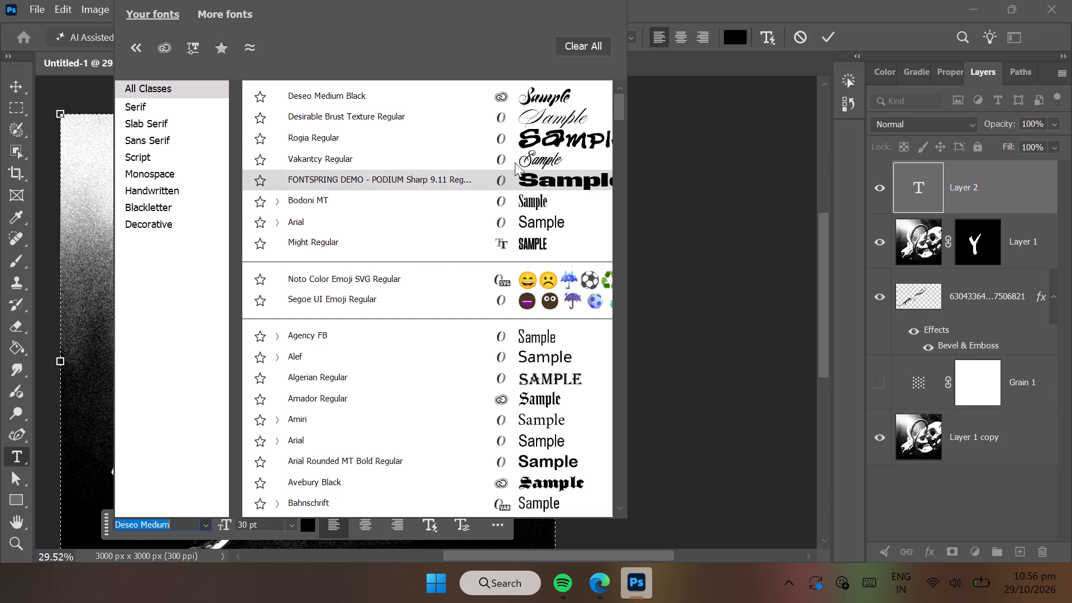
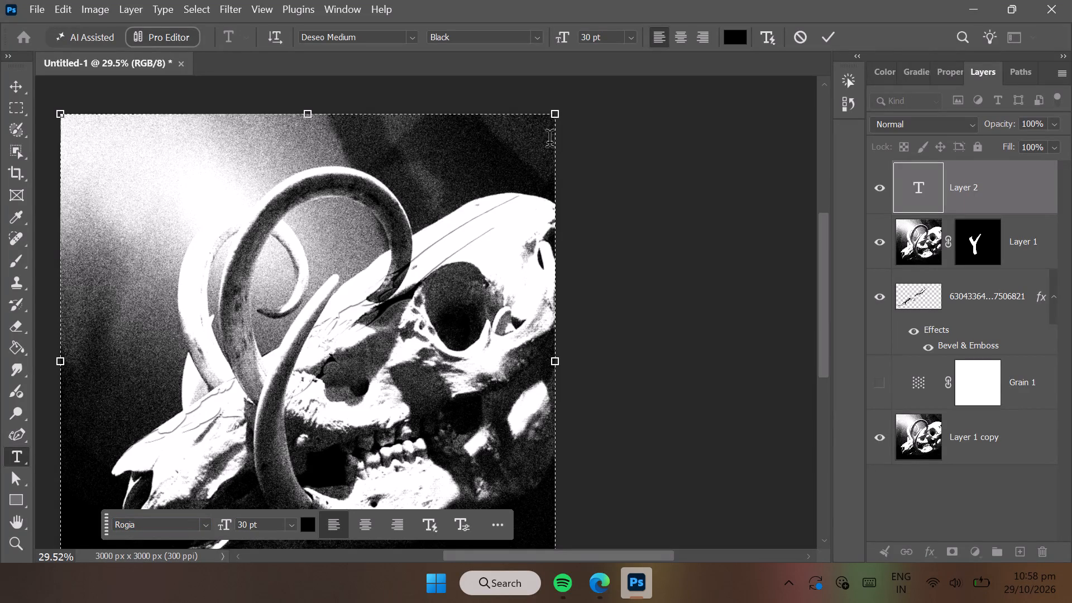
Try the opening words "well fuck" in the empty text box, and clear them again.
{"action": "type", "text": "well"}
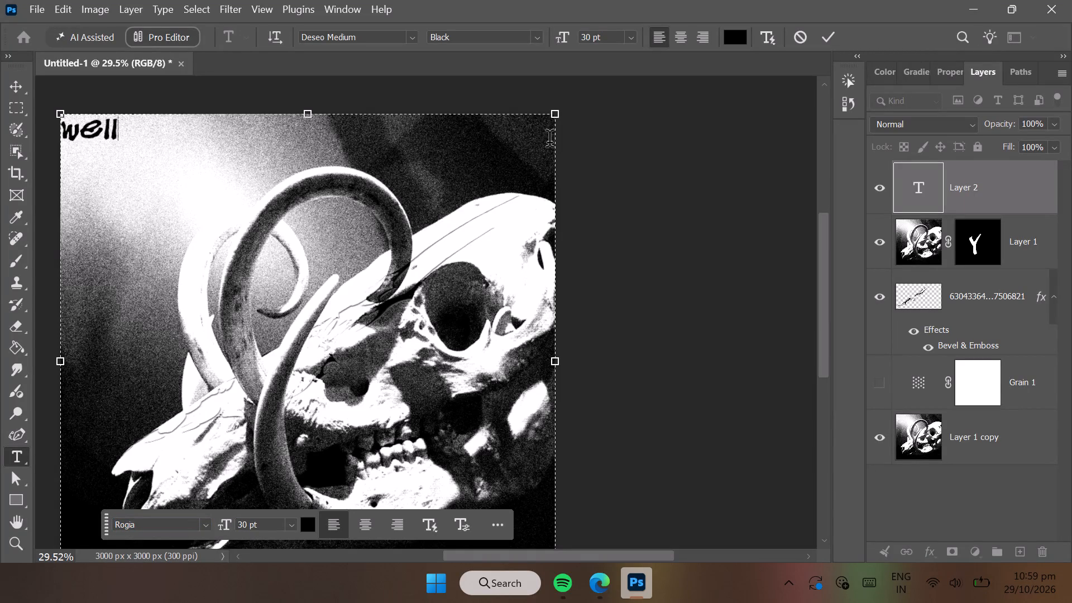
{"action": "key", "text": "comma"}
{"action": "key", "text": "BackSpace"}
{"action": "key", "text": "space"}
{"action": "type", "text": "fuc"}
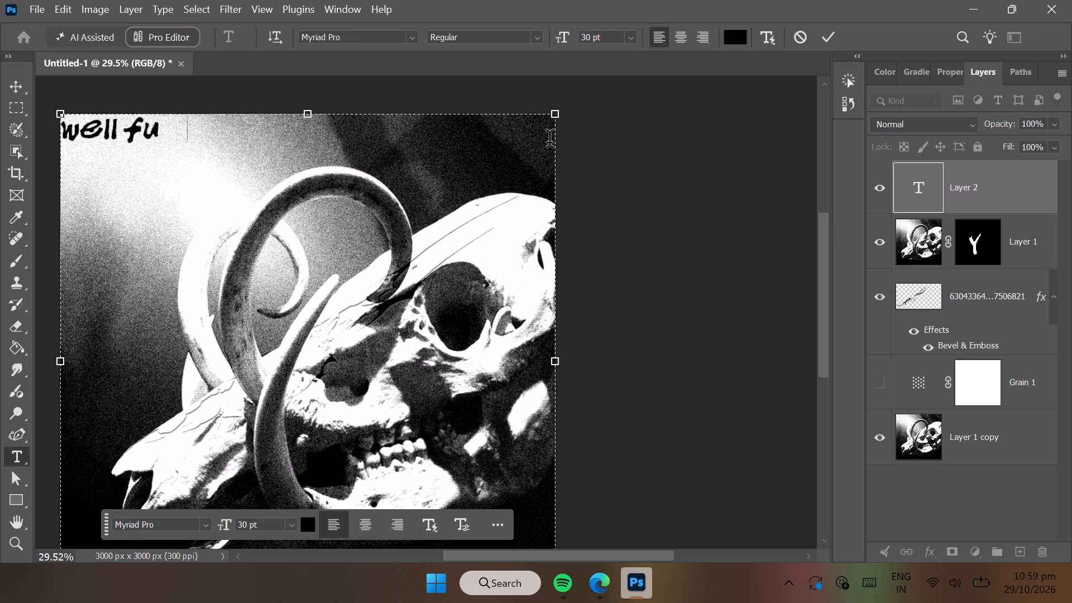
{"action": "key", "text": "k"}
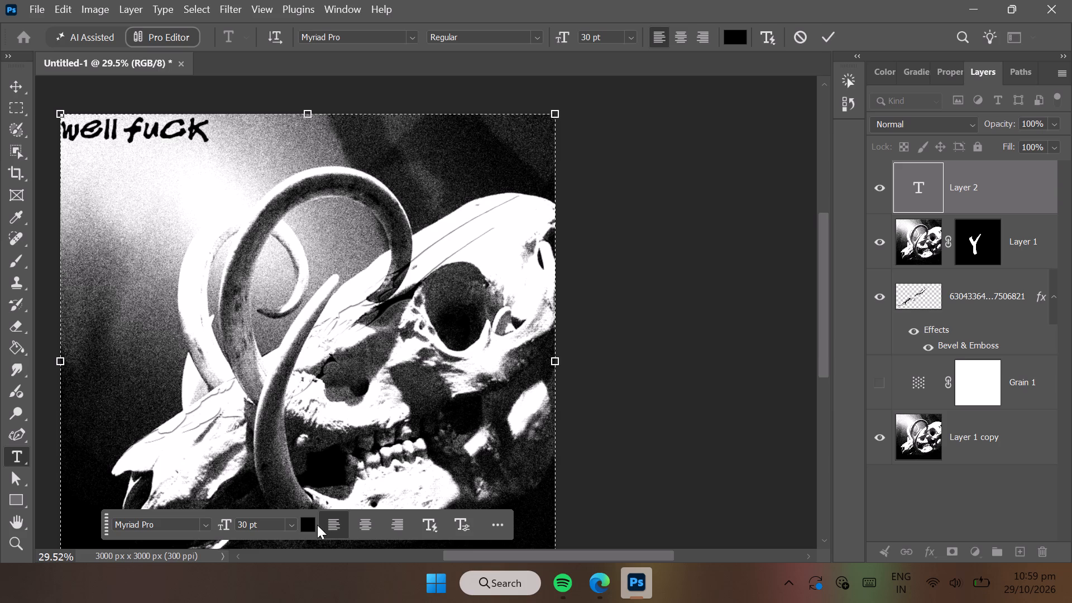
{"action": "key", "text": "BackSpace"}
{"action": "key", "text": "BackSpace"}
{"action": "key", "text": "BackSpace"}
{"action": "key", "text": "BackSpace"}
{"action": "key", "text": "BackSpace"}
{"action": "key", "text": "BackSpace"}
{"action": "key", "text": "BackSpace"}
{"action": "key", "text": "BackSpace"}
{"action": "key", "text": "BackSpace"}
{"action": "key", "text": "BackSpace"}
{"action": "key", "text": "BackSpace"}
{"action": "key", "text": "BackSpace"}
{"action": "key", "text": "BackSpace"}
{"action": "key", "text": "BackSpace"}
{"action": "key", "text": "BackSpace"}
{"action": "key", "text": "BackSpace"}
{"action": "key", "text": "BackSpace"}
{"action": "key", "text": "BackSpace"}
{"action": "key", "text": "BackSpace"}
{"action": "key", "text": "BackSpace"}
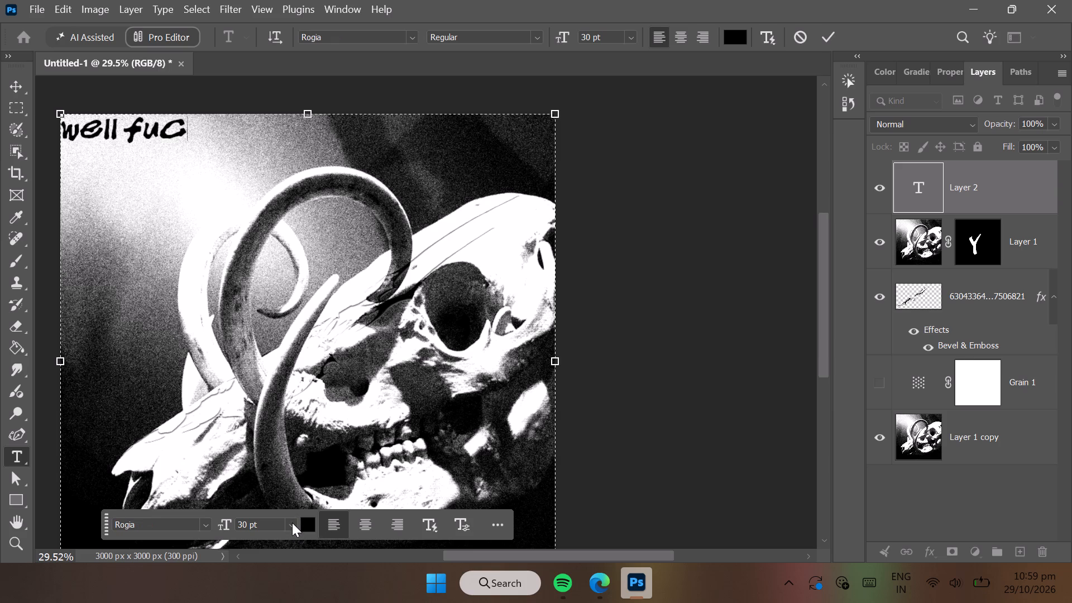
Set the font size of the empty text layer to 16 pt.
{"action": "left_click", "coordinate": [292, 523]}
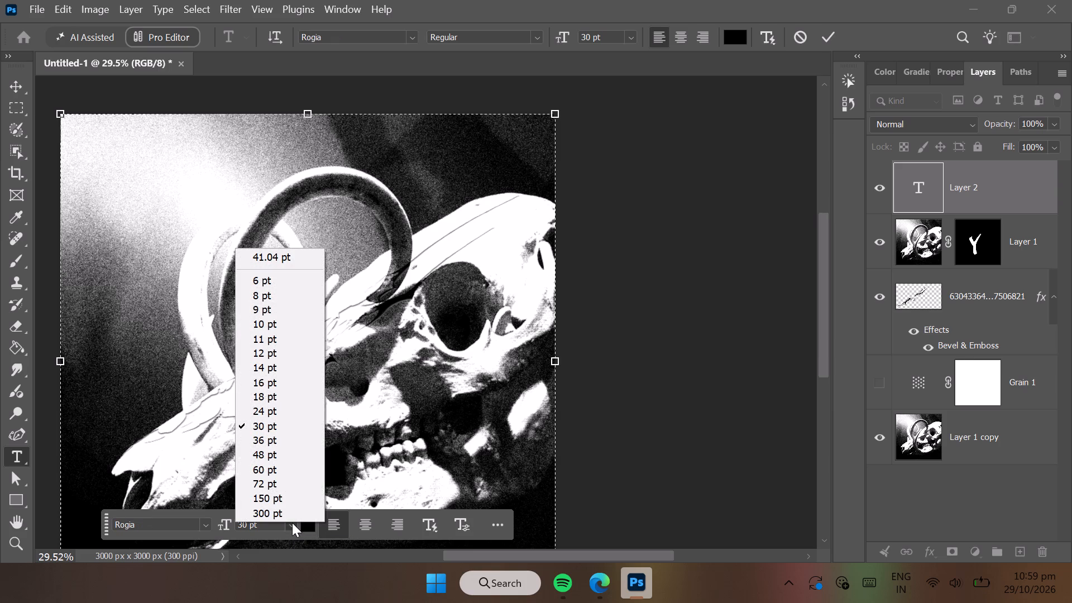
{"action": "left_click", "coordinate": [276, 384]}
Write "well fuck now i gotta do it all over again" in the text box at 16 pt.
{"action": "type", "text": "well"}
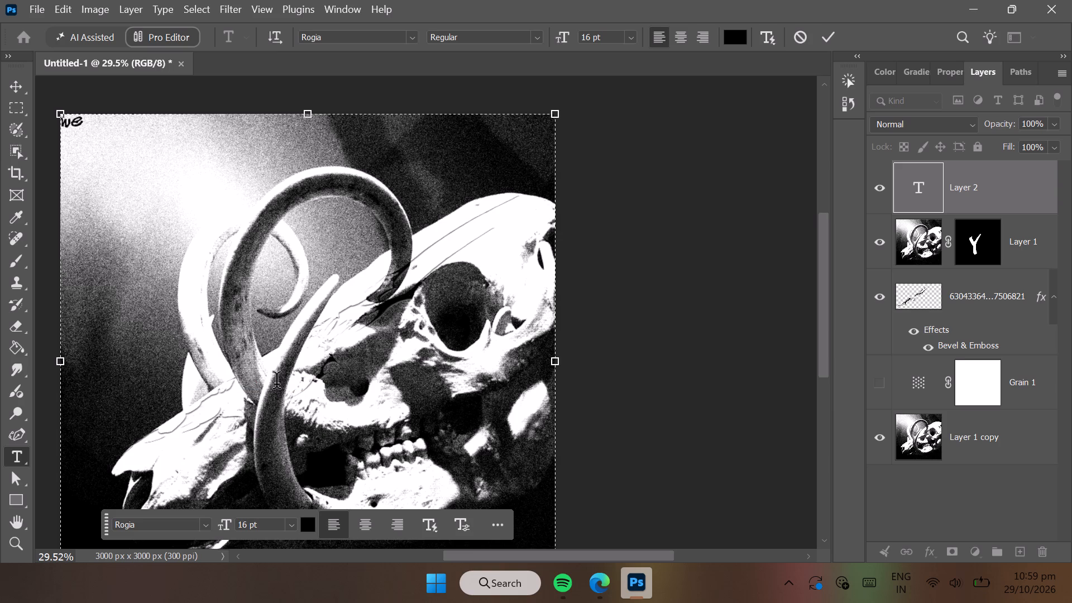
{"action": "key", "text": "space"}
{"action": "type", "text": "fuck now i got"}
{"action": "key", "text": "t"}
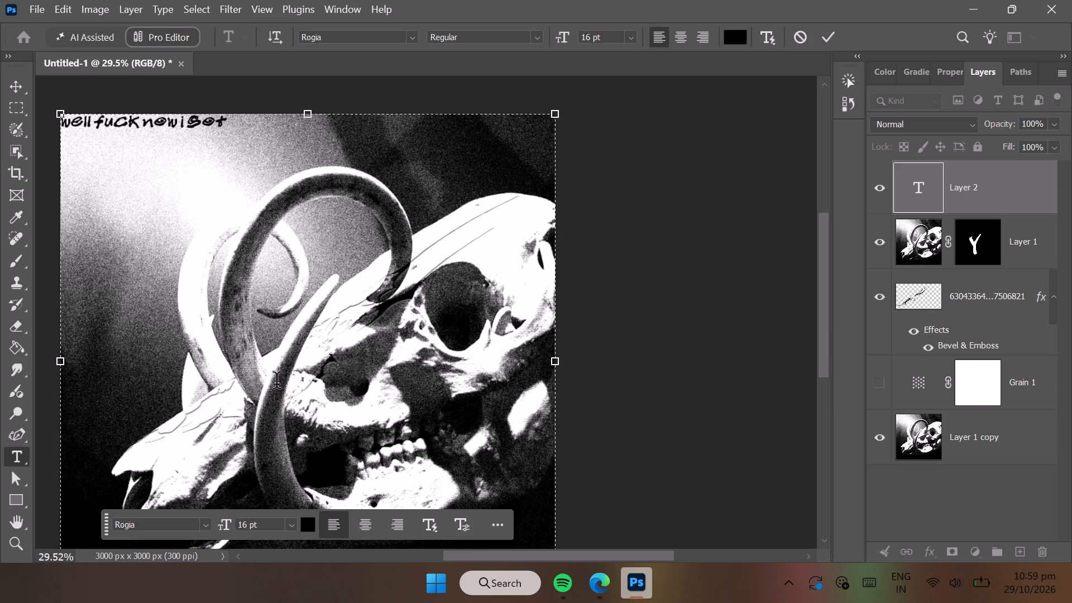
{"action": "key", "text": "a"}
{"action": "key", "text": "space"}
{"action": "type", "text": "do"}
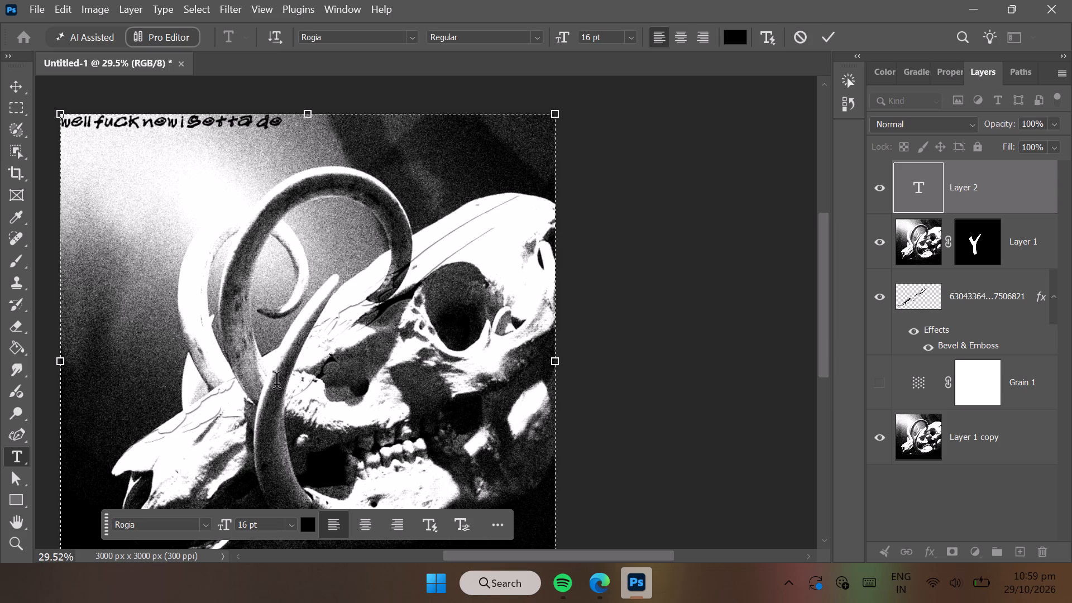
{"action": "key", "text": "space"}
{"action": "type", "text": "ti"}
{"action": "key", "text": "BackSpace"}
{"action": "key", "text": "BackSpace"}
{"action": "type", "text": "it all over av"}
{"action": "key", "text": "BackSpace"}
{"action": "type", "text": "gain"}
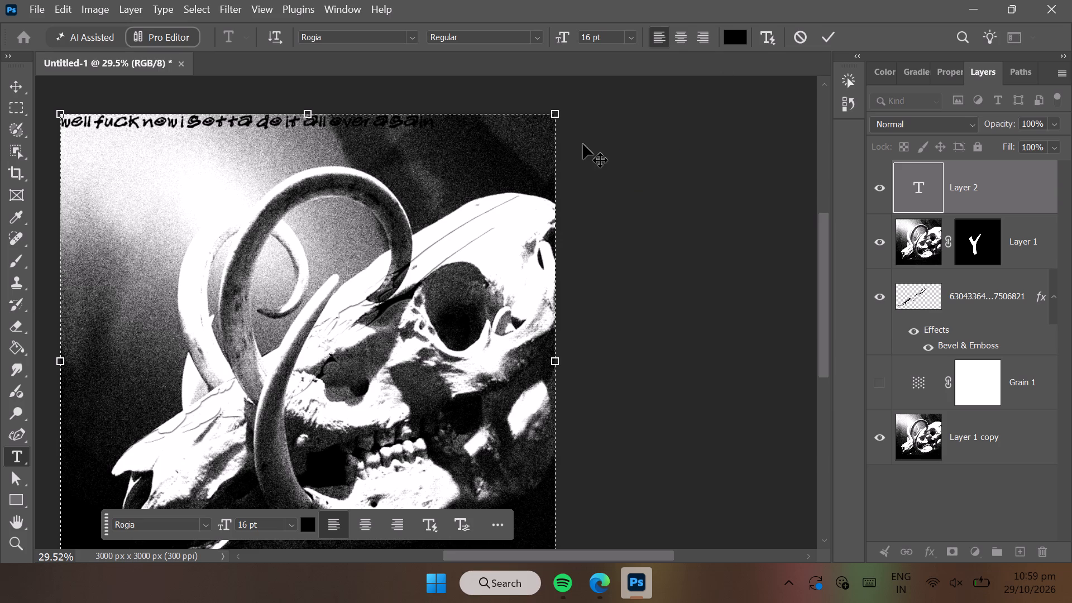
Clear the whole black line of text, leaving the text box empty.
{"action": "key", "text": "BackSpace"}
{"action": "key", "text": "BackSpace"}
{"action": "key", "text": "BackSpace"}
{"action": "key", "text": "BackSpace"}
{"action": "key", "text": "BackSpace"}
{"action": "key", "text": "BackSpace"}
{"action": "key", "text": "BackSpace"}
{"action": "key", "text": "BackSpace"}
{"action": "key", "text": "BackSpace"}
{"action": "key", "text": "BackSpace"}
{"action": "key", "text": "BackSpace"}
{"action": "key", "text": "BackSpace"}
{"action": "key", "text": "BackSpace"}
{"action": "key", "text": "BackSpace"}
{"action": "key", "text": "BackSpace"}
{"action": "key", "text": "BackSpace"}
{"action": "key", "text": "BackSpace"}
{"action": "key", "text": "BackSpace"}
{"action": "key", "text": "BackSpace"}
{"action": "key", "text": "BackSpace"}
Change the text colour to pure blue, #0000ff.
{"action": "left_click", "coordinate": [305, 521]}
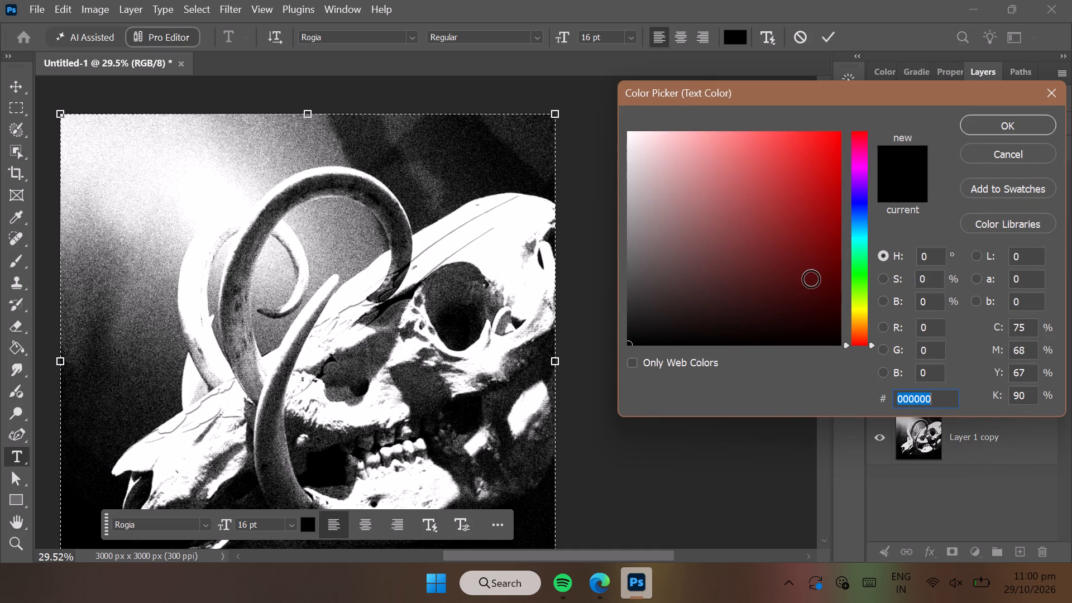
{"action": "left_click", "coordinate": [864, 221]}
{"action": "left_click_drag", "start_coordinate": [864, 221], "coordinate": [864, 219]}
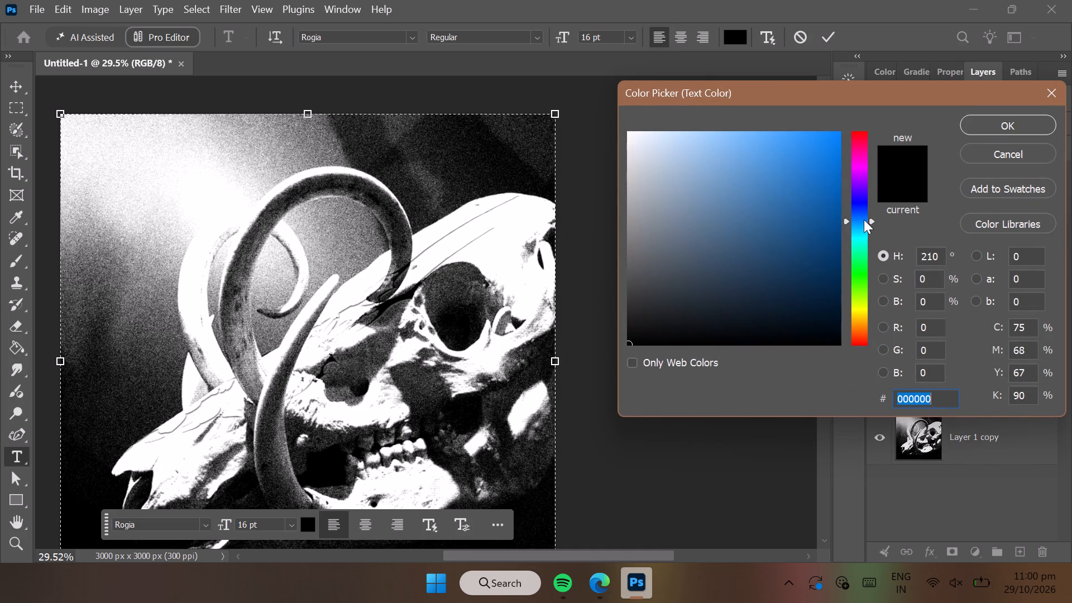
{"action": "left_click_drag", "start_coordinate": [864, 219], "coordinate": [863, 201]}
{"action": "left_click_drag", "start_coordinate": [825, 184], "coordinate": [830, 159]}
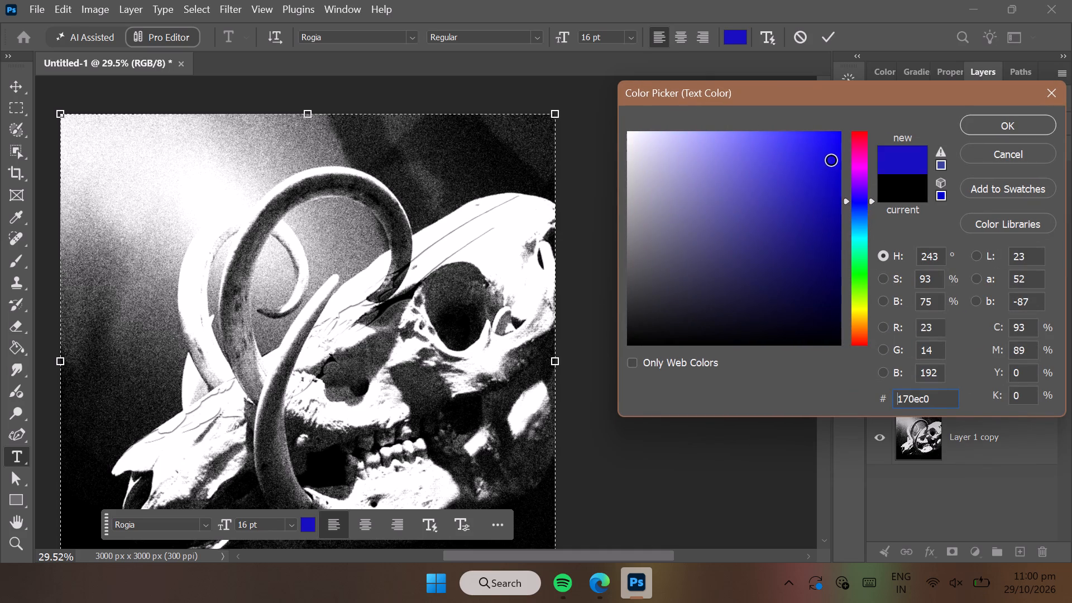
{"action": "left_click_drag", "start_coordinate": [830, 159], "coordinate": [844, 119]}
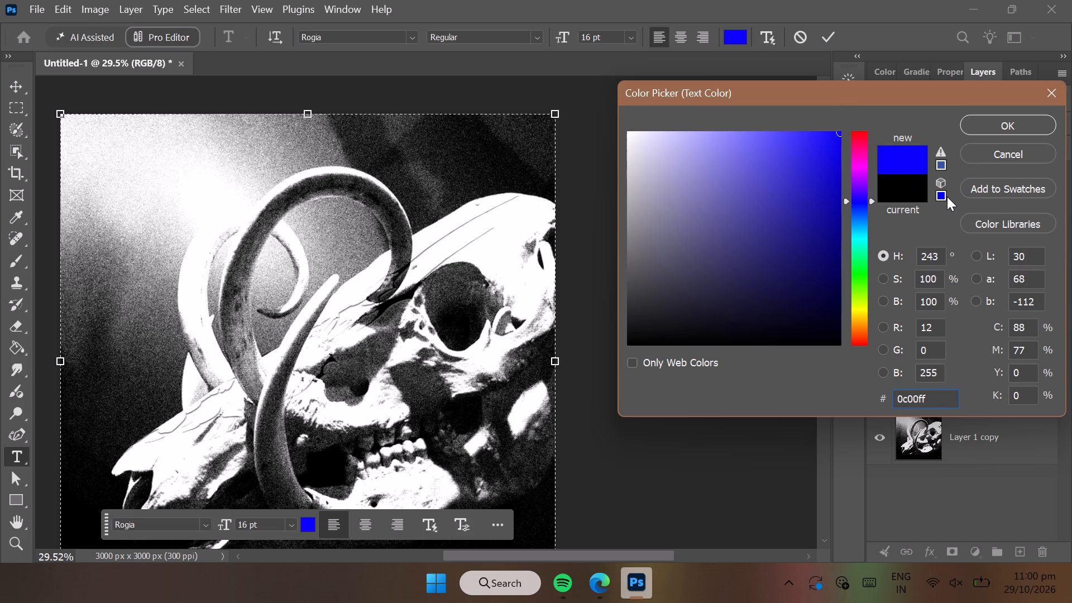
{"action": "left_click", "coordinate": [941, 194]}
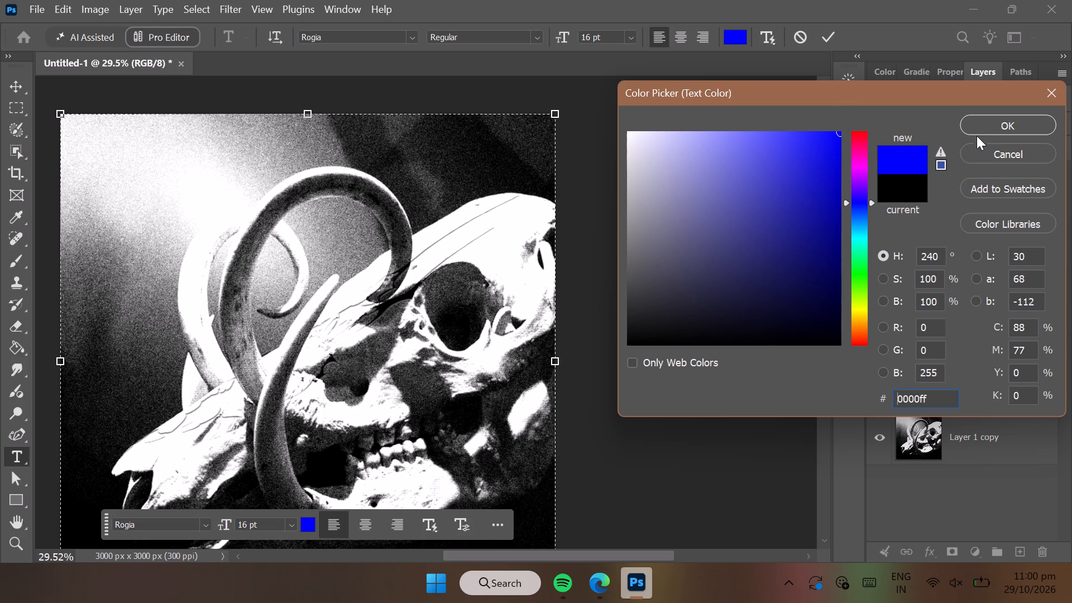
{"action": "left_click", "coordinate": [980, 130]}
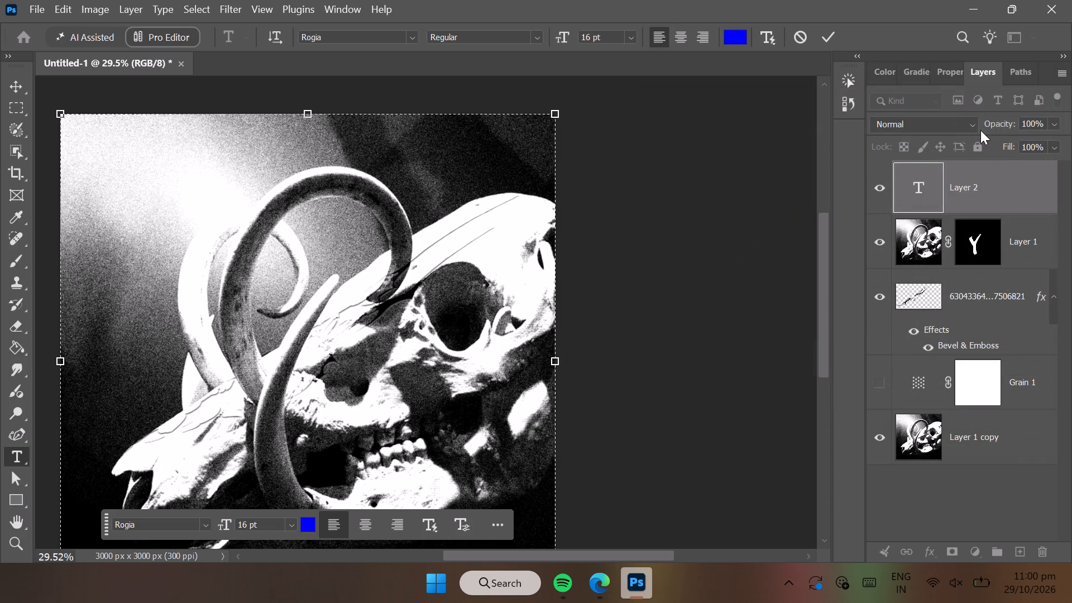
Write "well fuck now i gotta do it all over again" in blue across the top of the canvas.
{"action": "type", "text": "wekk"}
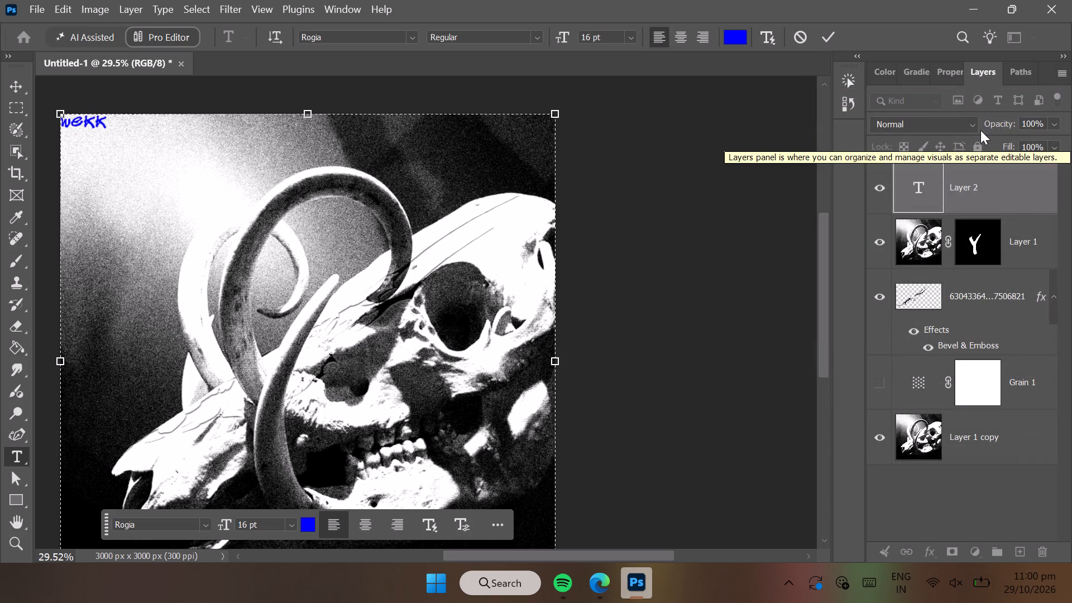
{"action": "key", "text": "BackSpace"}
{"action": "key", "text": "BackSpace"}
{"action": "type", "text": "ll"}
{"action": "key", "text": "space"}
{"action": "type", "text": "fuck now i"}
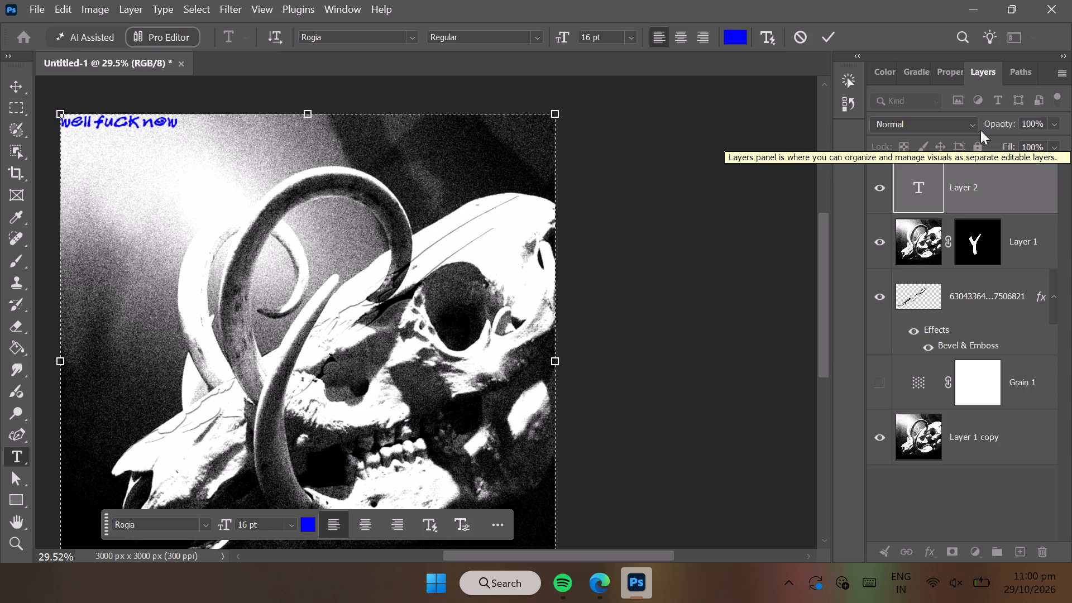
{"action": "key", "text": "space"}
{"action": "type", "text": "gotta do it all over again"}
{"action": "key", "text": "space"}
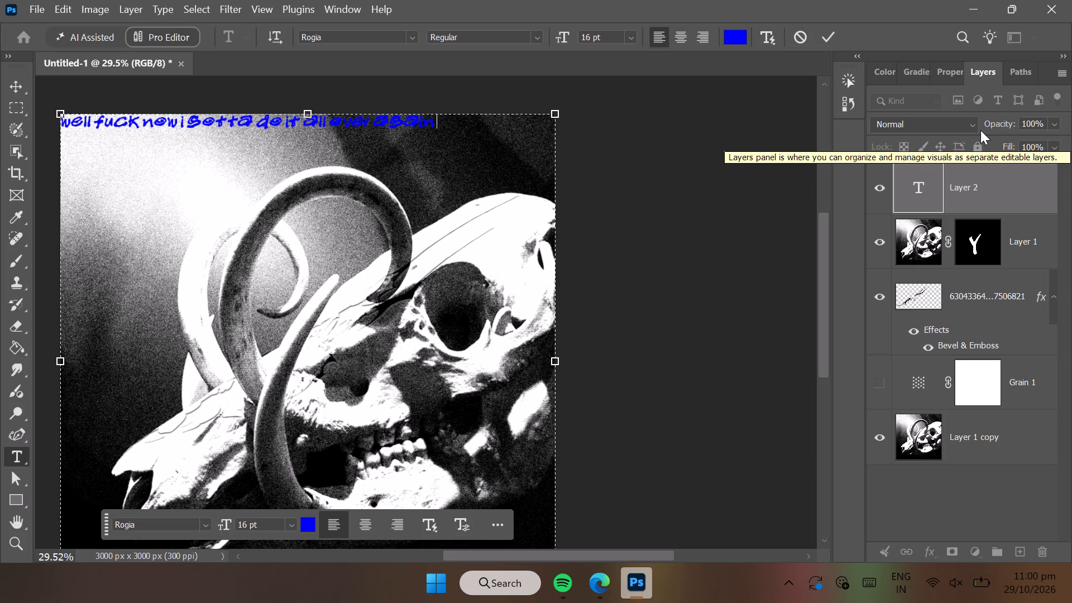
Continue the text with "my whole life has been a loop".
{"action": "type", "text": "my whole"}
{"action": "key", "text": "BackSpace"}
{"action": "key", "text": "BackSpace"}
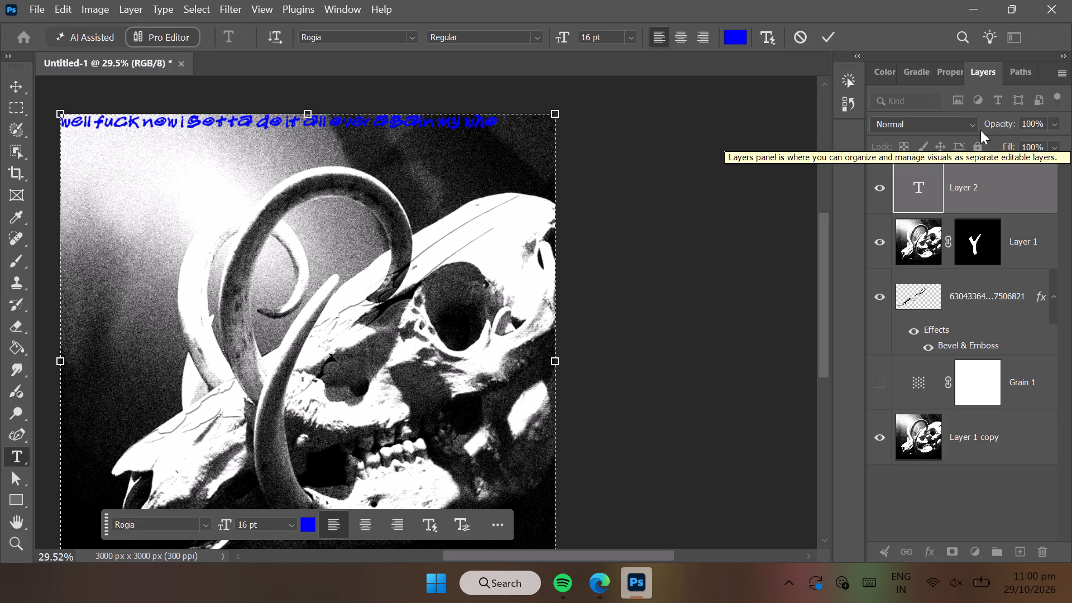
{"action": "key", "text": "l"}
{"action": "type", "text": "e life has been a loop"}
{"action": "key", "text": "space"}
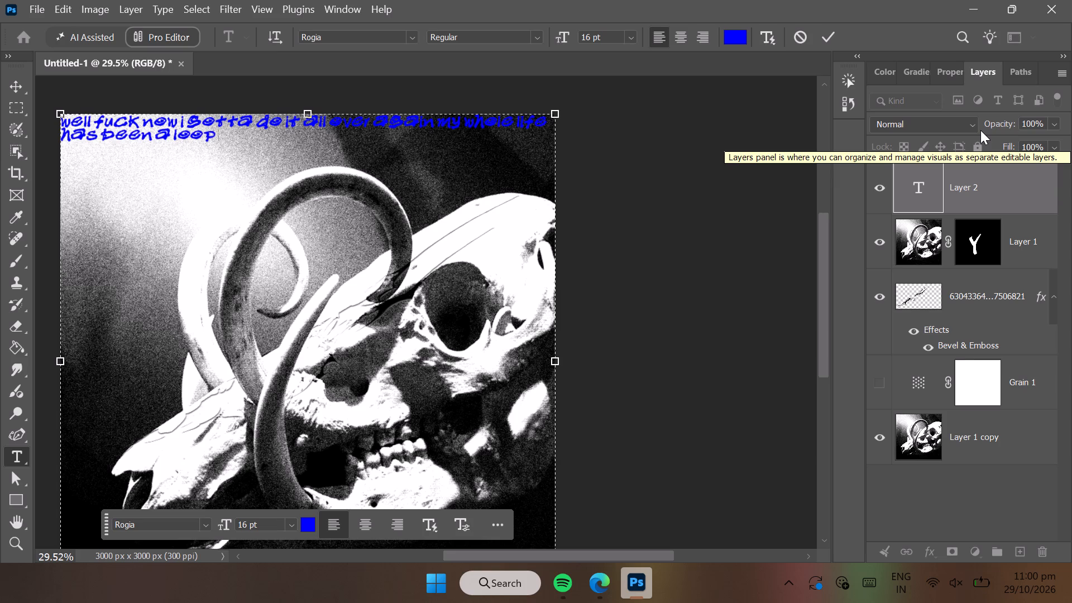
Extend the ending of the text by repeating the word "loop" eight more times.
{"action": "type", "text": "loop p"}
{"action": "key", "text": "BackSpace"}
{"action": "type", "text": "loop loop"}
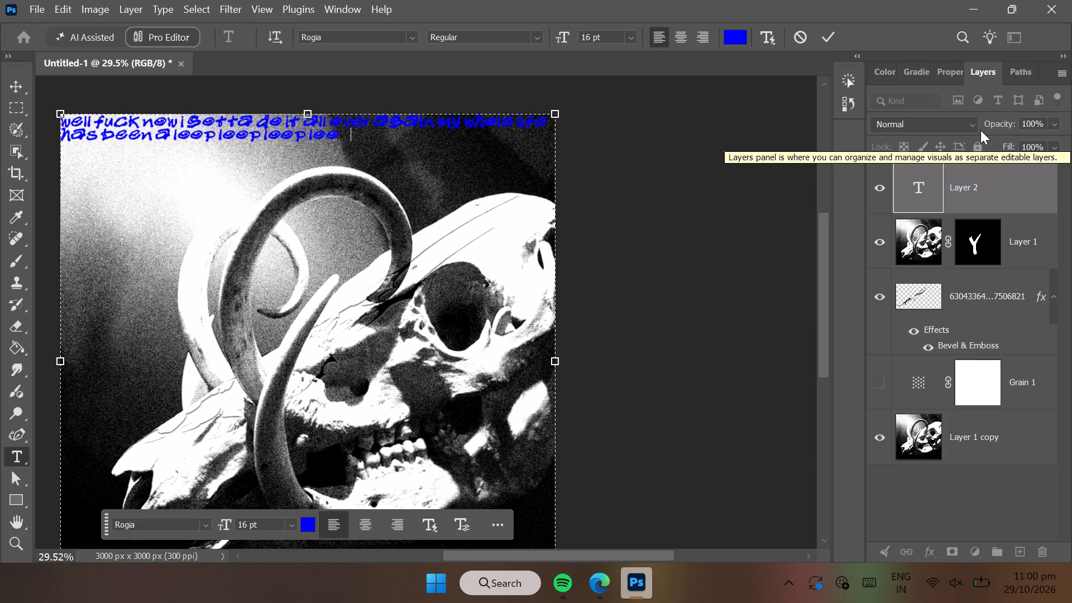
{"action": "key", "text": "space"}
{"action": "type", "text": "loop"}
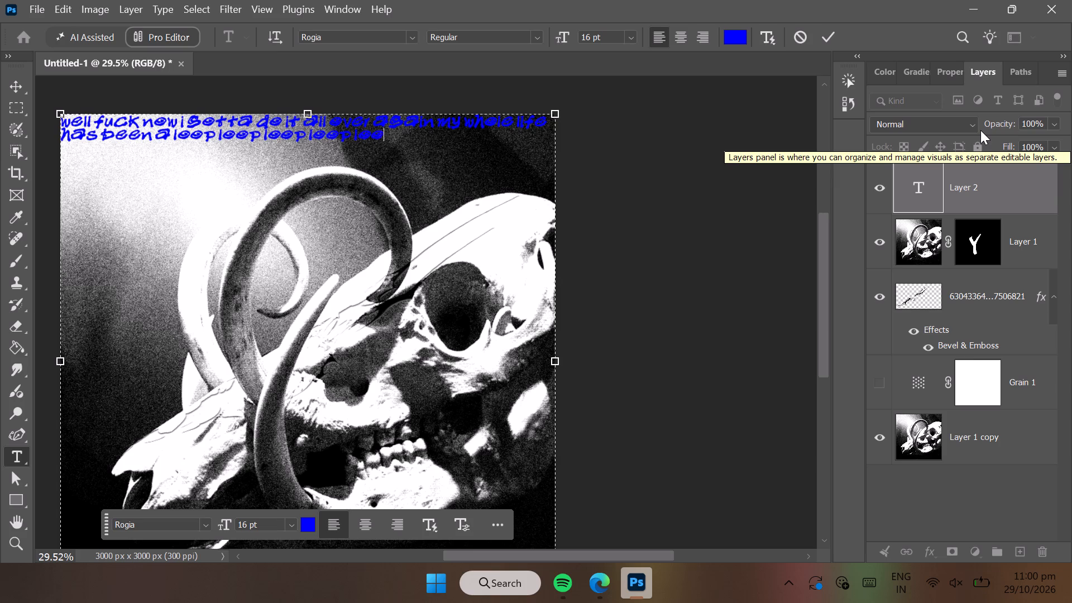
{"action": "type", "text": "loopl"}
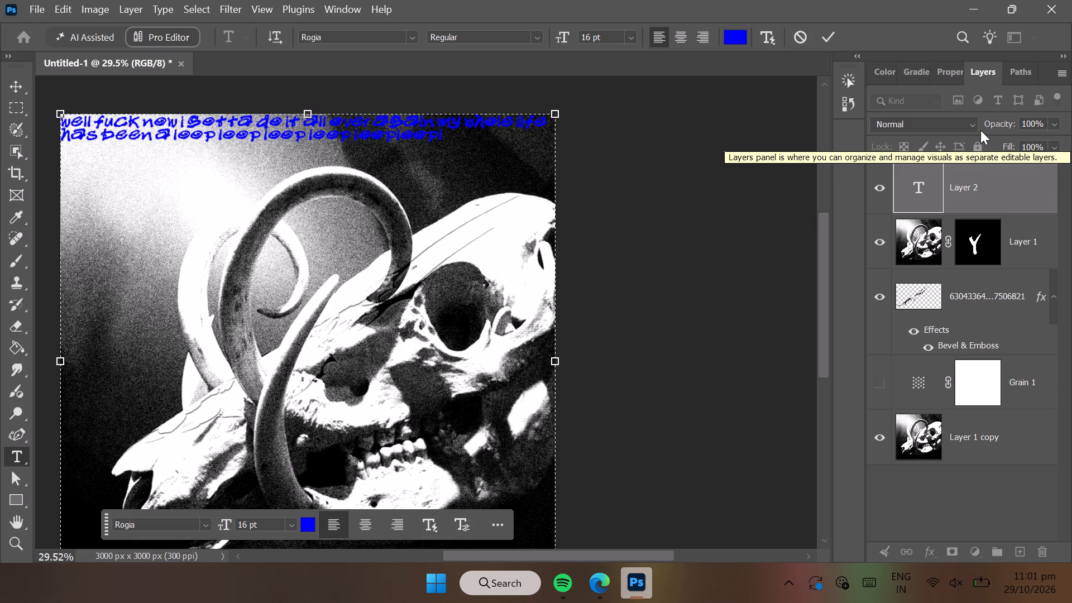
{"action": "key", "text": "BackSpace"}
{"action": "key", "text": "space"}
{"action": "type", "text": "loo"}
{"action": "key", "text": "space"}
{"action": "key", "text": "BackSpace"}
{"action": "type", "text": "p loo"}
{"action": "key", "text": "space"}
{"action": "key", "text": "BackSpace"}
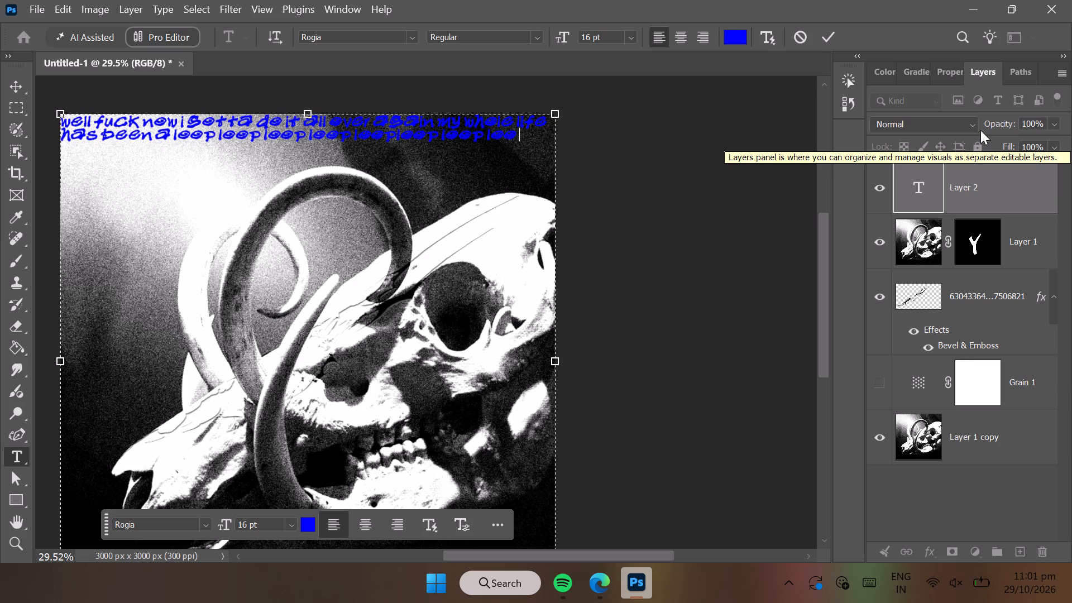
{"action": "key", "text": "p"}
{"action": "key", "text": "space"}
{"action": "type", "text": "loop"}
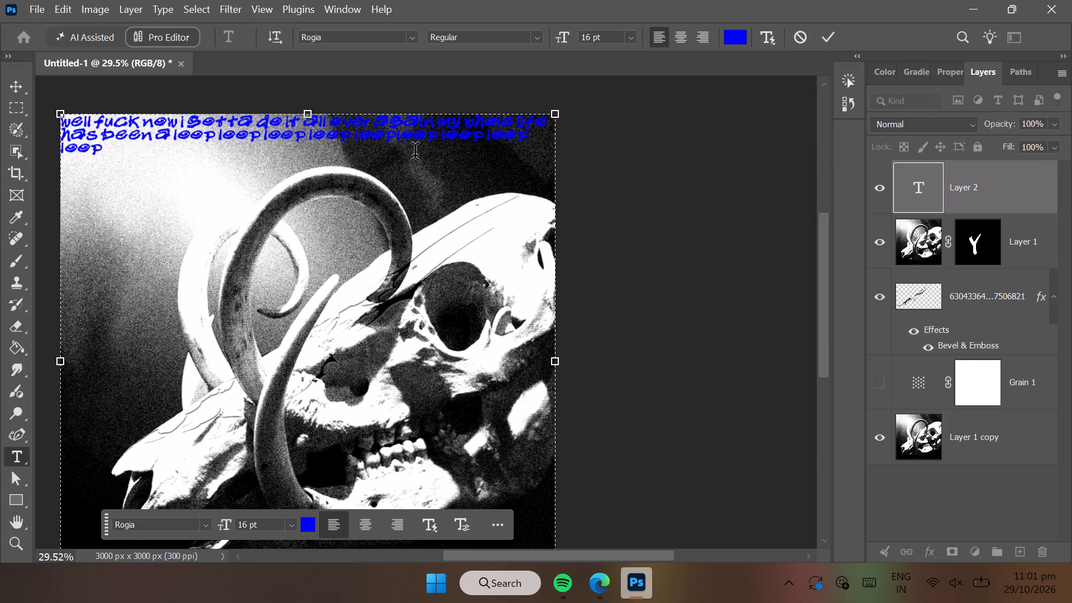
Copy the run of repeated "loop" words and paste it after "has been a" until the text spans four lines.
{"action": "left_click_drag", "start_coordinate": [173, 138], "coordinate": [173, 141]}
{"action": "left_click_drag", "start_coordinate": [173, 141], "coordinate": [173, 154]}
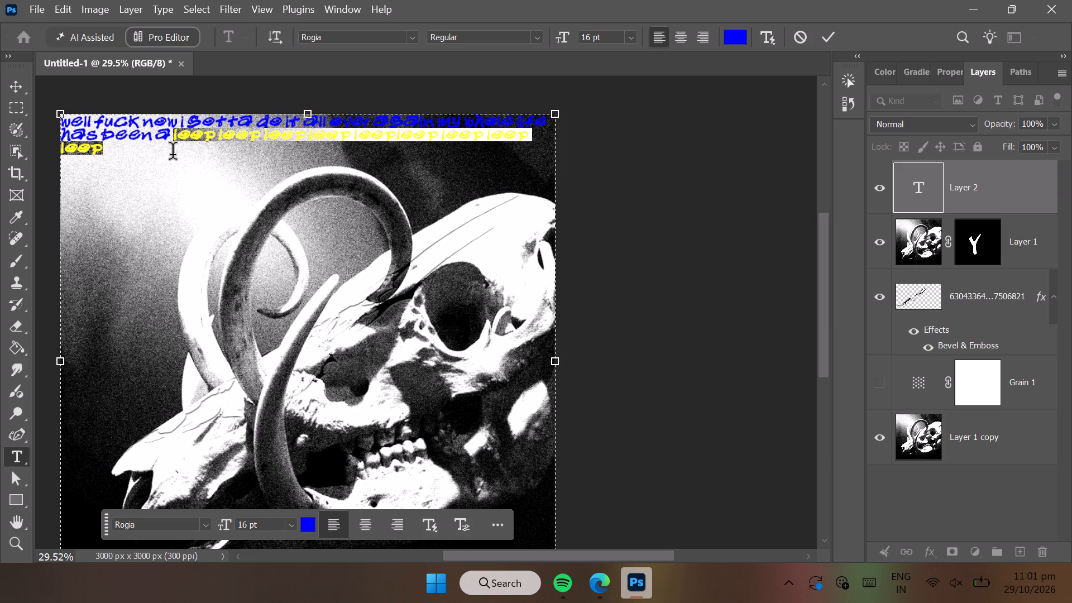
{"action": "key", "text": "ctrl+c"}
{"action": "key", "text": "ctrl+c"}
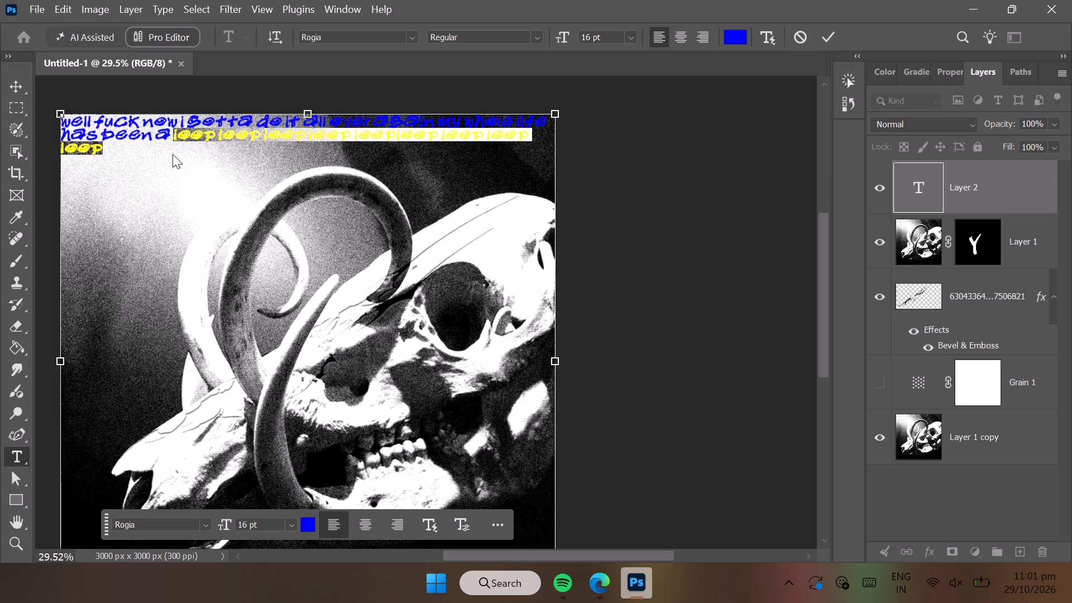
{"action": "left_click", "coordinate": [157, 156]}
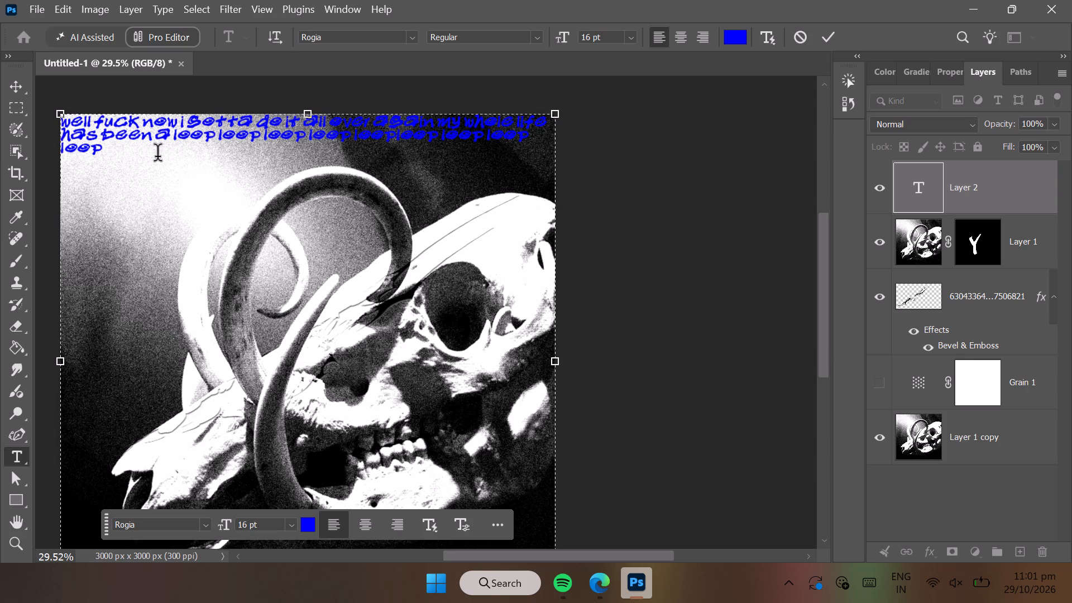
{"action": "left_click_drag", "start_coordinate": [168, 140], "coordinate": [166, 152]}
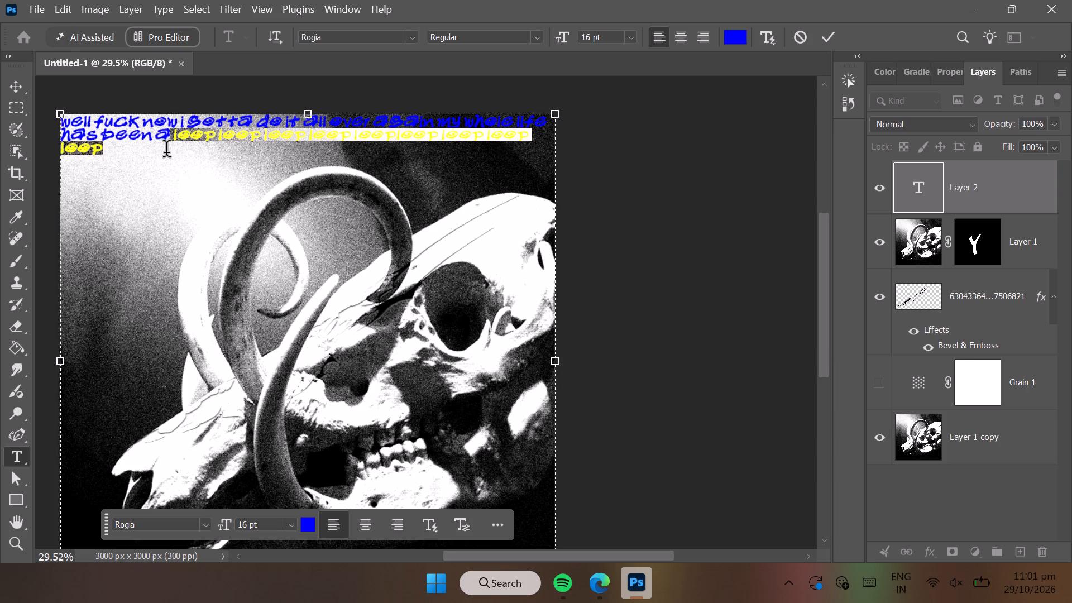
{"action": "key", "text": "ctrl+c"}
{"action": "key", "text": "ctrl+c"}
{"action": "key", "text": "c"}
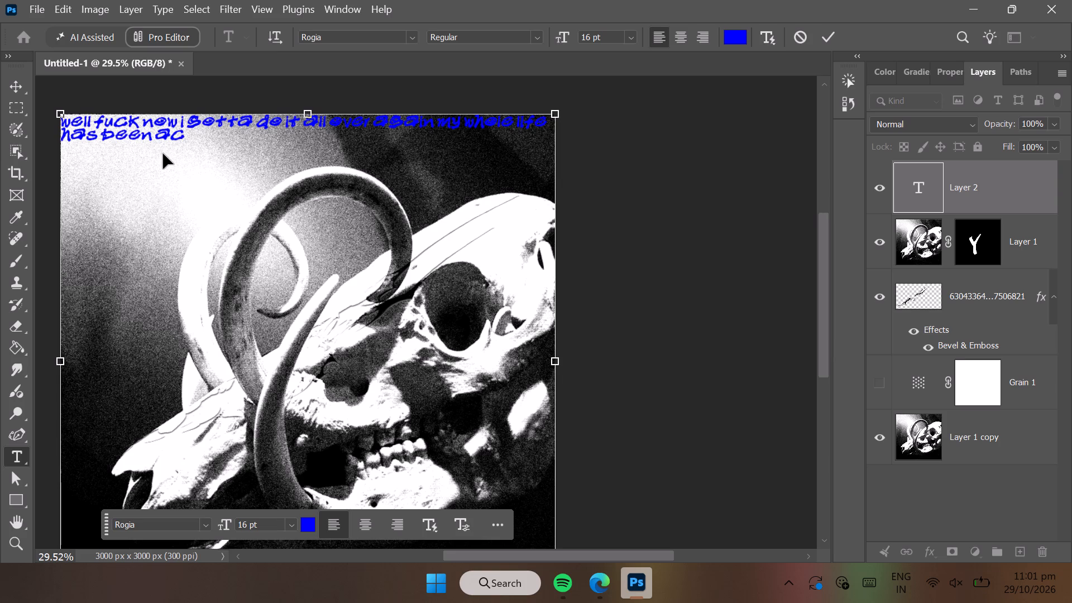
{"action": "key", "text": "ctrl+v"}
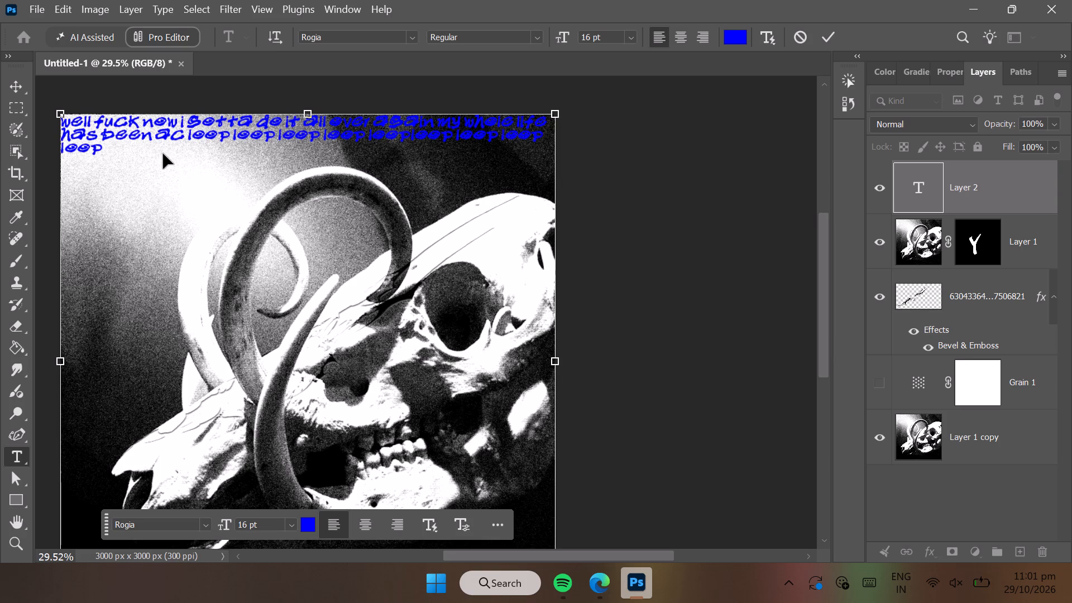
{"action": "key", "text": "ctrl+v"}
{"action": "key", "text": "ctrl+v"}
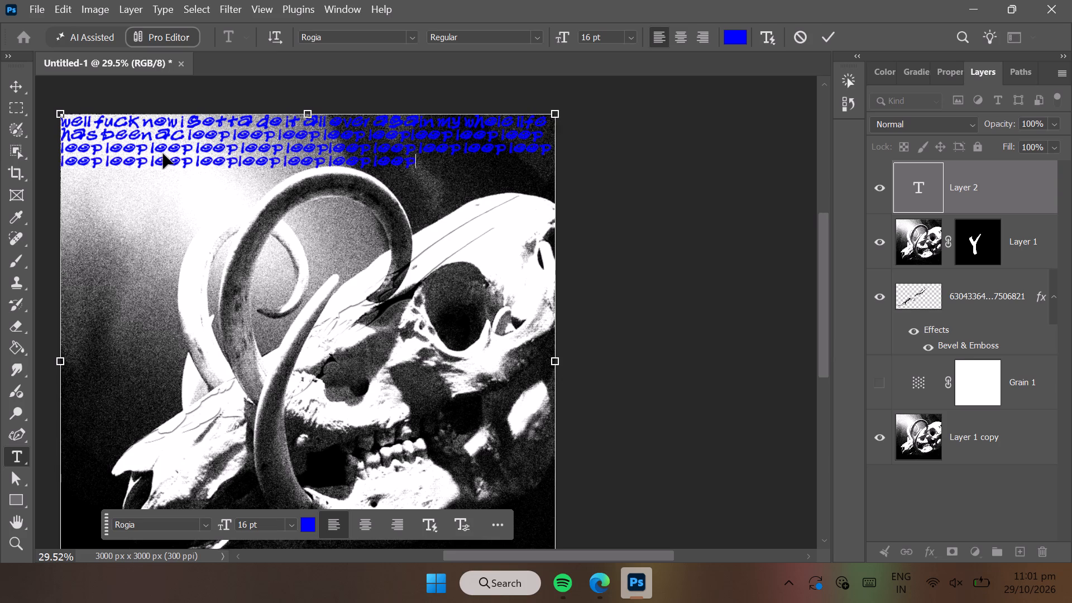
Keep pasting the copied "loop" run until the blue text covers the upper half of the canvas.
{"action": "key", "text": "ctrl+v"}
{"action": "key", "text": "ctrl+v"}
{"action": "key", "text": "ctrl+v"}
{"action": "key", "text": "ctrl+v"}
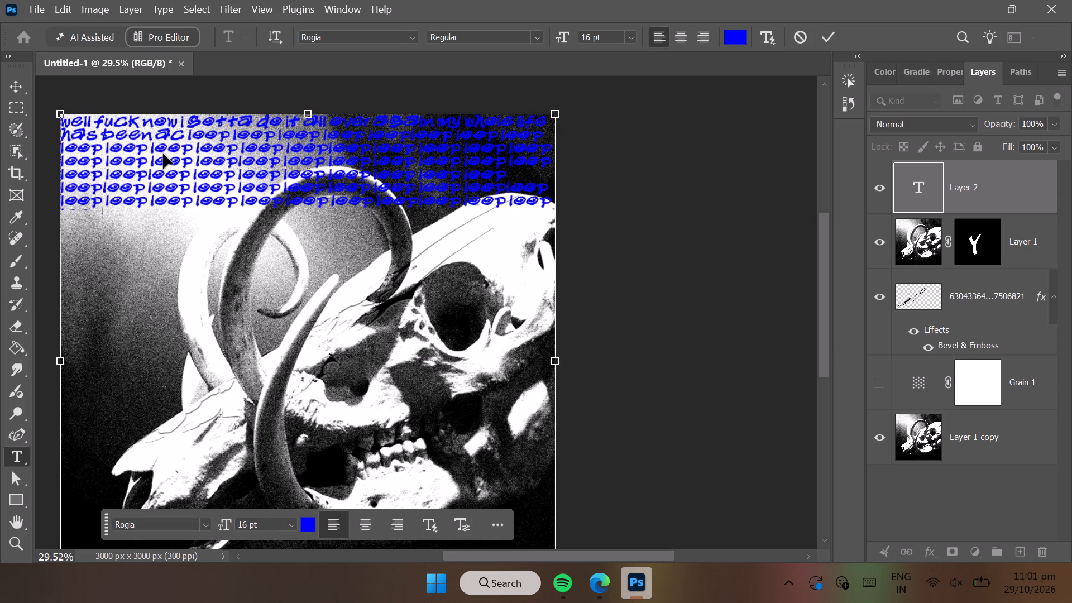
{"action": "key", "text": "ctrl+v"}
{"action": "key", "text": "ctrl+v"}
{"action": "key", "text": "ctrl+v"}
{"action": "key", "text": "ctrl+v"}
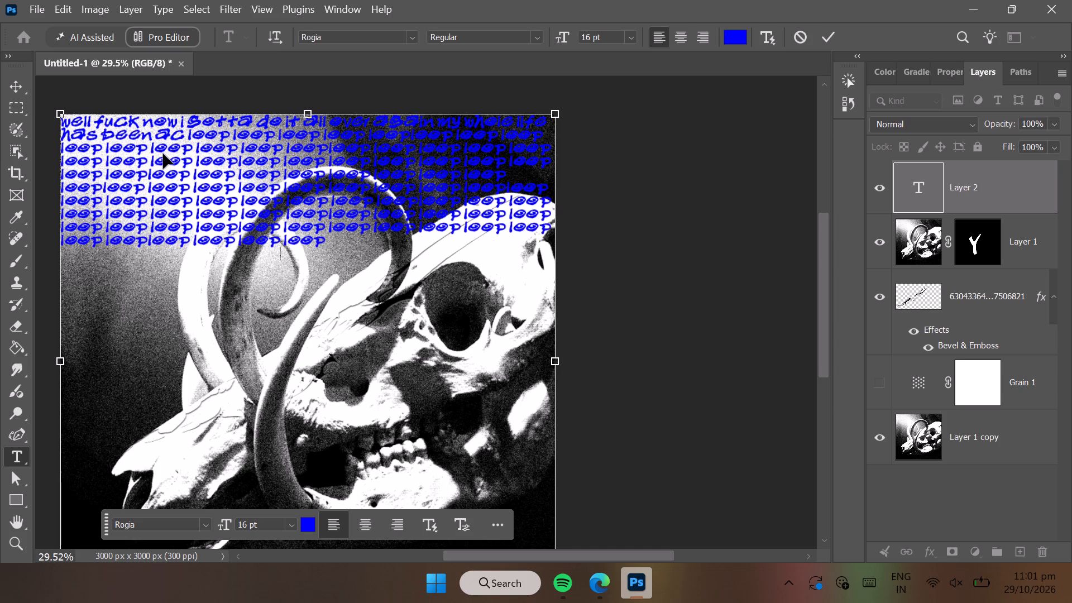
{"action": "key", "text": "ctrl+v"}
{"action": "key", "text": "ctrl+v"}
{"action": "key", "text": "ctrl+v"}
{"action": "key", "text": "ctrl+v"}
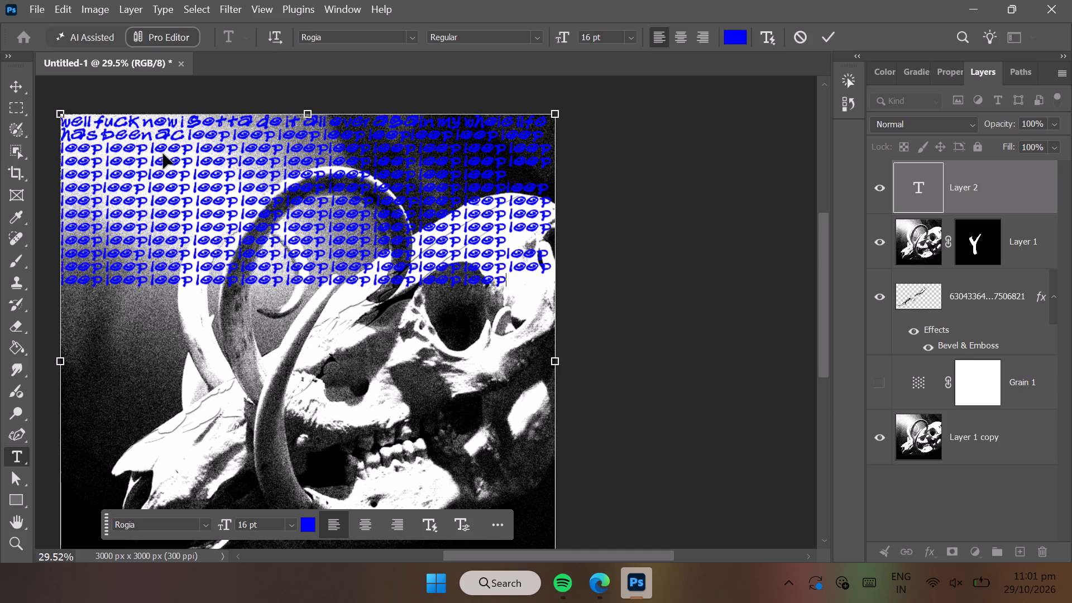
{"action": "key", "text": "ctrl+v"}
{"action": "key", "text": "ctrl+v"}
{"action": "key", "text": "ctrl+v"}
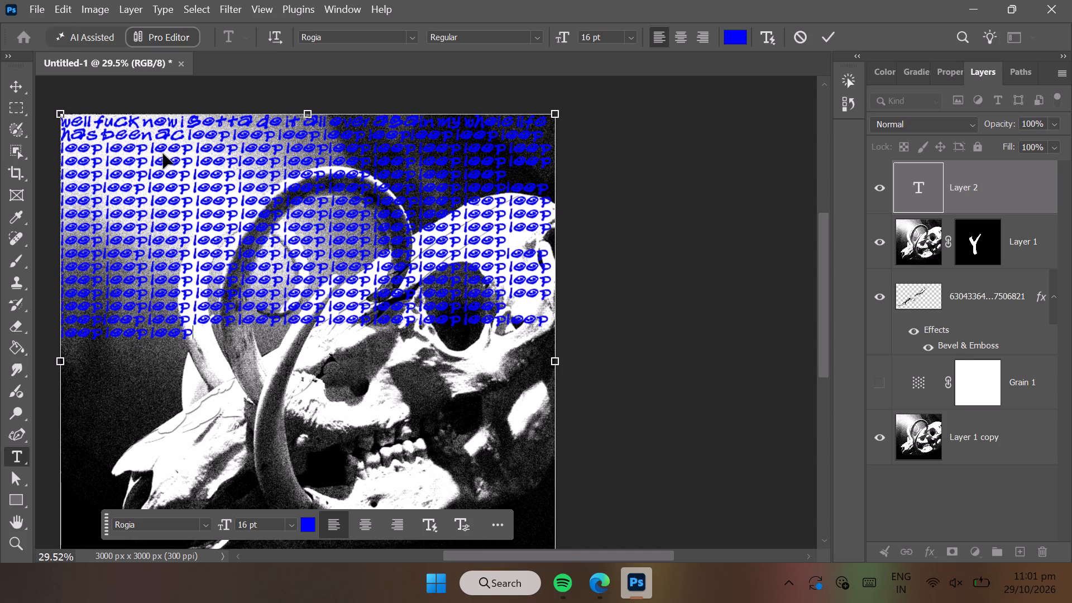
{"action": "key", "text": "ctrl+v"}
{"action": "key", "text": "ctrl+v"}
{"action": "key", "text": "ctrl+v"}
{"action": "key", "text": "ctrl+v"}
{"action": "key", "text": "ctrl+v"}
{"action": "key", "text": "ctrl+v"}
{"action": "key", "text": "ctrl+v"}
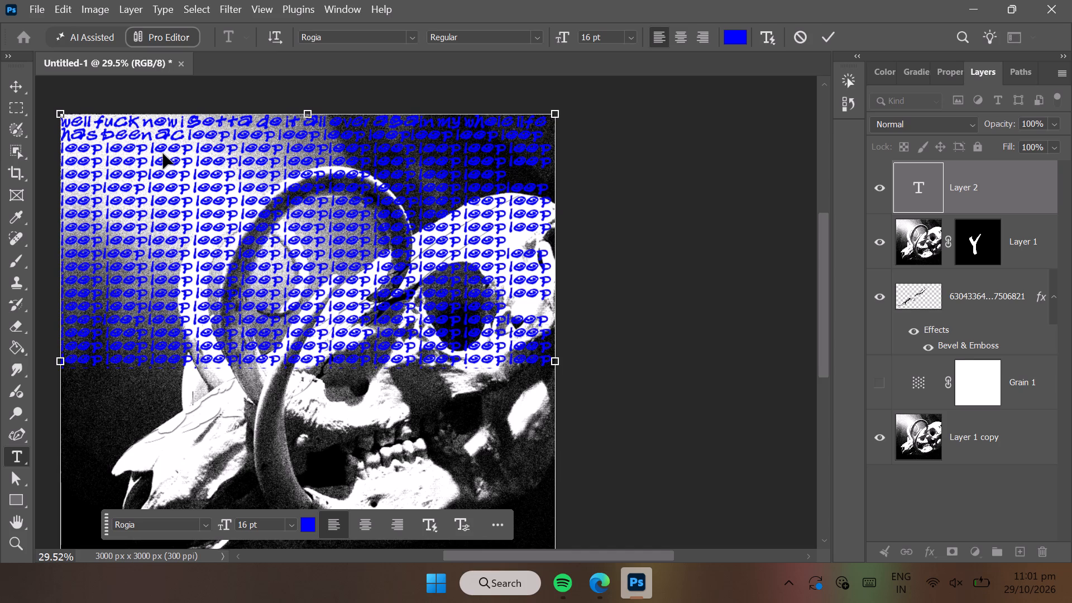
Continue pasting the "loop" run over the lower half until the text reaches the canvas's bottom edge.
{"action": "key", "text": "ctrl+v"}
{"action": "key", "text": "ctrl+v"}
{"action": "key", "text": "ctrl+v"}
{"action": "key", "text": "ctrl+v"}
{"action": "key", "text": "ctrl+v"}
{"action": "key", "text": "ctrl+v"}
{"action": "key", "text": "ctrl+v"}
{"action": "key", "text": "ctrl+v"}
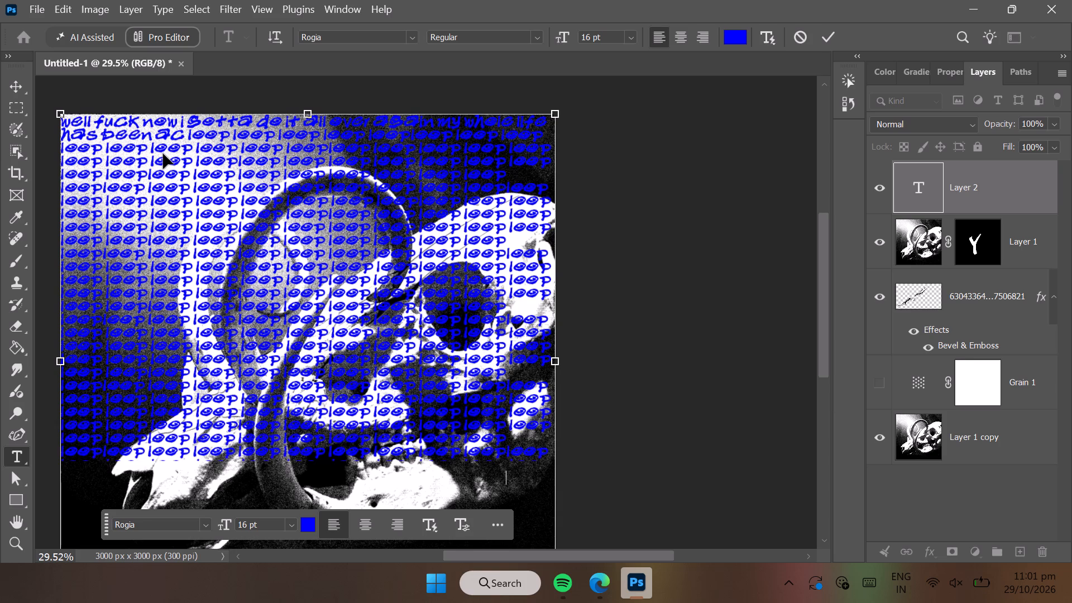
{"action": "key", "text": "ctrl+v"}
{"action": "key", "text": "ctrl+v"}
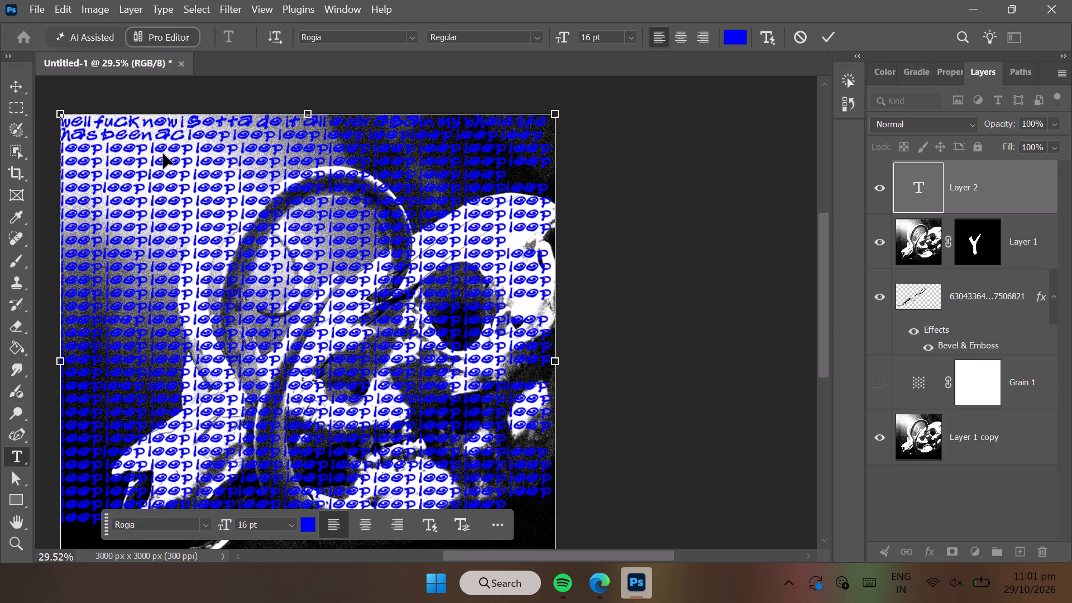
{"action": "scroll", "coordinate": [163, 154], "scroll_direction": "left", "scroll_amount": 2, "text": "ctrl"}
{"action": "scroll", "coordinate": [163, 154], "scroll_direction": "left", "scroll_amount": 2}
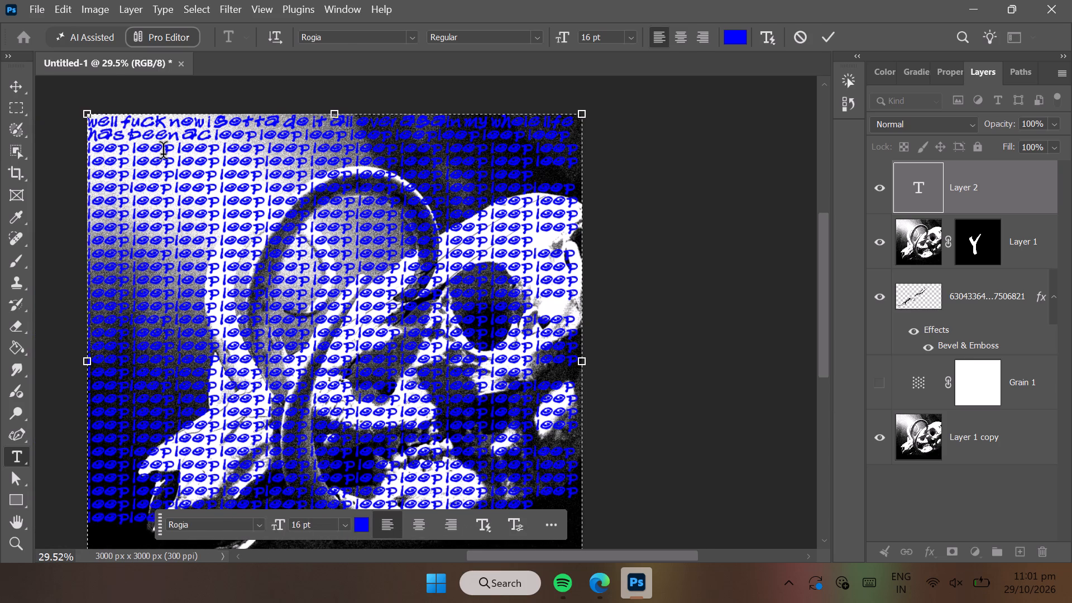
{"action": "scroll", "coordinate": [163, 154], "scroll_direction": "down", "scroll_amount": 2}
{"action": "key", "text": "ctrl+v"}
{"action": "key", "text": "ctrl+v"}
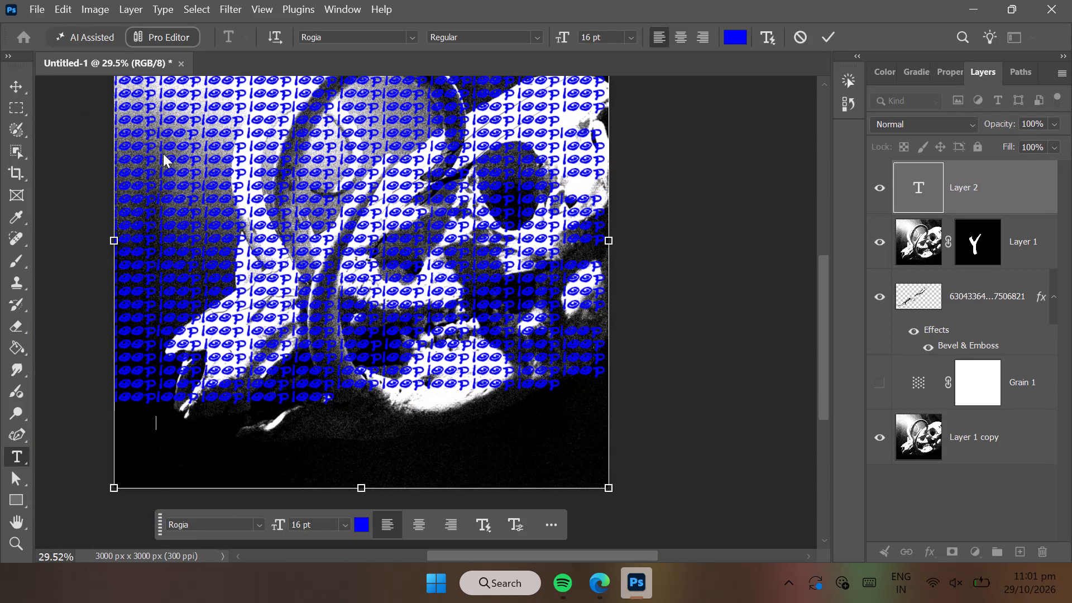
{"action": "key", "text": "ctrl+v"}
{"action": "key", "text": "ctrl+v"}
{"action": "key", "text": "ctrl+v"}
{"action": "key", "text": "ctrl+v"}
{"action": "key", "text": "ctrl+v"}
{"action": "key", "text": "ctrl+v"}
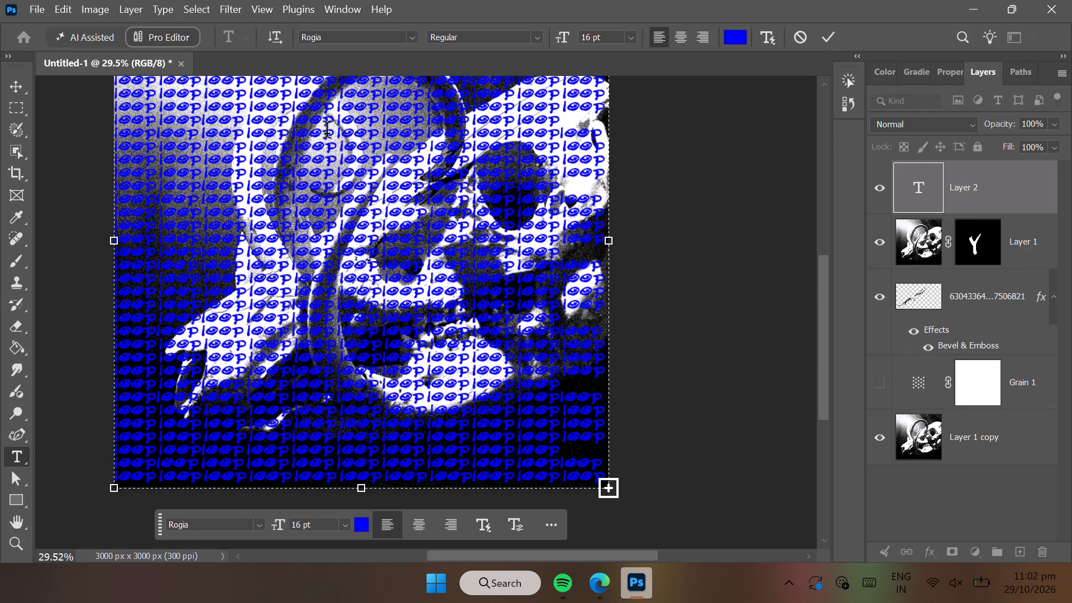
Widen the text box past the canvas's right edge to about 3270 px, keeping its 3000 px height.
{"action": "scroll", "coordinate": [414, 214], "scroll_direction": "up", "scroll_amount": 1}
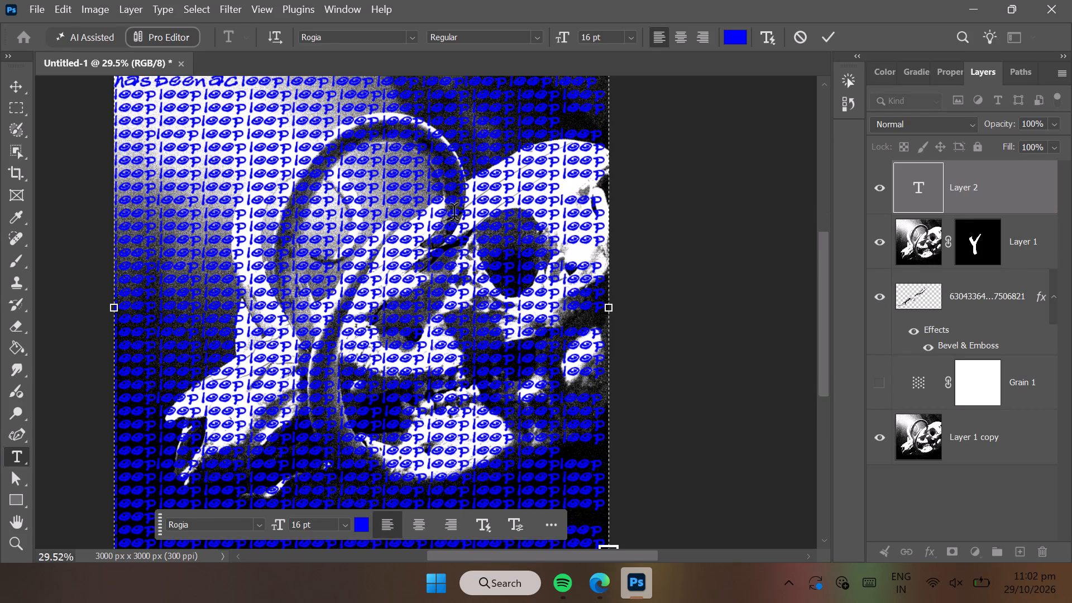
{"action": "left_click_drag", "start_coordinate": [611, 311], "coordinate": [623, 309]}
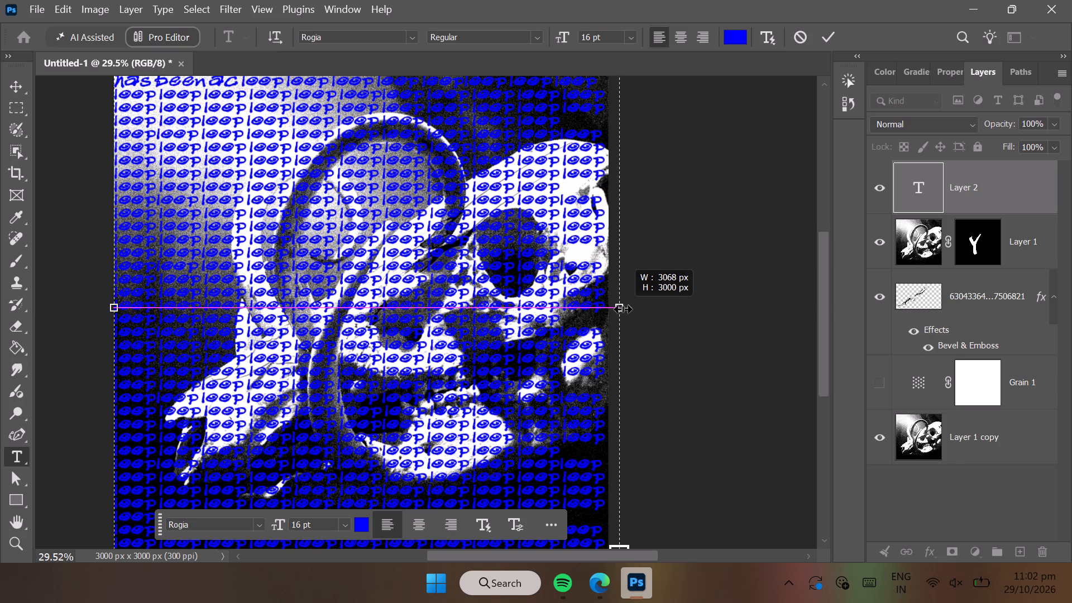
{"action": "left_click_drag", "start_coordinate": [623, 309], "coordinate": [635, 309]}
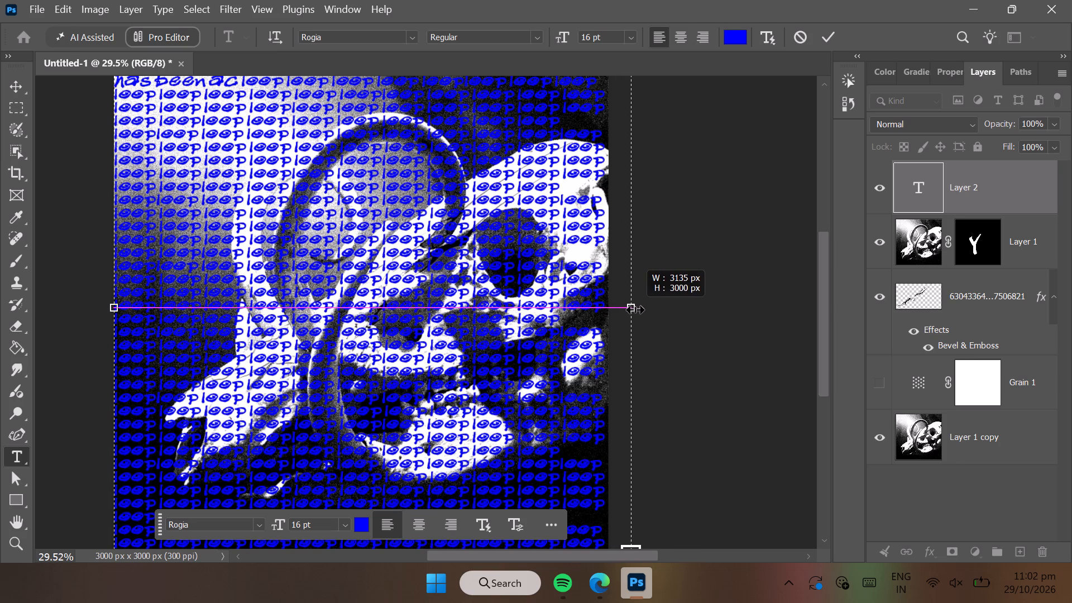
{"action": "left_click_drag", "start_coordinate": [635, 309], "coordinate": [652, 308]}
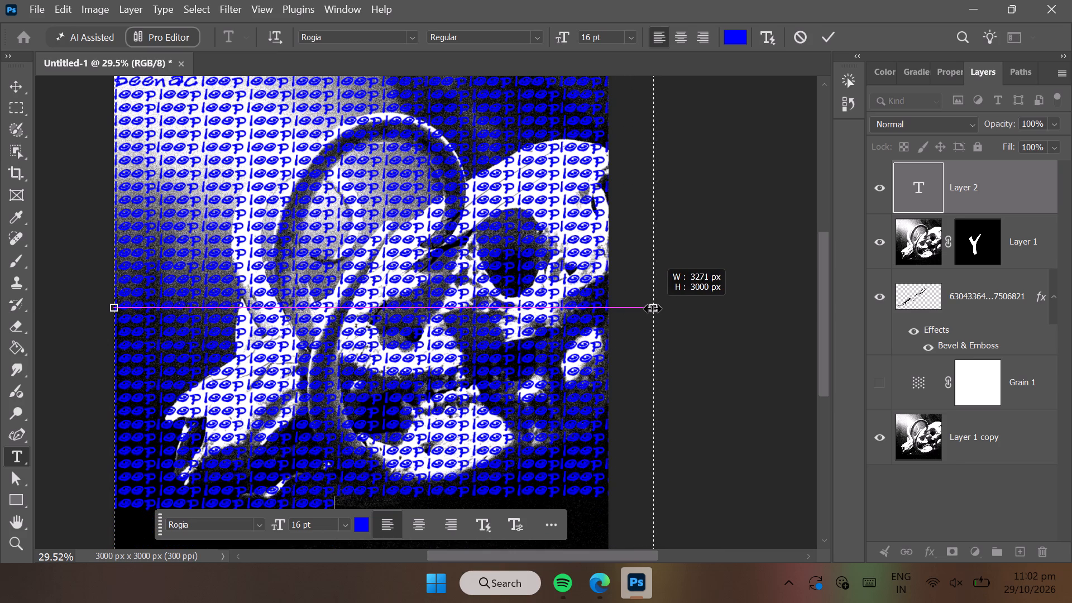
{"action": "left_click_drag", "start_coordinate": [652, 308], "coordinate": [653, 307]}
Paste more "loop" runs at the end of the text to fill the empty lines at the canvas's bottom.
{"action": "scroll", "coordinate": [514, 371], "scroll_direction": "down", "scroll_amount": 1}
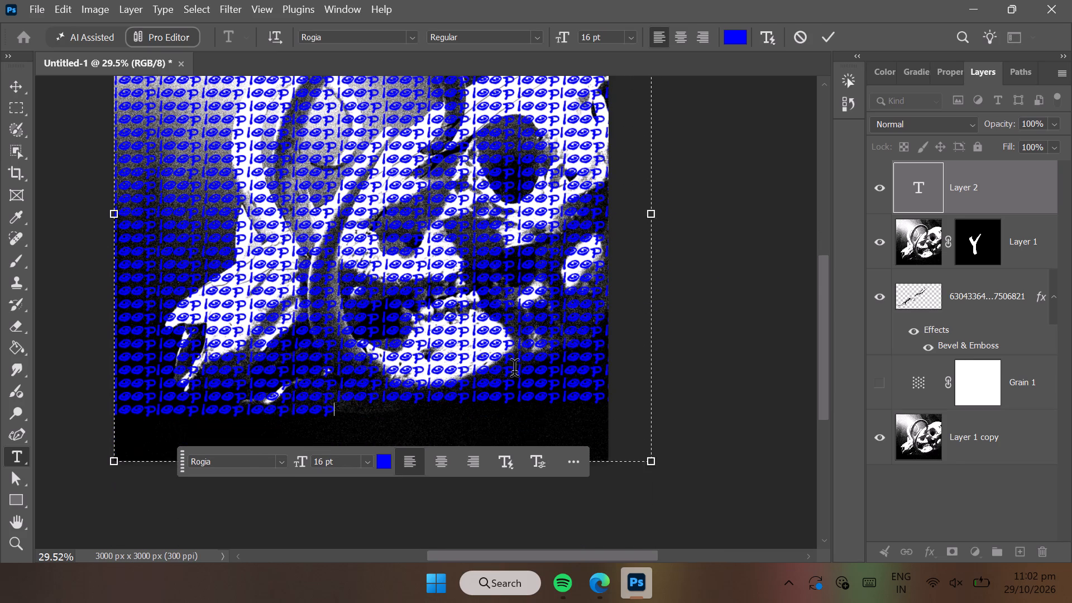
{"action": "scroll", "coordinate": [514, 371], "scroll_direction": "down", "scroll_amount": 1}
{"action": "key", "text": "ctrl+v"}
{"action": "key", "text": "ctrl+v"}
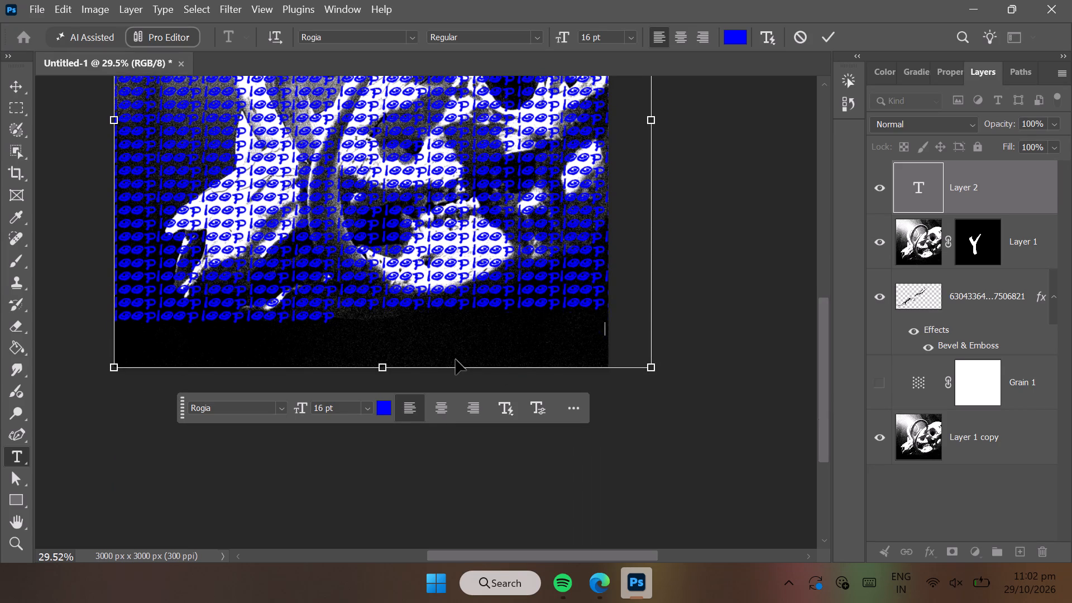
{"action": "key", "text": "ctrl+v"}
{"action": "key", "text": "ctrl+v"}
{"action": "key", "text": "ctrl+v"}
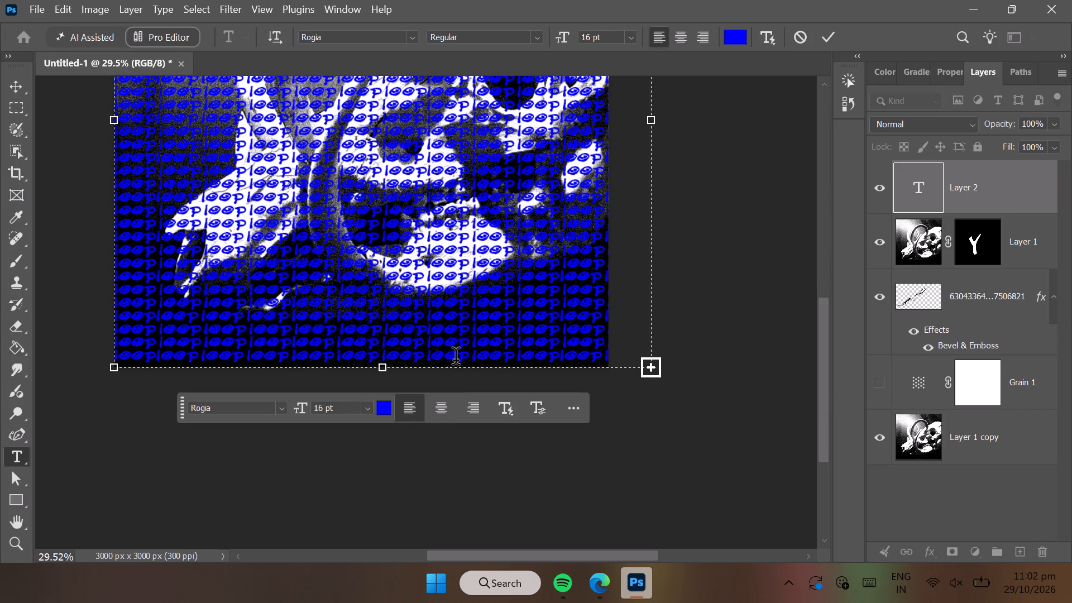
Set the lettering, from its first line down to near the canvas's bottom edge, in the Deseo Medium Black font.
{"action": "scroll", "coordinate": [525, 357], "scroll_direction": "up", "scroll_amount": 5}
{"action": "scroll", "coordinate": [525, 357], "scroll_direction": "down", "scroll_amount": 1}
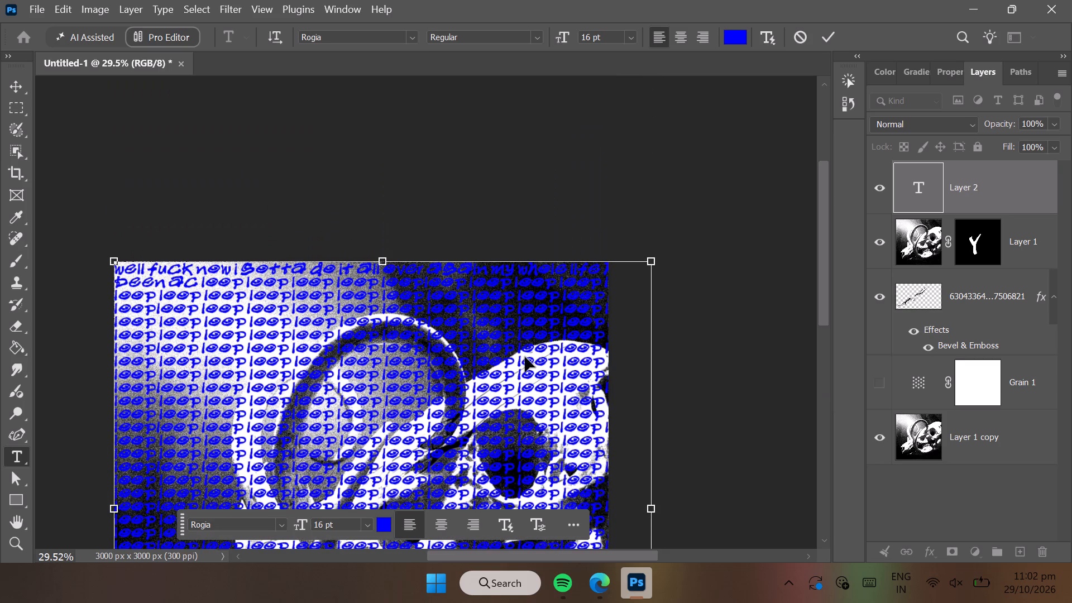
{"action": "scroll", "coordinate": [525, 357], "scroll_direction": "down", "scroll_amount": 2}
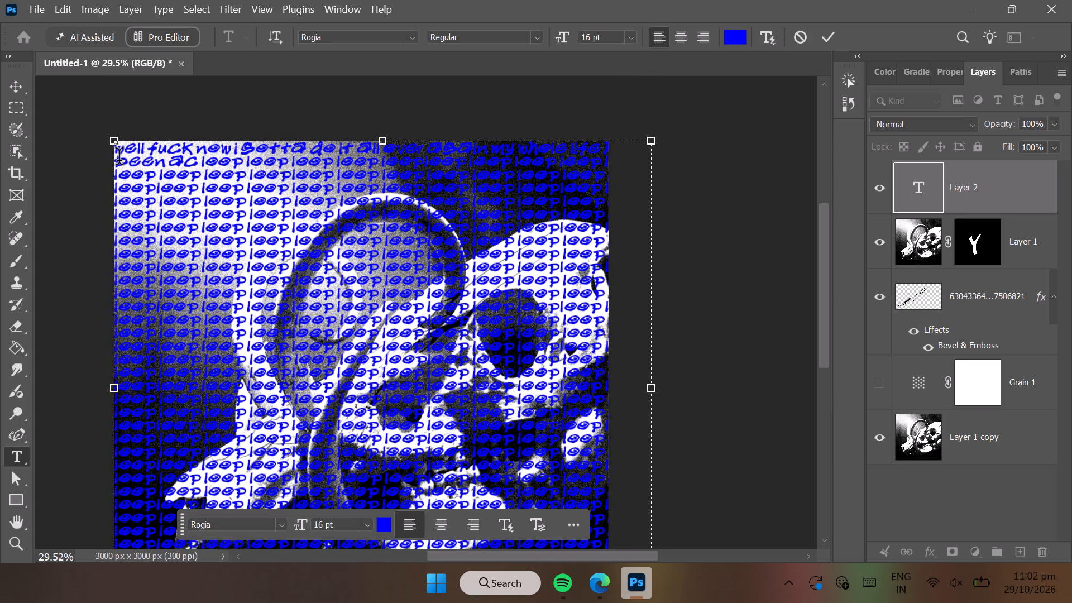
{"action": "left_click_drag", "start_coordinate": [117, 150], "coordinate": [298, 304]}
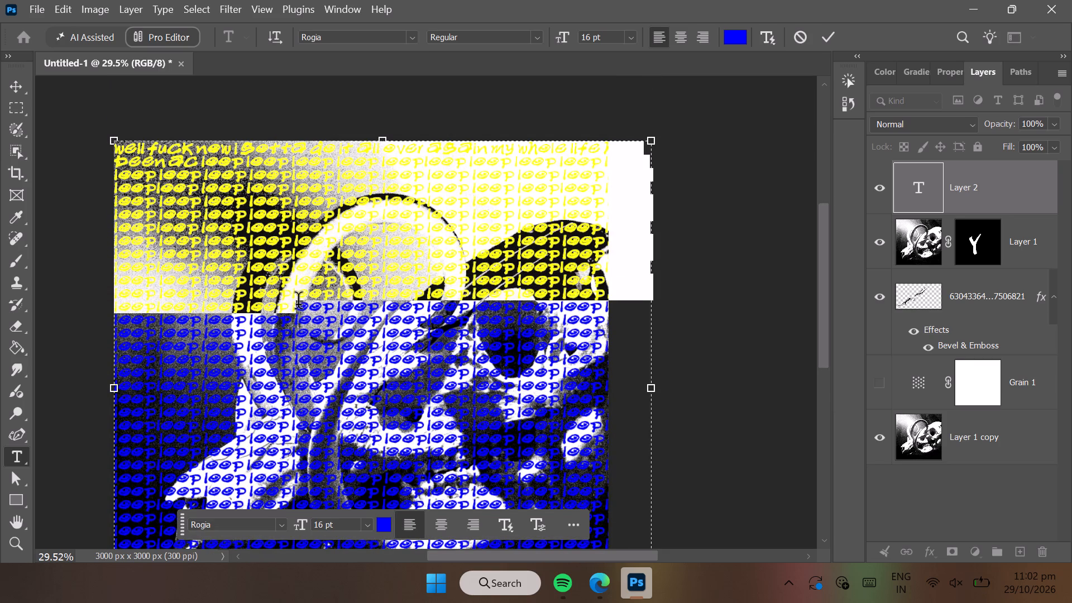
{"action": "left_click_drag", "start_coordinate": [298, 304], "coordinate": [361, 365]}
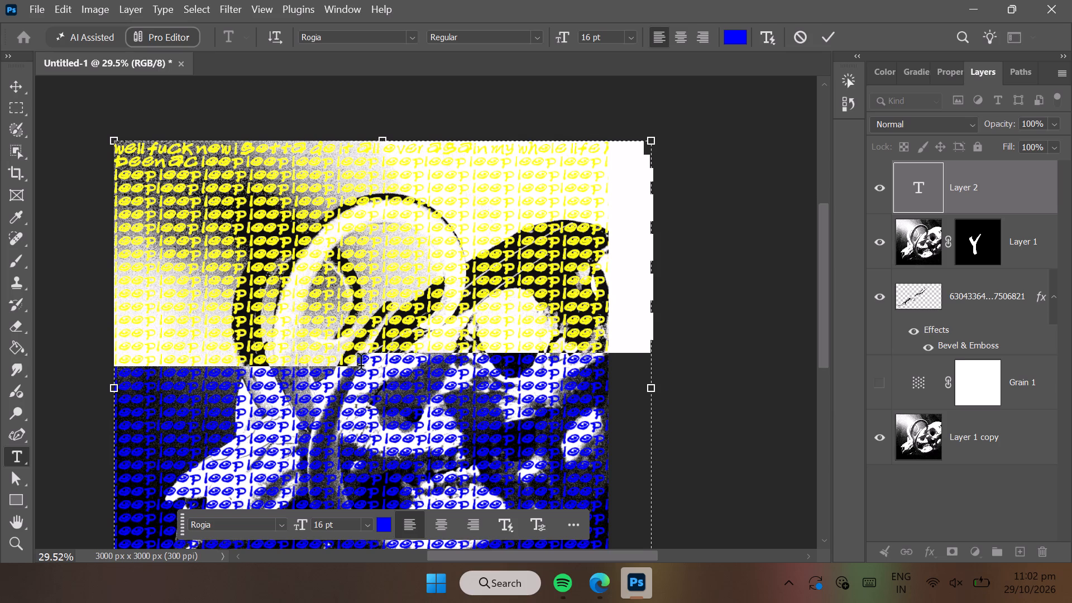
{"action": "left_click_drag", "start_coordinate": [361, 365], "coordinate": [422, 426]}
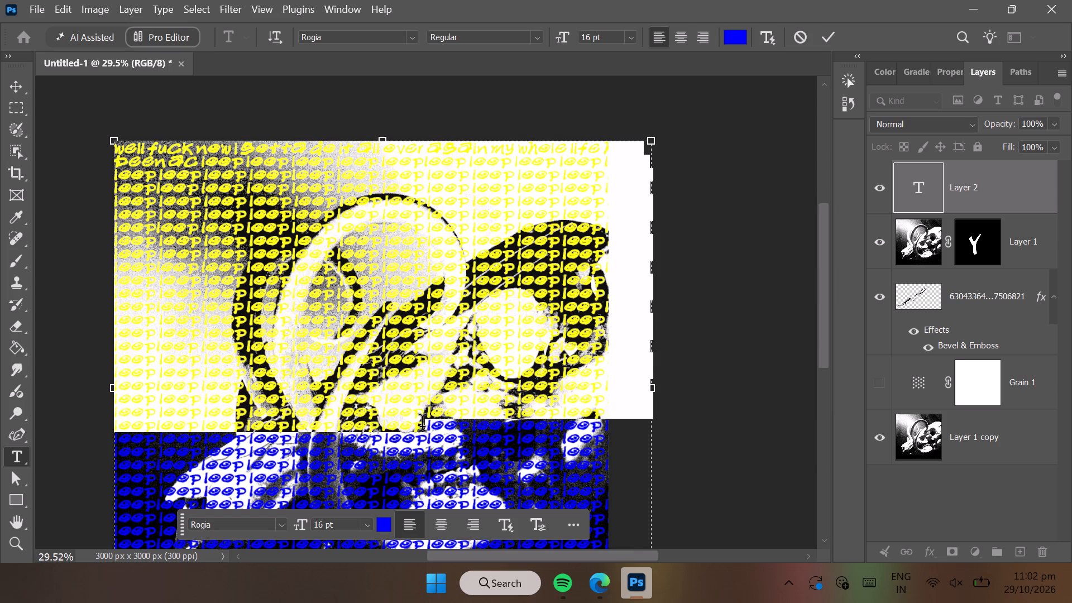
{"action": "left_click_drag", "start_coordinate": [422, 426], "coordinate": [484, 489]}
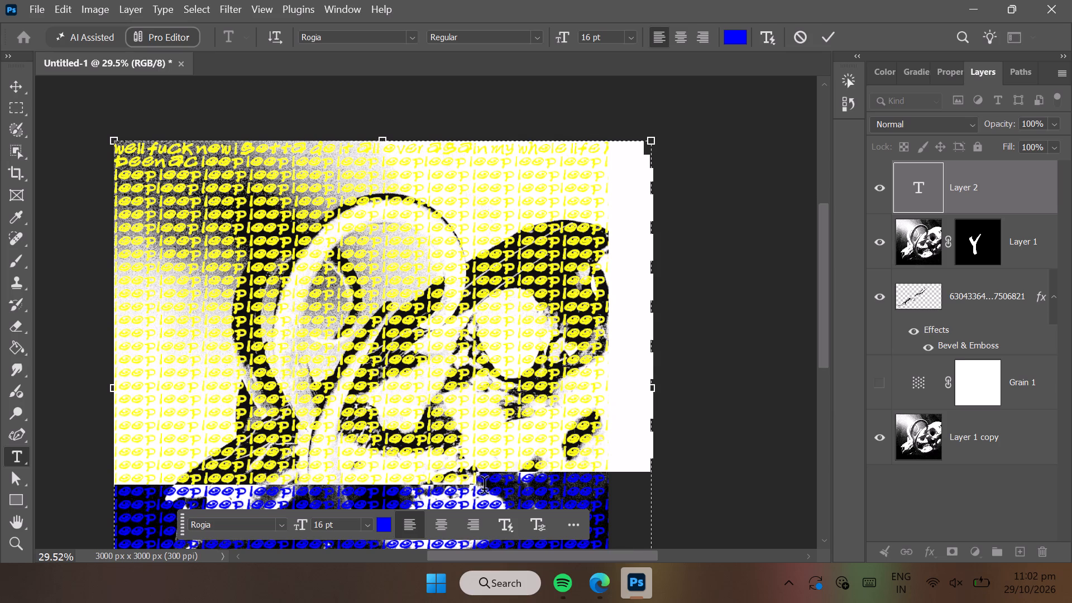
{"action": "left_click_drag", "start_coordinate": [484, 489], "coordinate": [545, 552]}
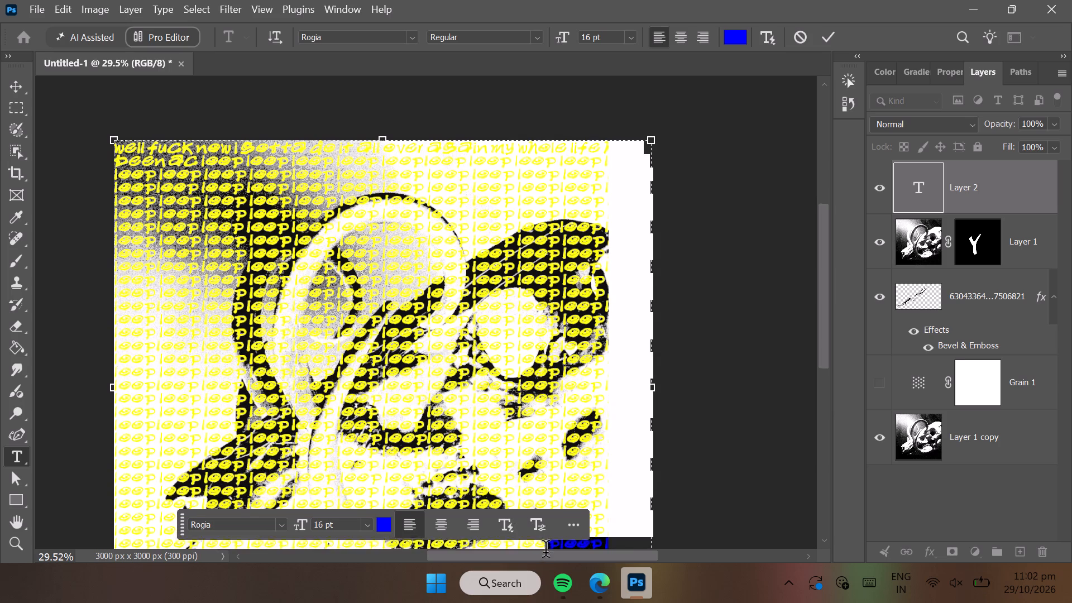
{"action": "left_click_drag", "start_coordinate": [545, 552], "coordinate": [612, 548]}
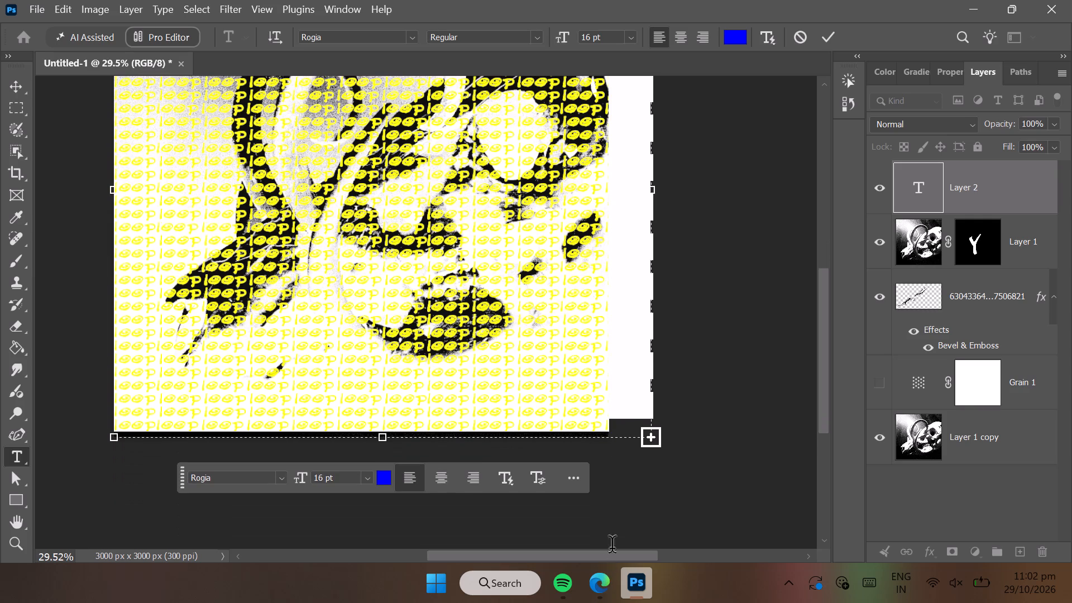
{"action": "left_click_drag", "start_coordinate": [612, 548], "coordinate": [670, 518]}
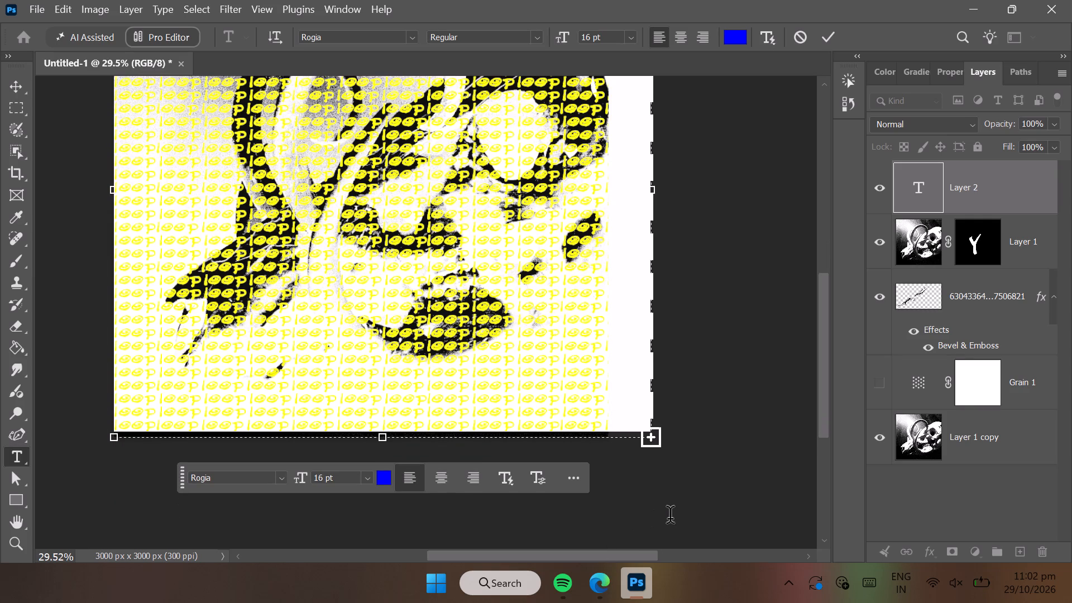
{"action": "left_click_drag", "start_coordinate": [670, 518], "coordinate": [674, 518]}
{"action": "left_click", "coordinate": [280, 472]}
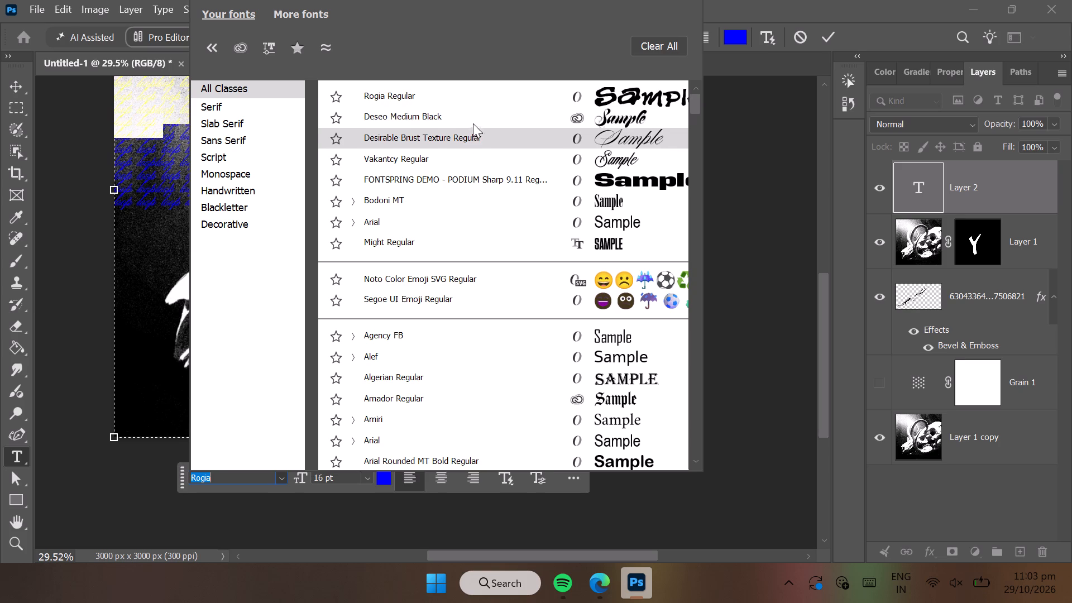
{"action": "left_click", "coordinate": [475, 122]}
Set the entire text block in the FONTSPRING DEMO - PODIUM Sharp 9.11 Regular font.
{"action": "scroll", "coordinate": [489, 168], "scroll_direction": "up", "scroll_amount": 1}
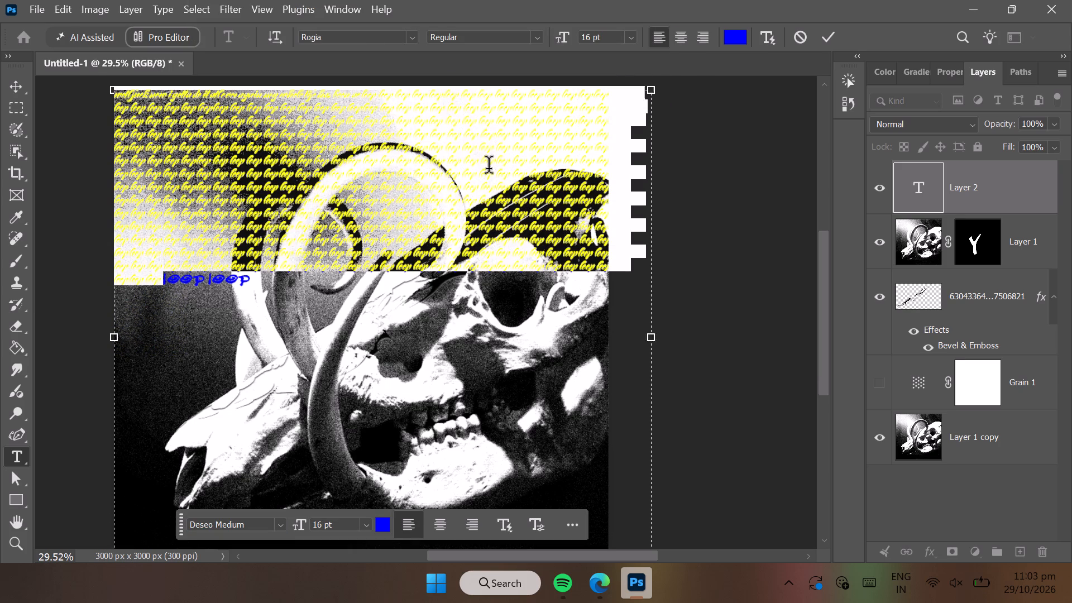
{"action": "scroll", "coordinate": [489, 168], "scroll_direction": "up", "scroll_amount": 1}
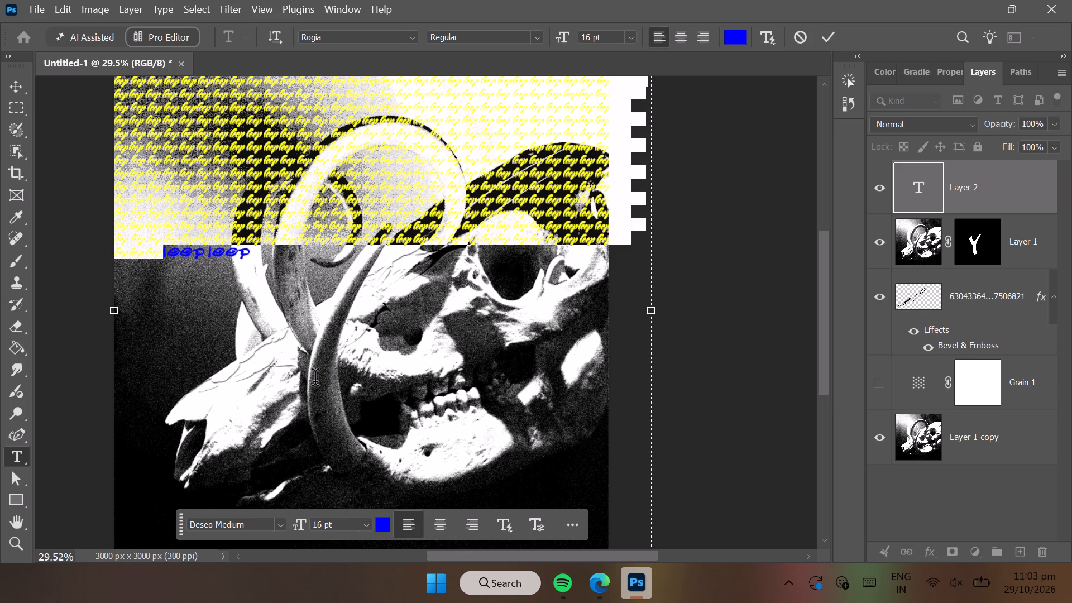
{"action": "left_click", "coordinate": [298, 341]}
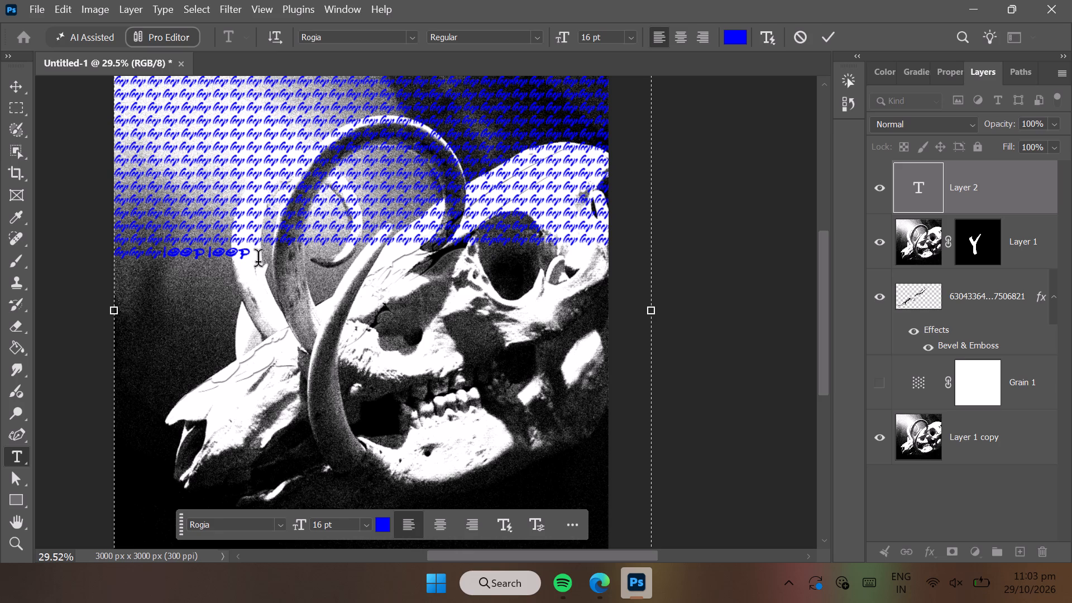
{"action": "left_click_drag", "start_coordinate": [257, 261], "coordinate": [233, 175]}
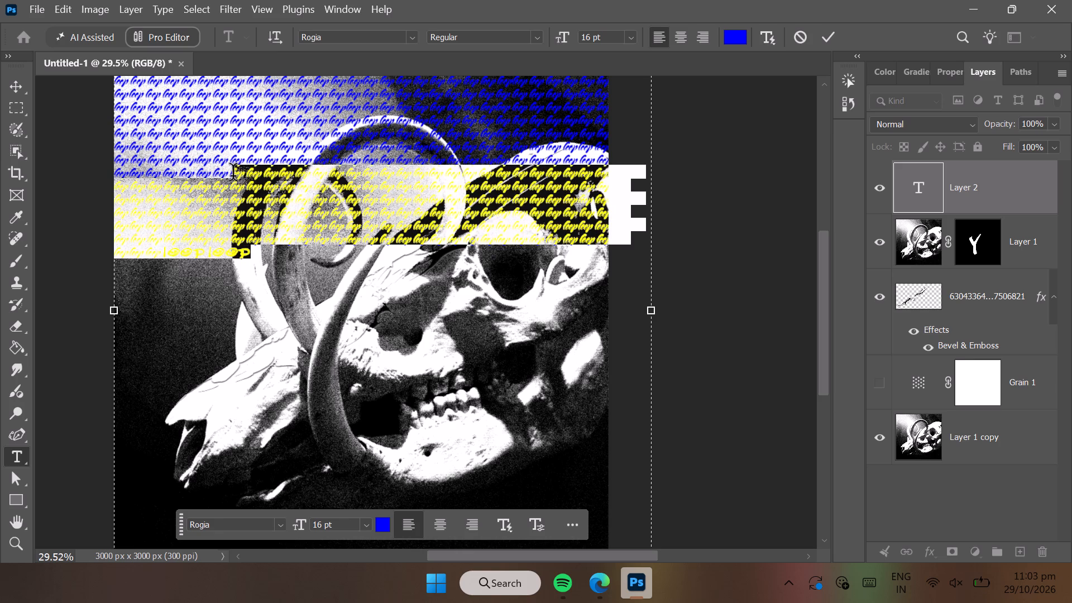
{"action": "left_click_drag", "start_coordinate": [233, 175], "coordinate": [178, 112]}
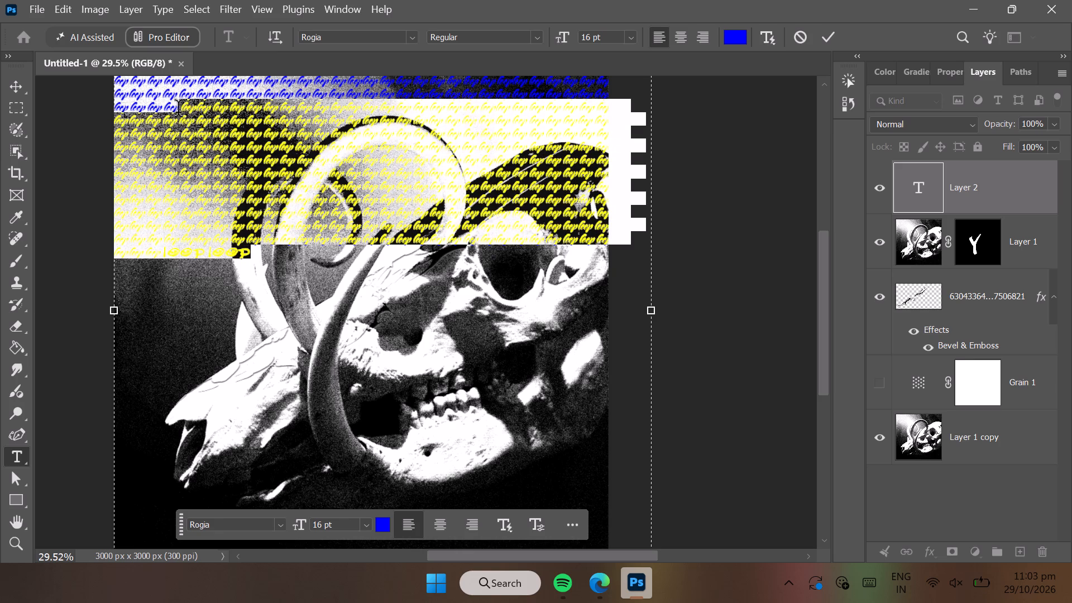
{"action": "left_click_drag", "start_coordinate": [178, 112], "coordinate": [119, 50]}
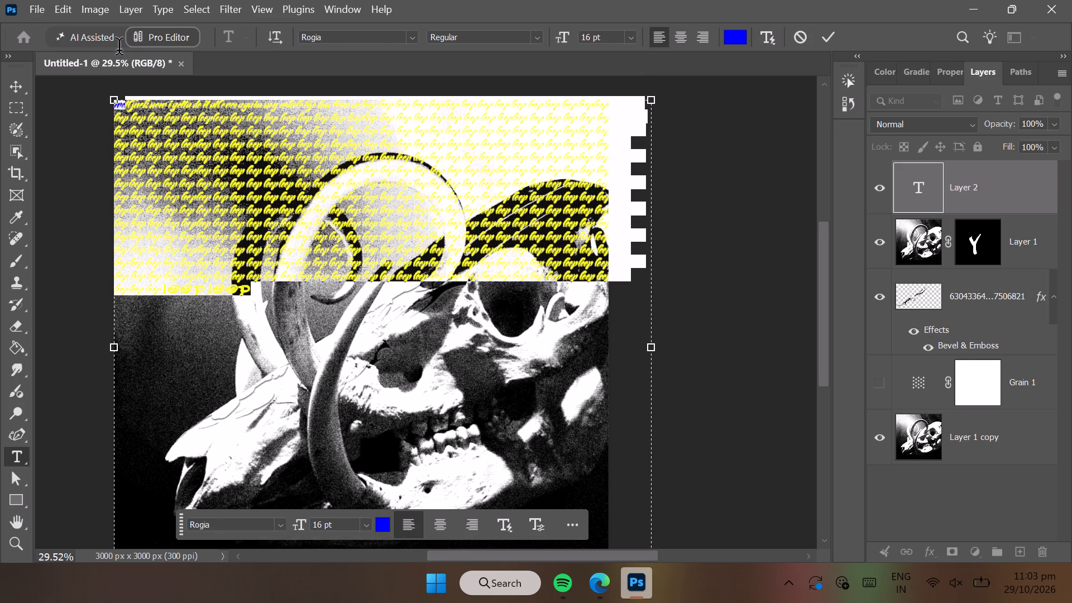
{"action": "left_click_drag", "start_coordinate": [119, 50], "coordinate": [100, 100]}
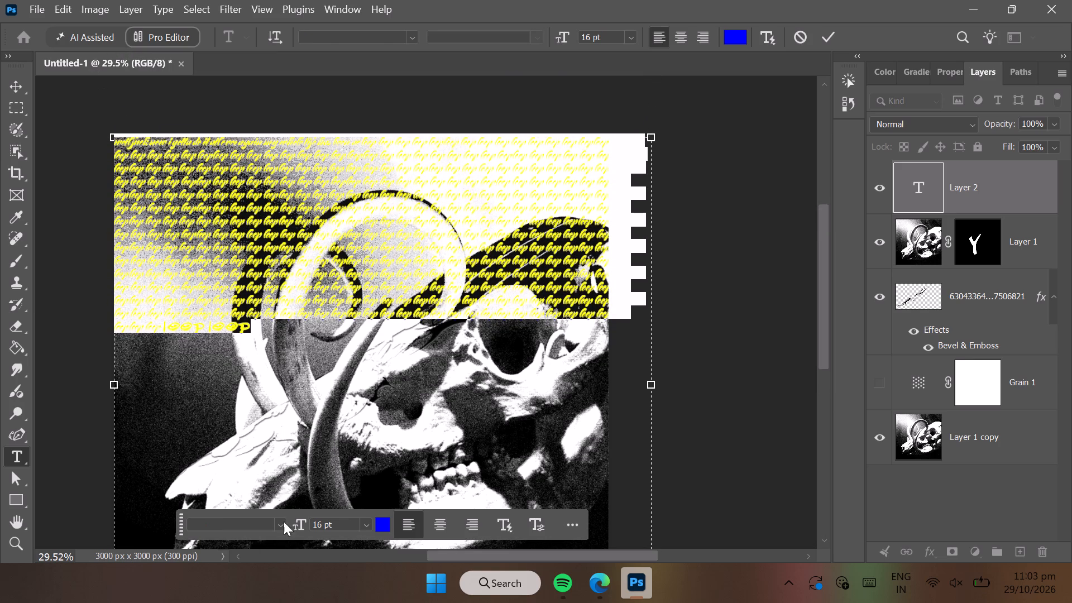
{"action": "left_click", "coordinate": [283, 527]}
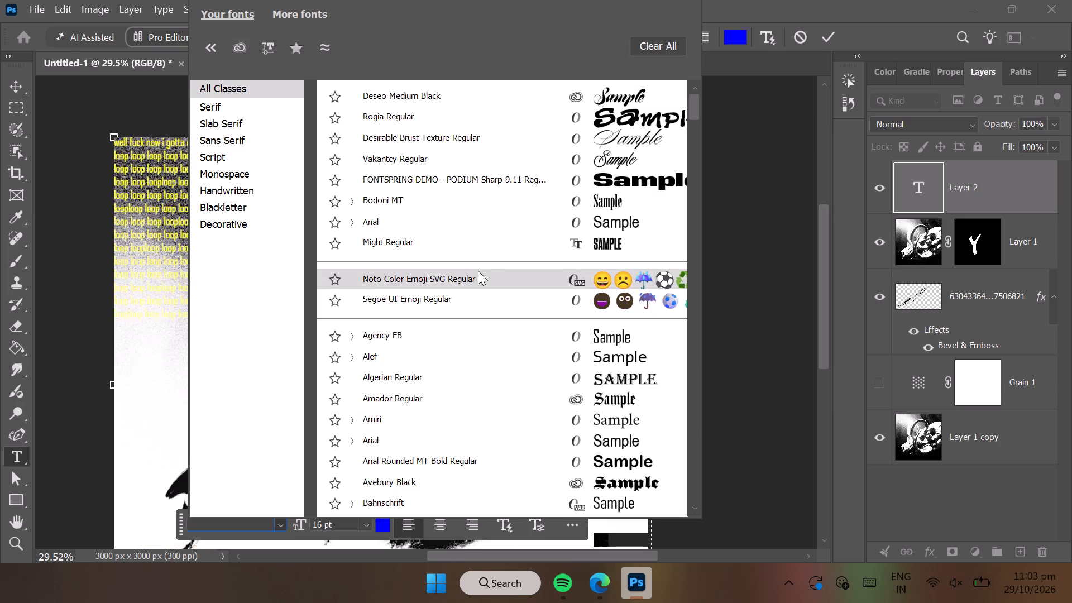
{"action": "left_click", "coordinate": [533, 184]}
{"action": "left_click", "coordinate": [701, 284]}
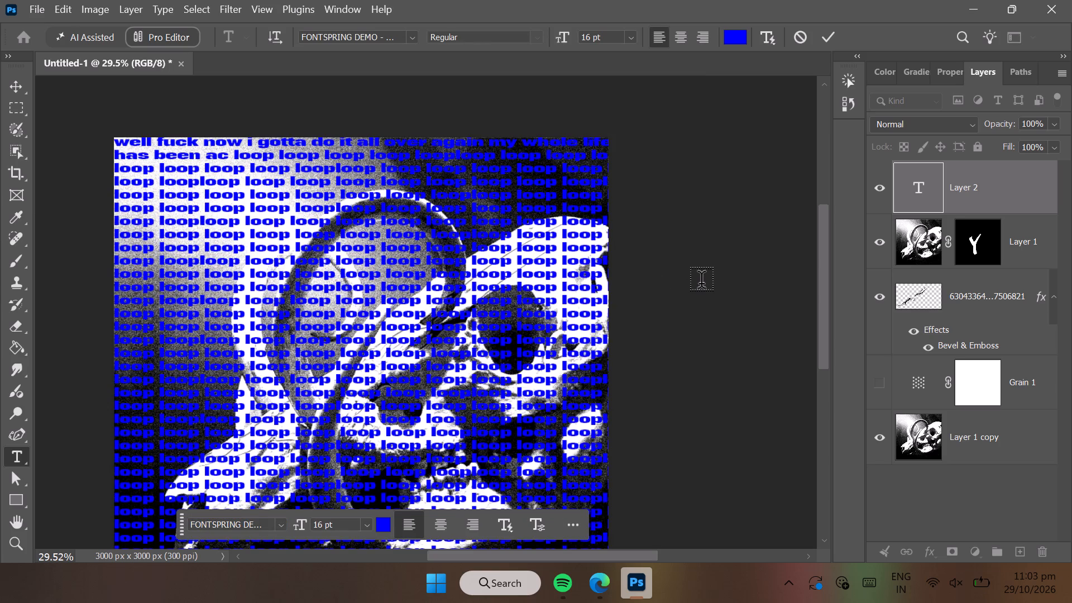
Delete the repeated "loop" lettering after "has been ac" down the canvas, leaving only three loops.
{"action": "scroll", "coordinate": [710, 316], "scroll_direction": "down", "scroll_amount": 1}
{"action": "scroll", "coordinate": [710, 316], "scroll_direction": "up", "scroll_amount": 1, "text": "ctrl"}
{"action": "scroll", "coordinate": [710, 316], "scroll_direction": "down", "scroll_amount": 1, "text": "ctrl"}
{"action": "scroll", "coordinate": [710, 316], "scroll_direction": "down", "scroll_amount": 1}
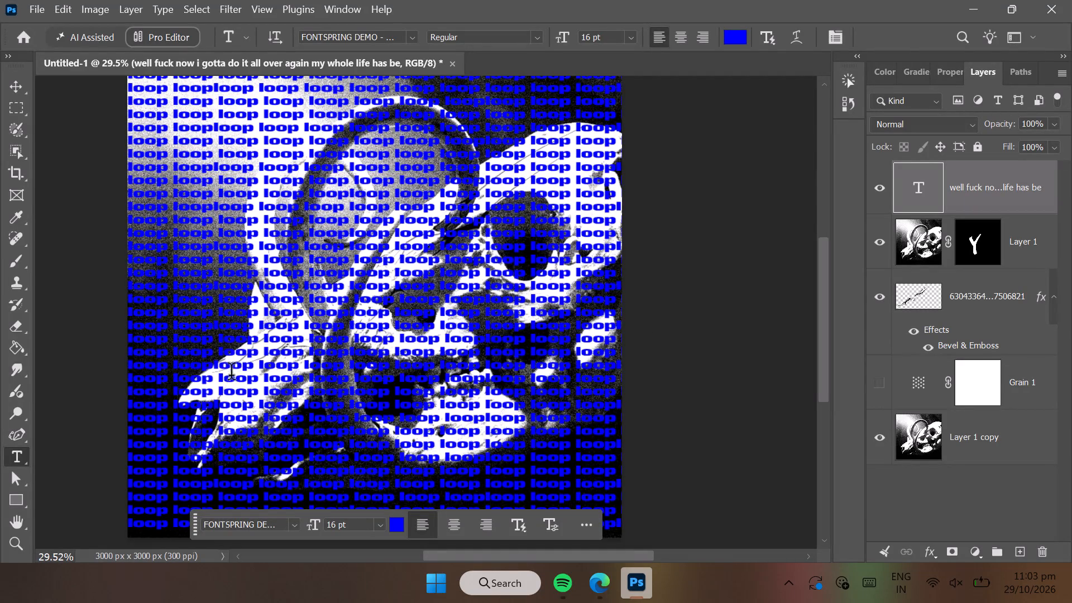
{"action": "scroll", "coordinate": [251, 367], "scroll_direction": "up", "scroll_amount": 1}
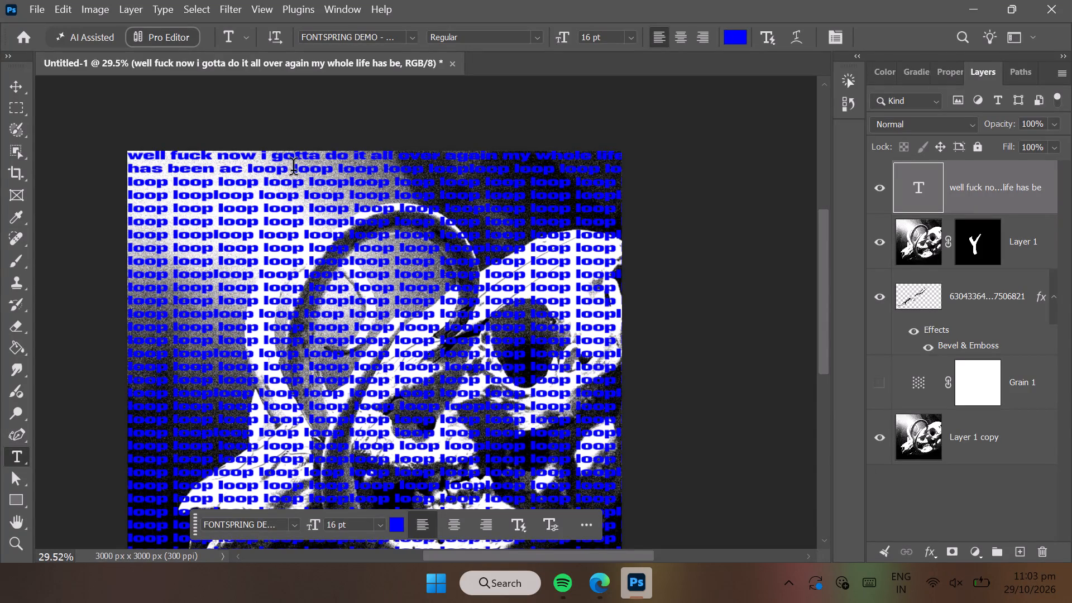
{"action": "left_click_drag", "start_coordinate": [246, 171], "coordinate": [252, 178]}
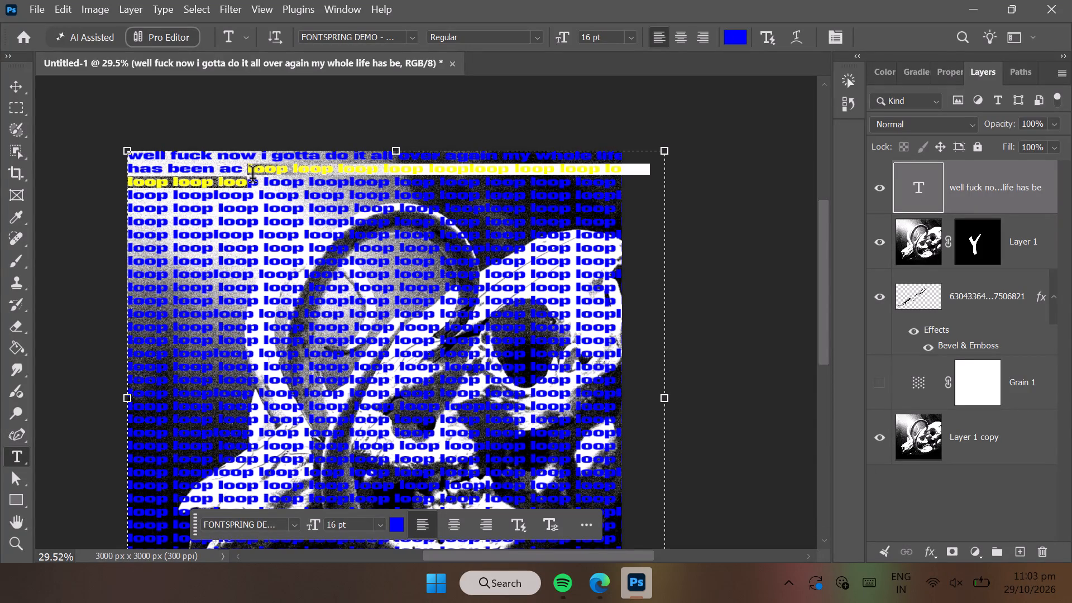
{"action": "left_click_drag", "start_coordinate": [252, 178], "coordinate": [243, 174]}
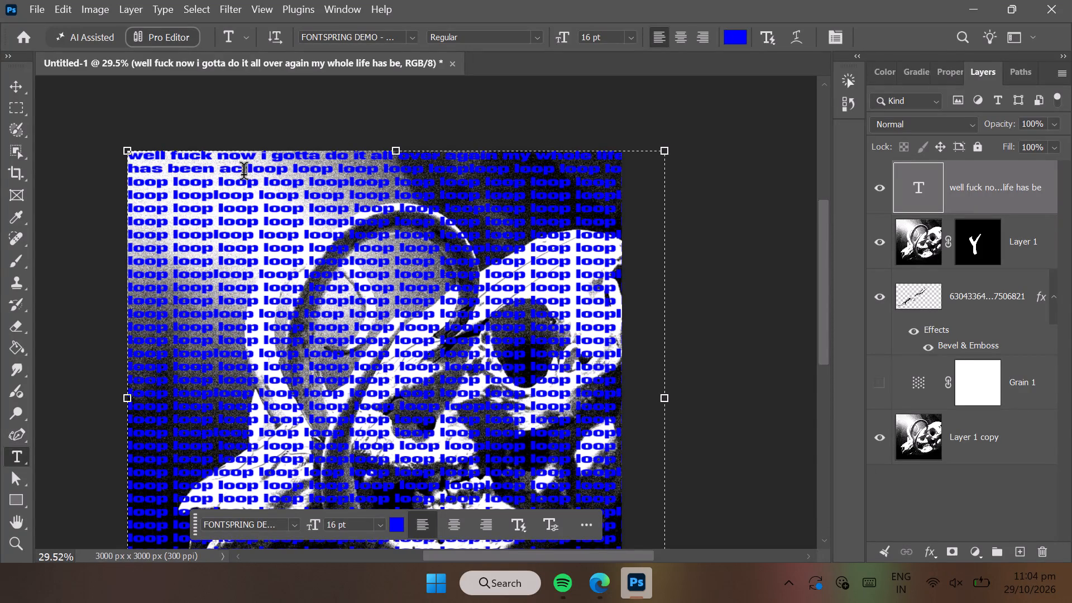
{"action": "left_click_drag", "start_coordinate": [243, 174], "coordinate": [419, 315]}
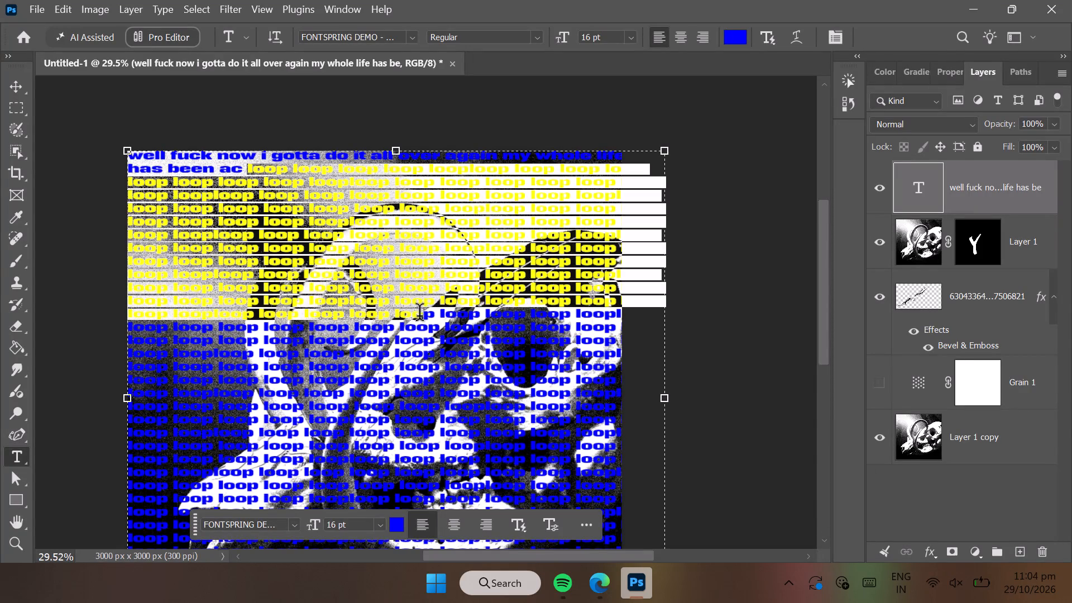
{"action": "left_click_drag", "start_coordinate": [419, 315], "coordinate": [482, 375]}
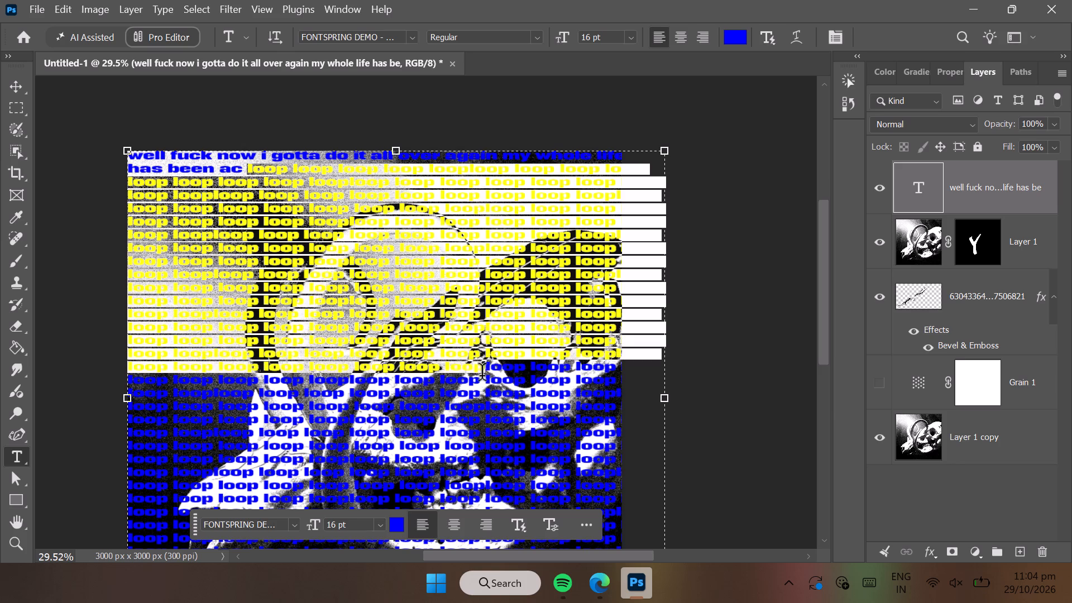
{"action": "left_click_drag", "start_coordinate": [482, 375], "coordinate": [544, 438]}
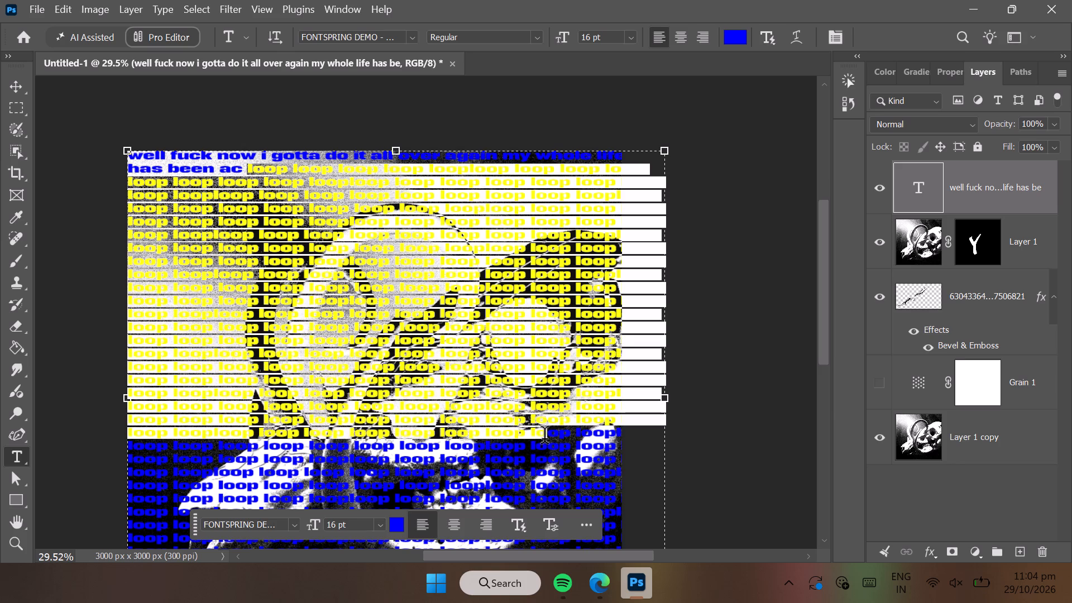
{"action": "left_click_drag", "start_coordinate": [544, 438], "coordinate": [609, 503]}
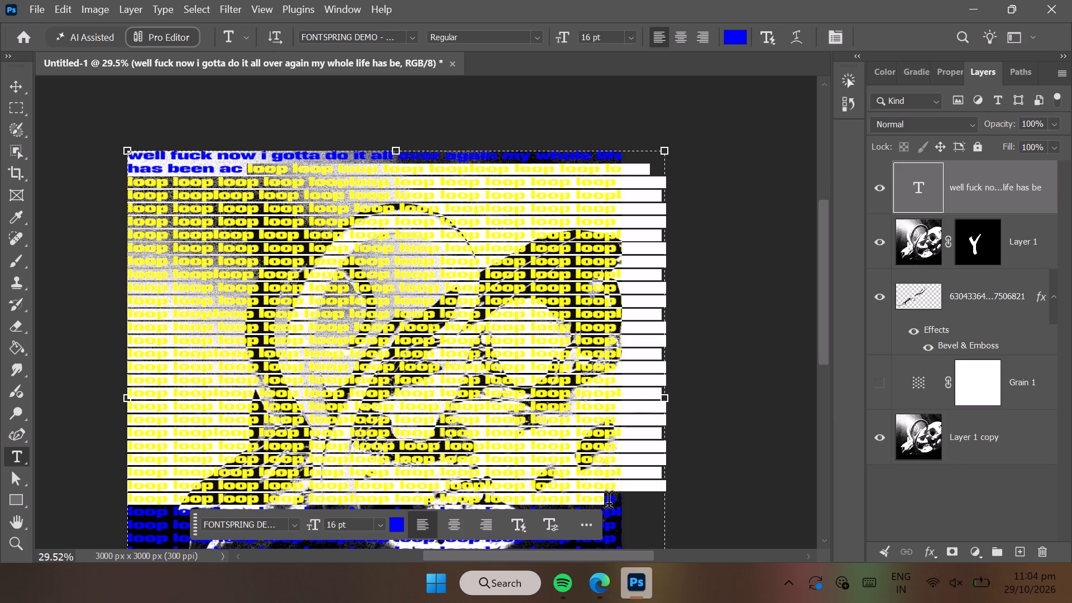
{"action": "left_click_drag", "start_coordinate": [609, 503], "coordinate": [671, 565]}
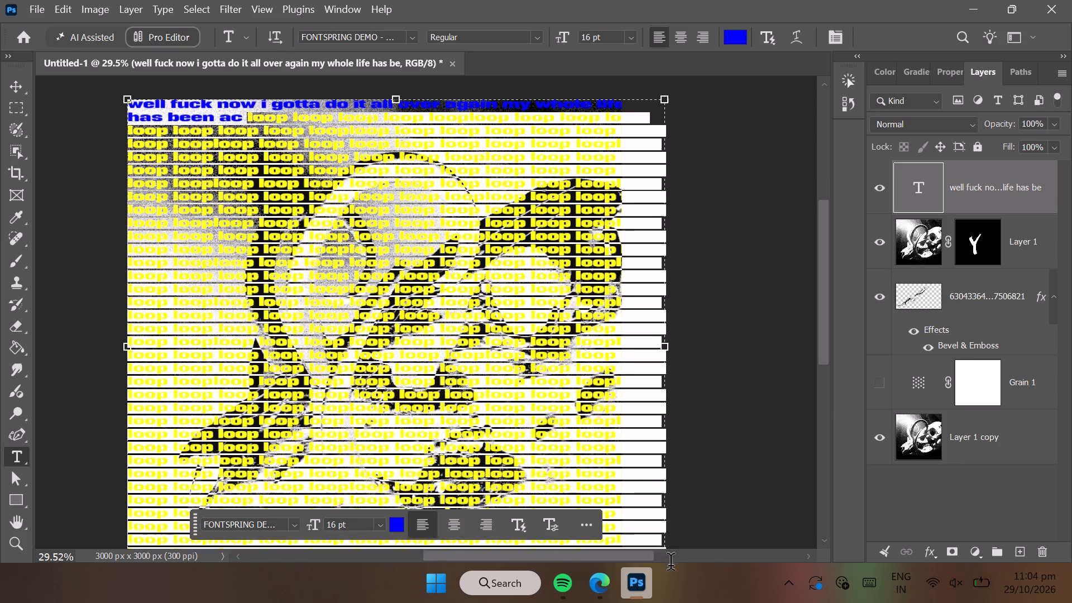
{"action": "left_click_drag", "start_coordinate": [671, 565], "coordinate": [685, 580]}
{"action": "key", "text": "BackSpace"}
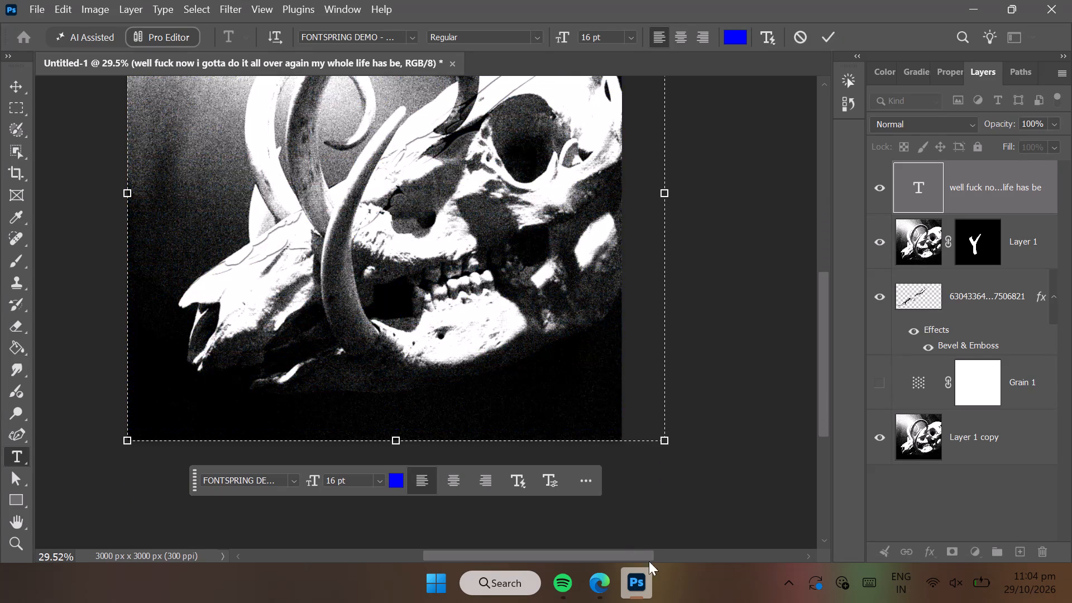
Correct the second text line's wording to "has always been a loop loop loop".
{"action": "scroll", "coordinate": [574, 486], "scroll_direction": "up", "scroll_amount": 6}
{"action": "scroll", "coordinate": [574, 486], "scroll_direction": "down", "scroll_amount": 1}
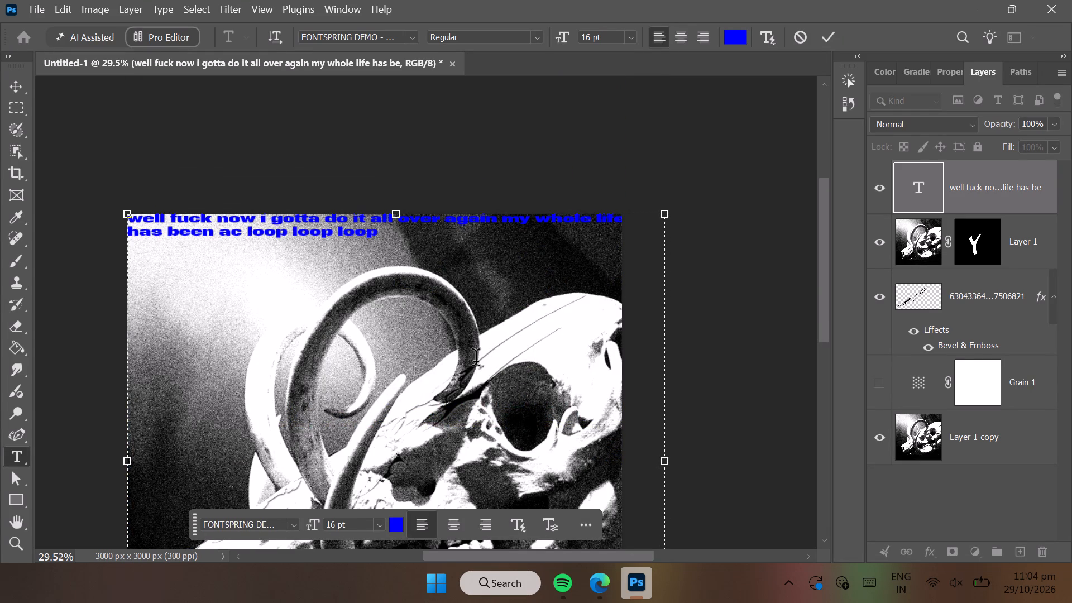
{"action": "left_click", "coordinate": [240, 235]}
{"action": "key", "text": "BackSpace"}
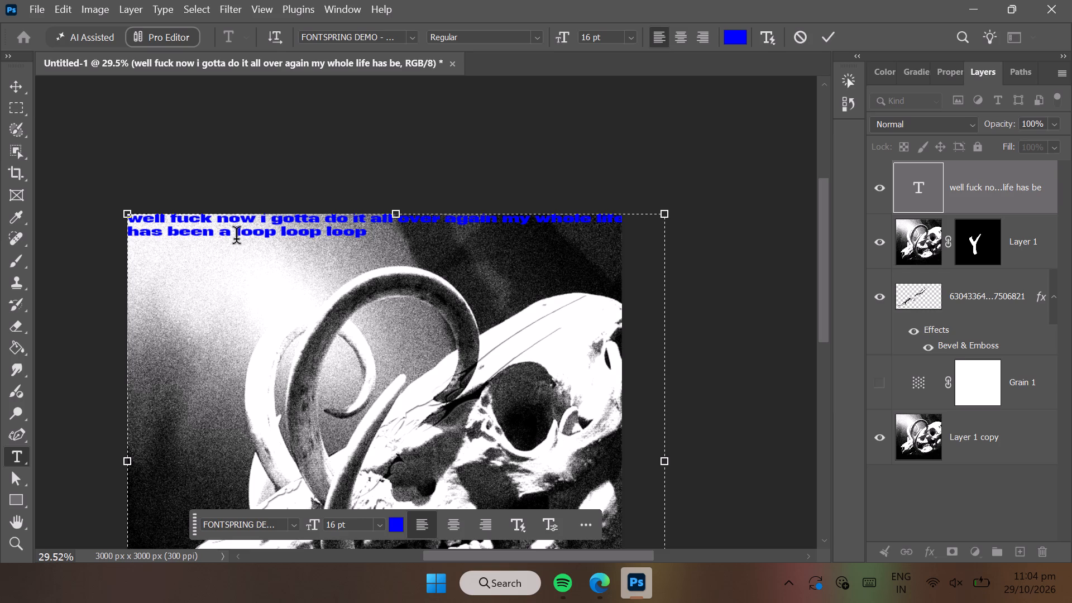
{"action": "left_click", "coordinate": [166, 236]}
{"action": "key", "text": "l"}
{"action": "key", "text": "BackSpace"}
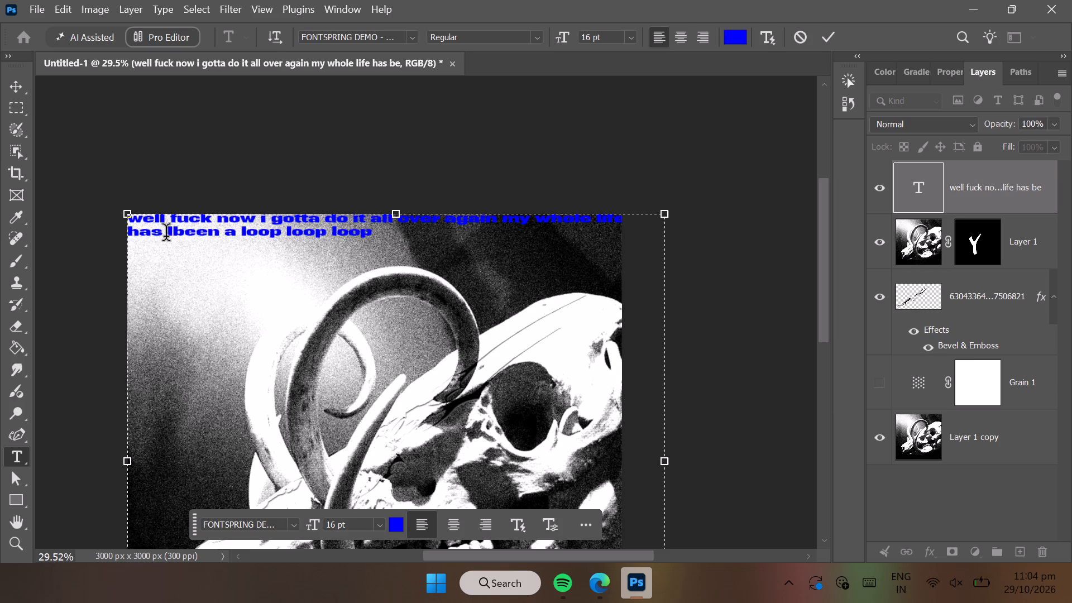
{"action": "type", "text": "al"}
{"action": "type", "text": "ways"}
{"action": "key", "text": "space"}
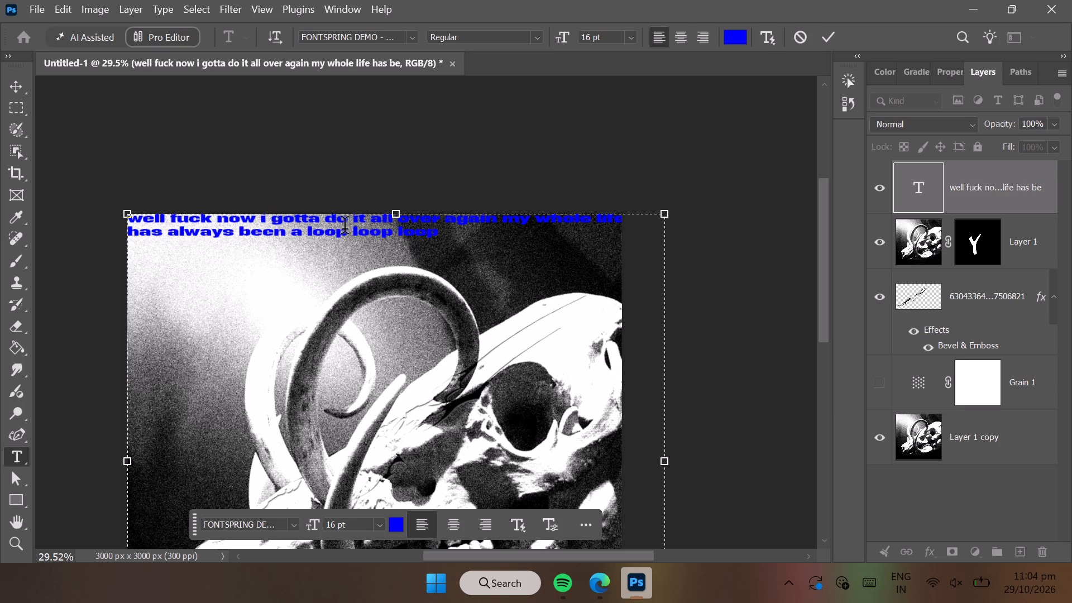
Add "loop loop loop loop" to the end of the second text line so it spans the canvas width.
{"action": "left_click", "coordinate": [451, 234]}
{"action": "key", "text": "space"}
{"action": "type", "text": "loop loop loop loop"}
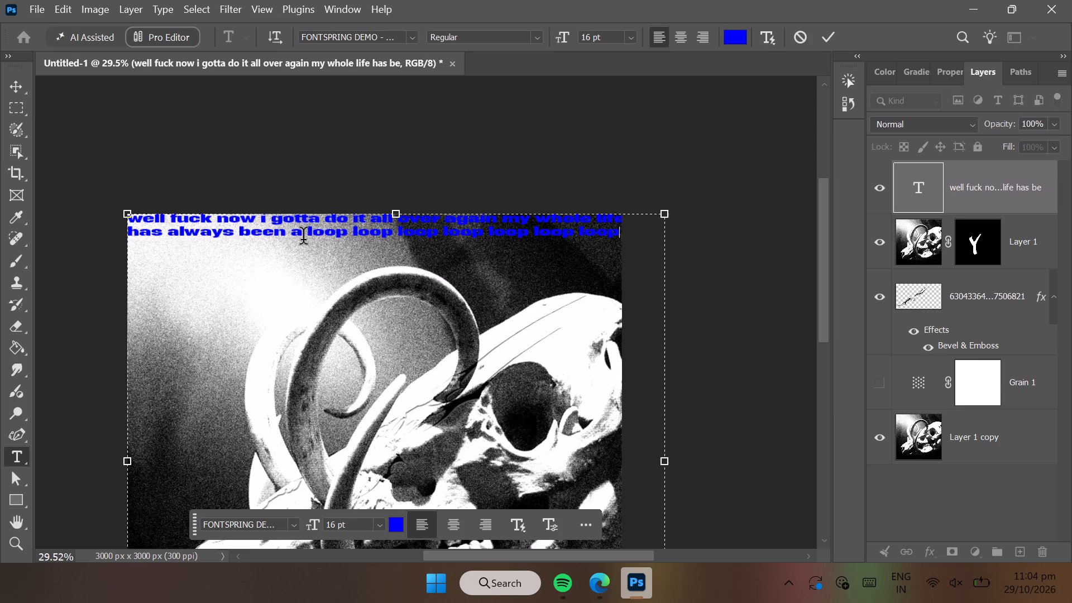
Copy the second line's run of seven "loop" words and paste it repeatedly after that line, filling the canvas down to its bottom edge.
{"action": "left_click_drag", "start_coordinate": [307, 237], "coordinate": [557, 243]}
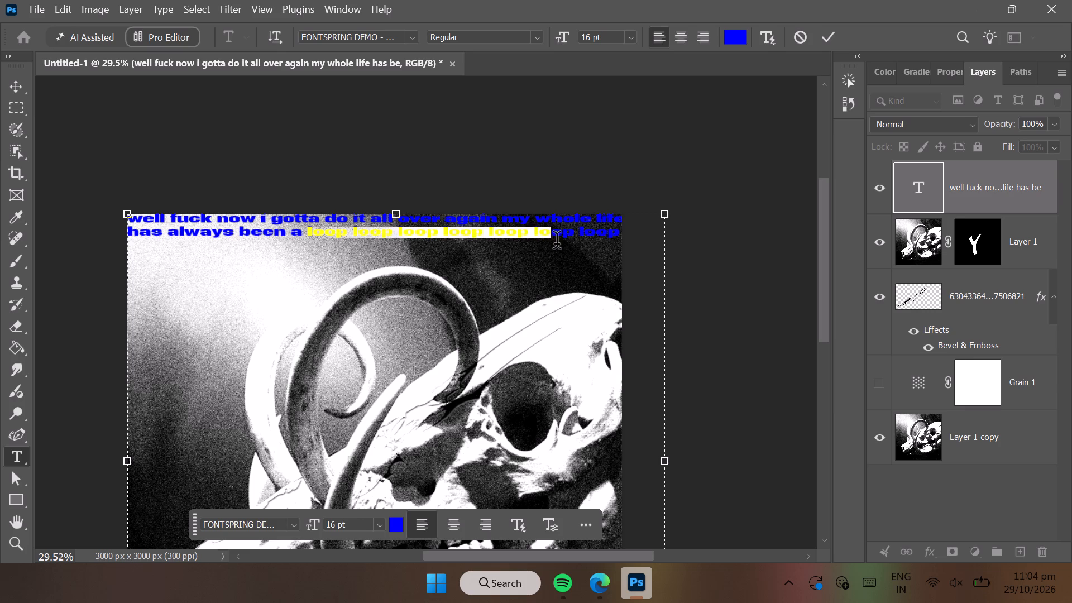
{"action": "left_click_drag", "start_coordinate": [557, 243], "coordinate": [558, 243]}
{"action": "left_click_drag", "start_coordinate": [301, 237], "coordinate": [494, 236]}
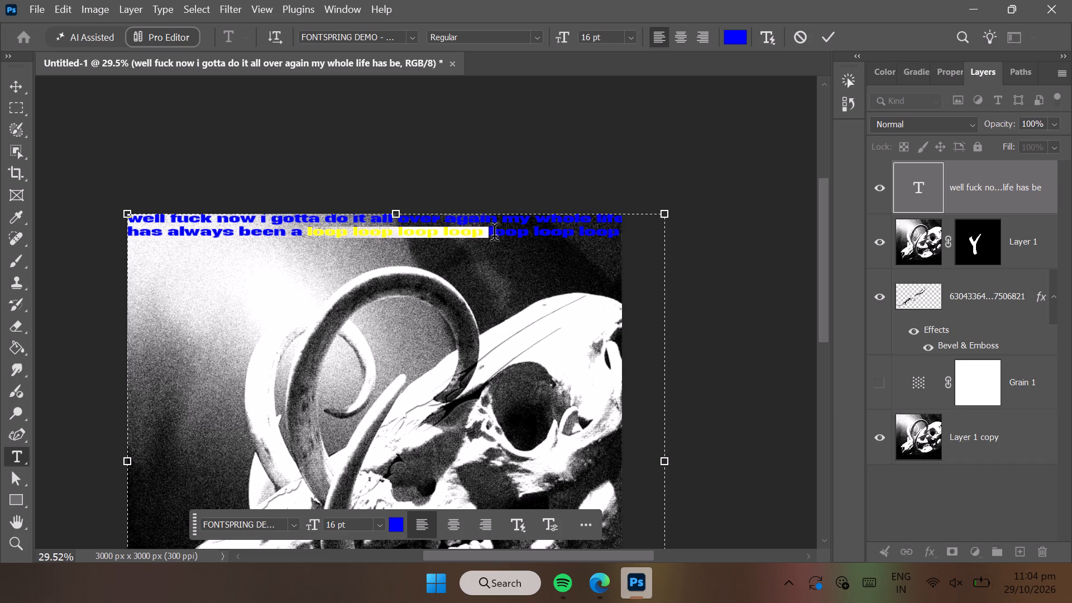
{"action": "left_click_drag", "start_coordinate": [494, 236], "coordinate": [551, 236]}
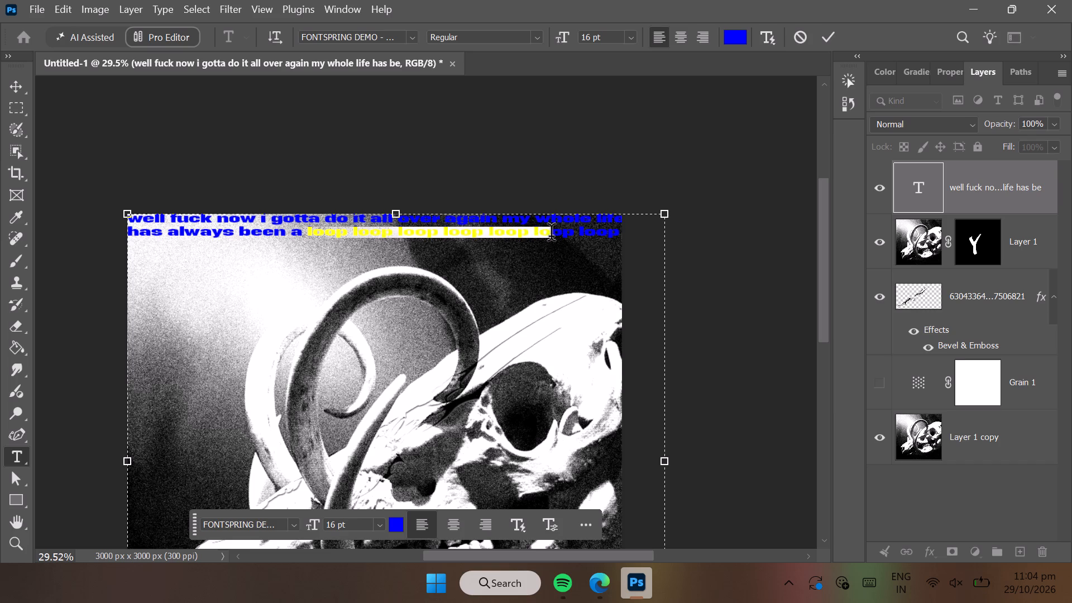
{"action": "left_click_drag", "start_coordinate": [551, 236], "coordinate": [606, 235]}
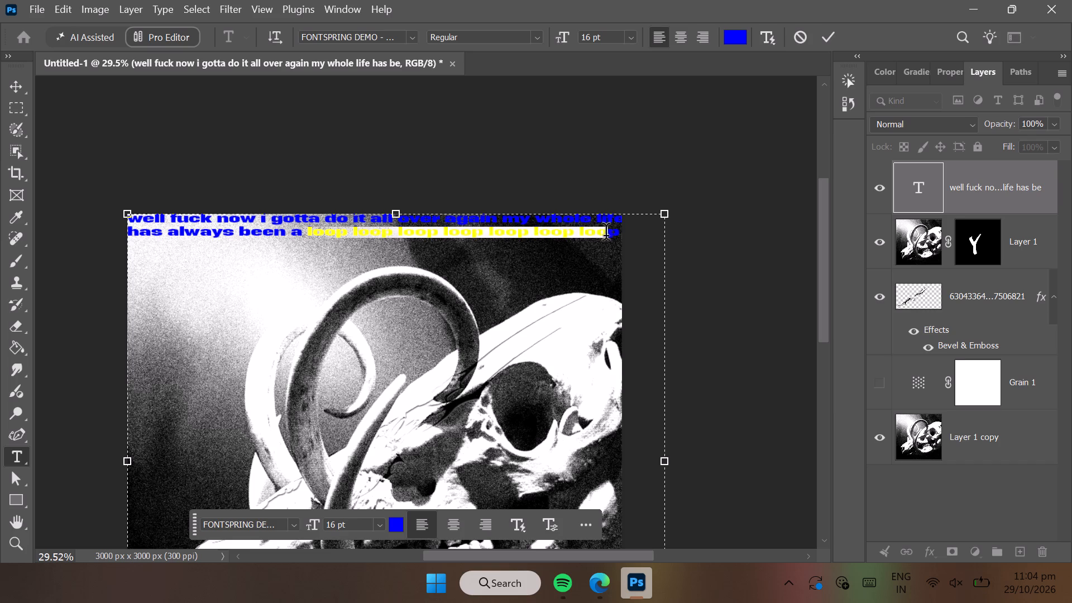
{"action": "left_click_drag", "start_coordinate": [606, 235], "coordinate": [635, 235]}
{"action": "key", "text": "ctrl+c"}
{"action": "key", "text": "ctrl+c"}
{"action": "key", "text": "ctrl+c"}
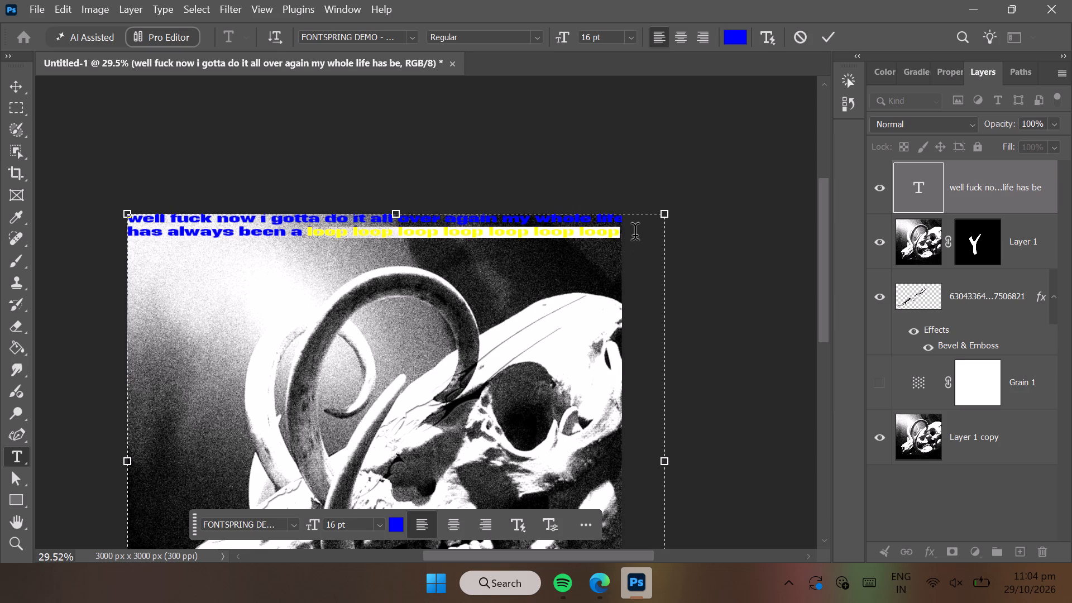
{"action": "left_click", "coordinate": [635, 235]}
{"action": "key", "text": "v"}
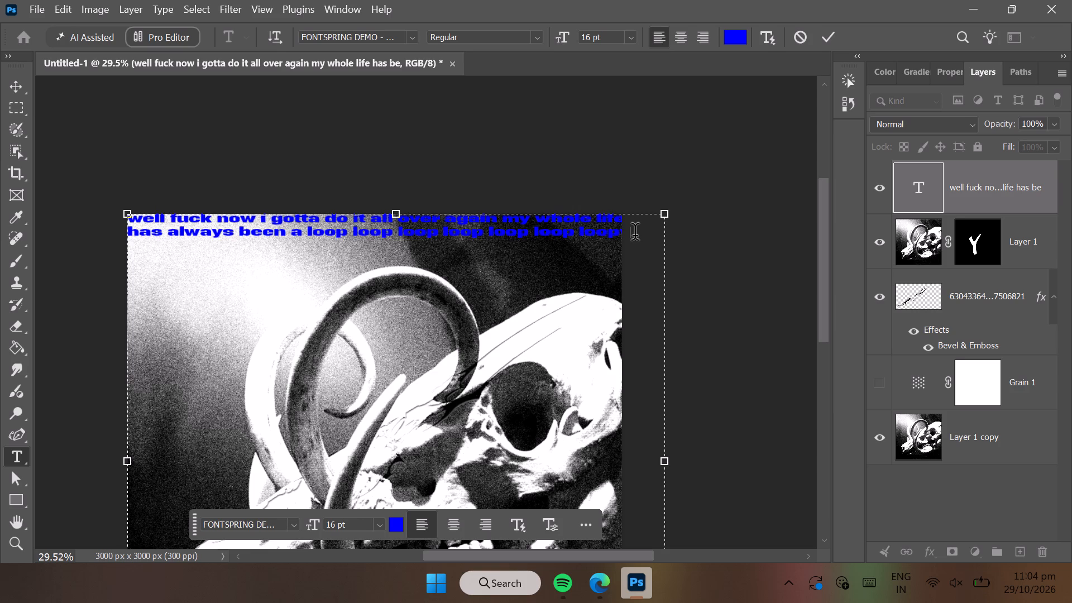
{"action": "key", "text": "BackSpace"}
{"action": "key", "text": "ctrl+v"}
{"action": "key", "text": "ctrl+v"}
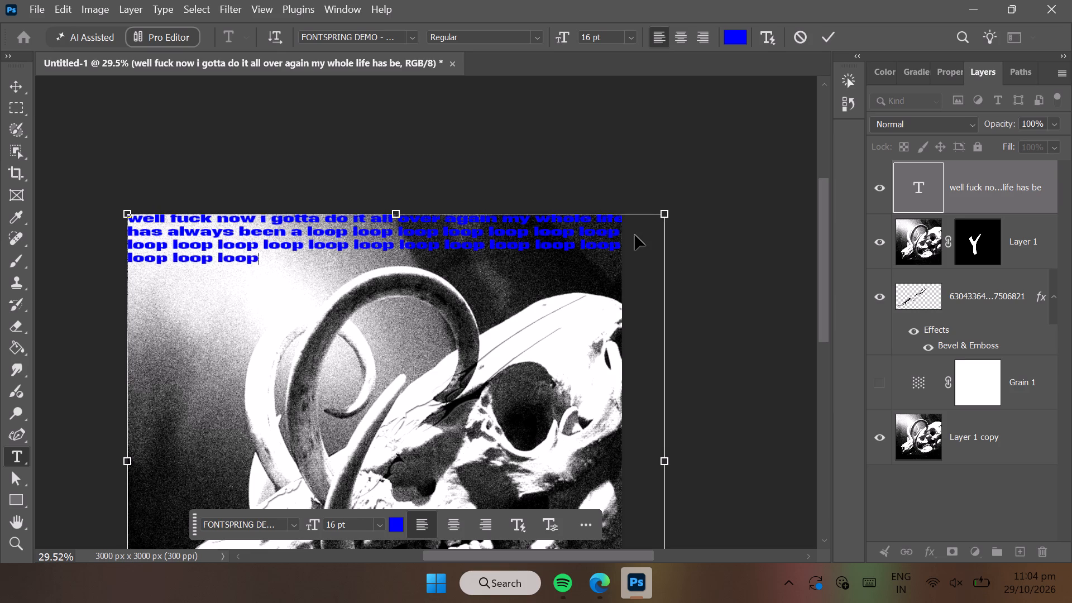
{"action": "key", "text": "ctrl+v"}
{"action": "key", "text": "ctrl+v"}
{"action": "key", "text": "ctrl+v"}
{"action": "key", "text": "ctrl+v"}
{"action": "key", "text": "ctrl+v"}
{"action": "key", "text": "ctrl+v"}
{"action": "key", "text": "ctrl+v"}
{"action": "key", "text": "ctrl+v"}
{"action": "key", "text": "ctrl+v"}
{"action": "key", "text": "ctrl+v"}
{"action": "key", "text": "ctrl+v"}
{"action": "key", "text": "ctrl+v"}
{"action": "key", "text": "ctrl+v"}
{"action": "key", "text": "ctrl+v"}
{"action": "key", "text": "ctrl+v"}
{"action": "key", "text": "ctrl+v"}
{"action": "key", "text": "ctrl+v"}
{"action": "key", "text": "ctrl+v"}
{"action": "key", "text": "ctrl+v"}
{"action": "key", "text": "ctrl+v"}
{"action": "key", "text": "ctrl+v"}
{"action": "key", "text": "ctrl+v"}
{"action": "key", "text": "ctrl+v"}
{"action": "key", "text": "ctrl+v"}
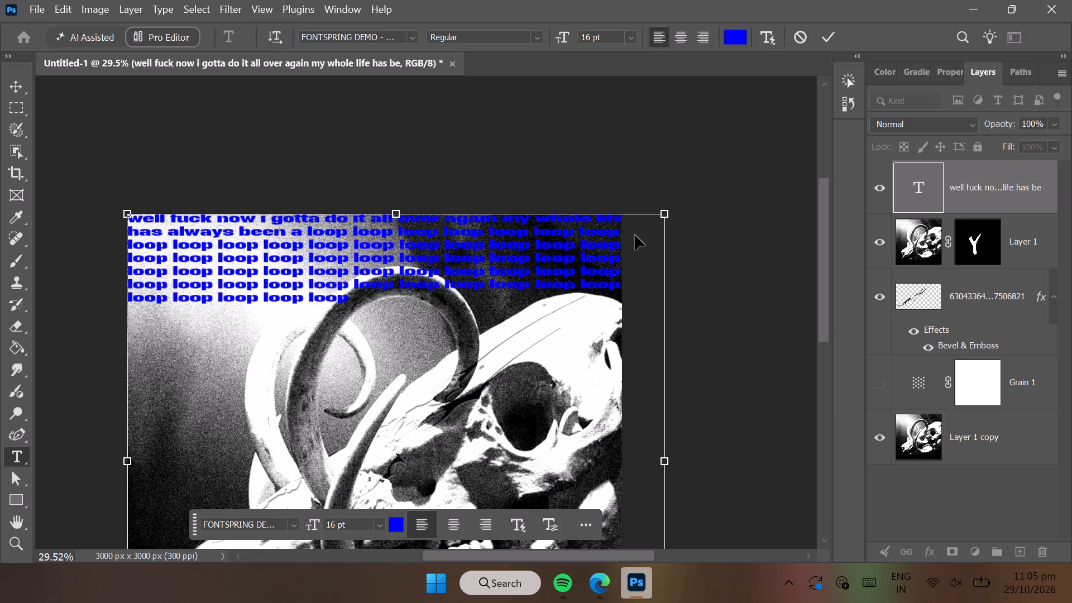
{"action": "key", "text": "ctrl+v"}
{"action": "key", "text": "ctrl+v"}
{"action": "key", "text": "ctrl+v"}
{"action": "key", "text": "ctrl+v"}
{"action": "key", "text": "ctrl+v"}
{"action": "key", "text": "ctrl+v"}
{"action": "key", "text": "ctrl+v"}
{"action": "key", "text": "ctrl+v"}
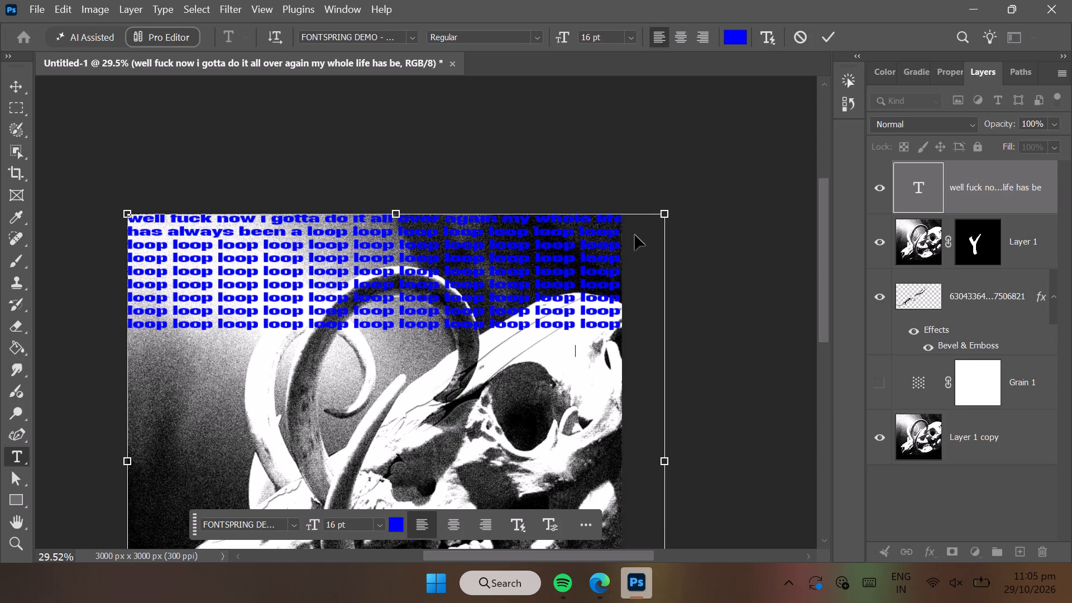
{"action": "key", "text": "ctrl+v"}
{"action": "key", "text": "ctrl+v"}
{"action": "key", "text": "ctrl+v"}
{"action": "key", "text": "ctrl+v"}
{"action": "key", "text": "ctrl+v"}
{"action": "key", "text": "ctrl+v"}
{"action": "key", "text": "ctrl+v"}
{"action": "key", "text": "ctrl+v"}
{"action": "key", "text": "ctrl+v"}
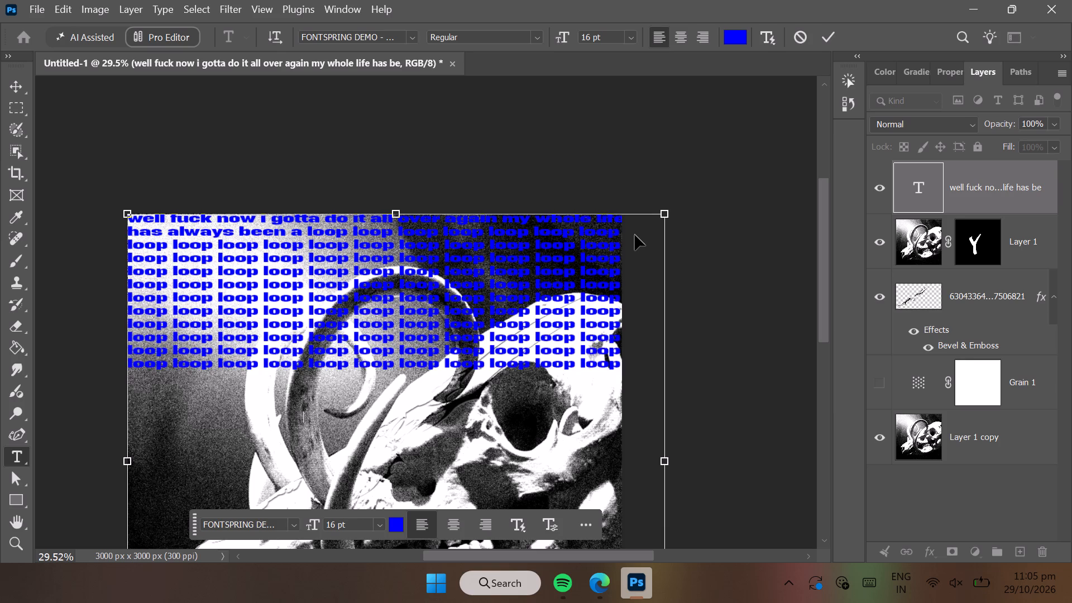
{"action": "key", "text": "ctrl+v"}
{"action": "key", "text": "ctrl+v"}
{"action": "key", "text": "ctrl+v"}
{"action": "key", "text": "ctrl+v"}
{"action": "key", "text": "ctrl+v"}
{"action": "key", "text": "ctrl+v"}
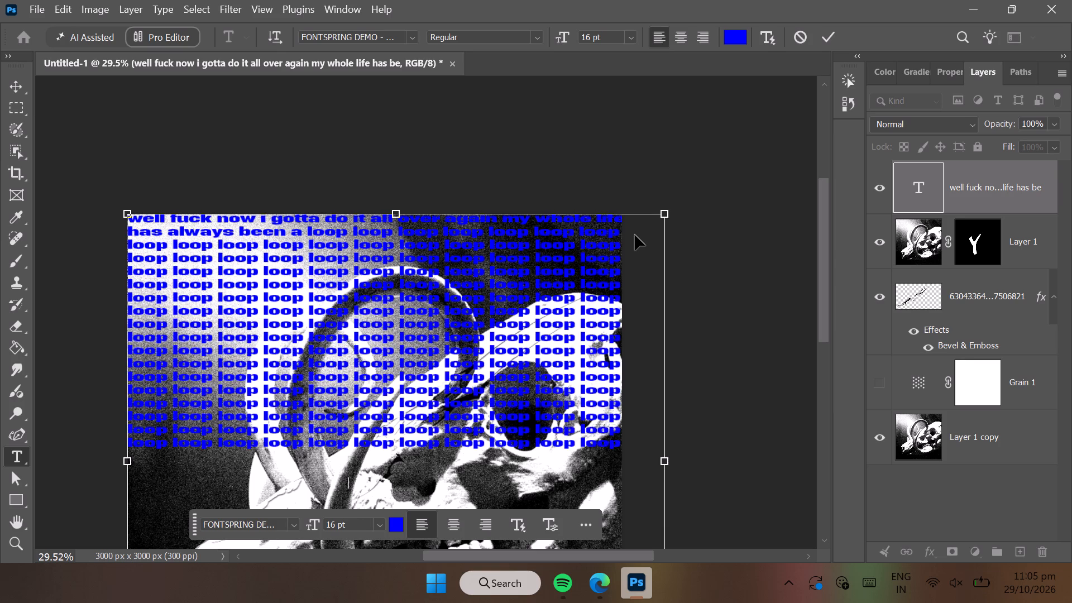
{"action": "key", "text": "ctrl+v"}
{"action": "key", "text": "ctrl+v"}
{"action": "key", "text": "ctrl+v"}
{"action": "key", "text": "ctrl+v"}
{"action": "key", "text": "ctrl+v"}
{"action": "key", "text": "ctrl+v"}
{"action": "key", "text": "ctrl+v"}
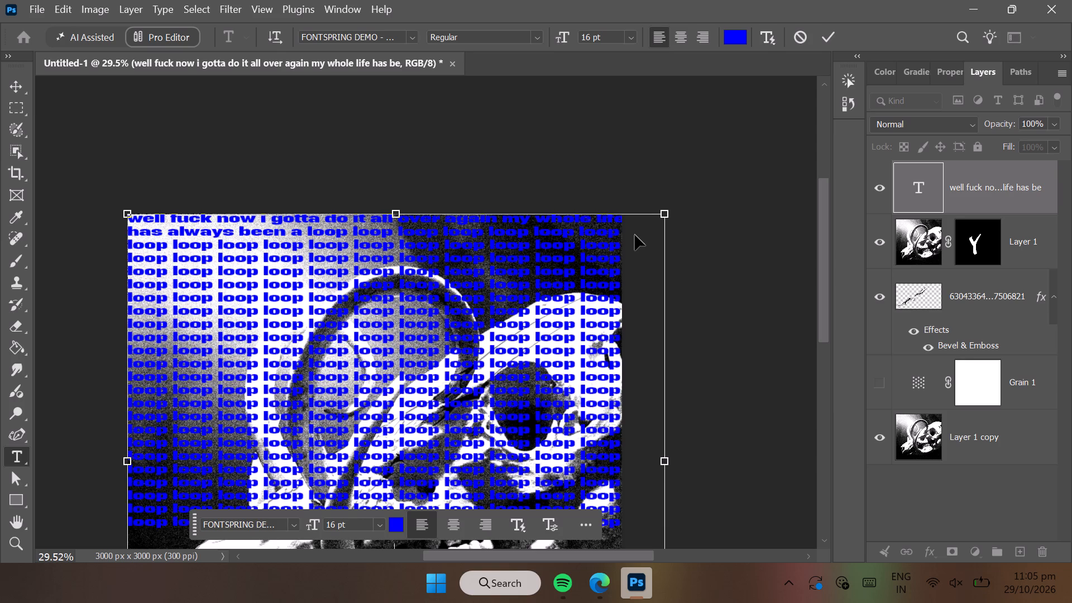
{"action": "key", "text": "ctrl+v"}
{"action": "key", "text": "ctrl+v"}
{"action": "key", "text": "ctrl+v"}
{"action": "key", "text": "ctrl+v"}
{"action": "key", "text": "ctrl+v"}
{"action": "key", "text": "ctrl+v"}
{"action": "key", "text": "ctrl+v"}
{"action": "key", "text": "ctrl+v"}
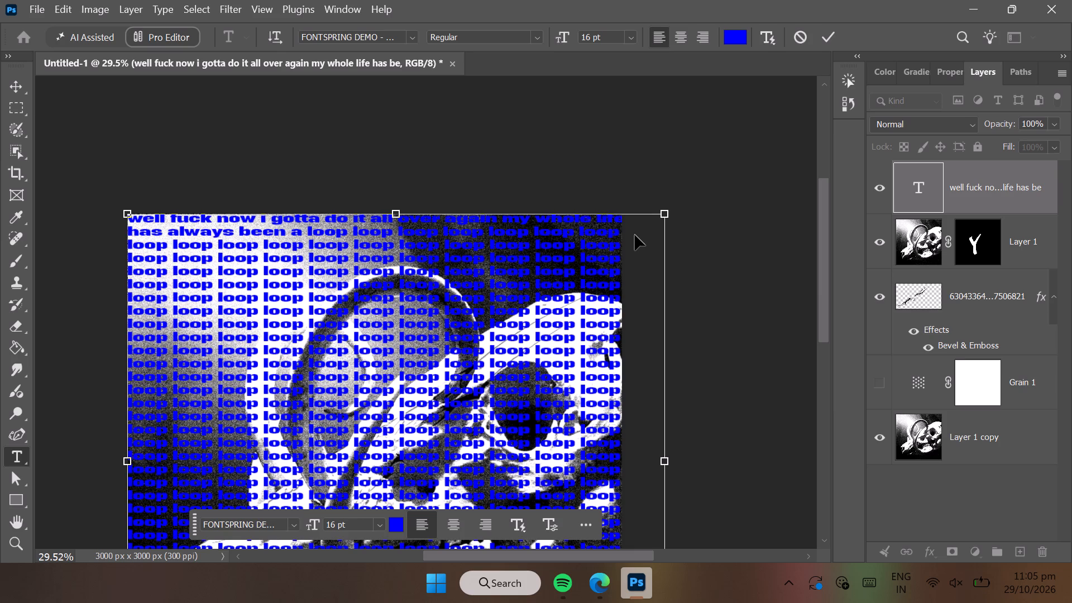
{"action": "key", "text": "ctrl+v"}
{"action": "key", "text": "ctrl+v"}
{"action": "key", "text": "ctrl+v"}
{"action": "scroll", "coordinate": [635, 235], "scroll_direction": "down", "scroll_amount": 2}
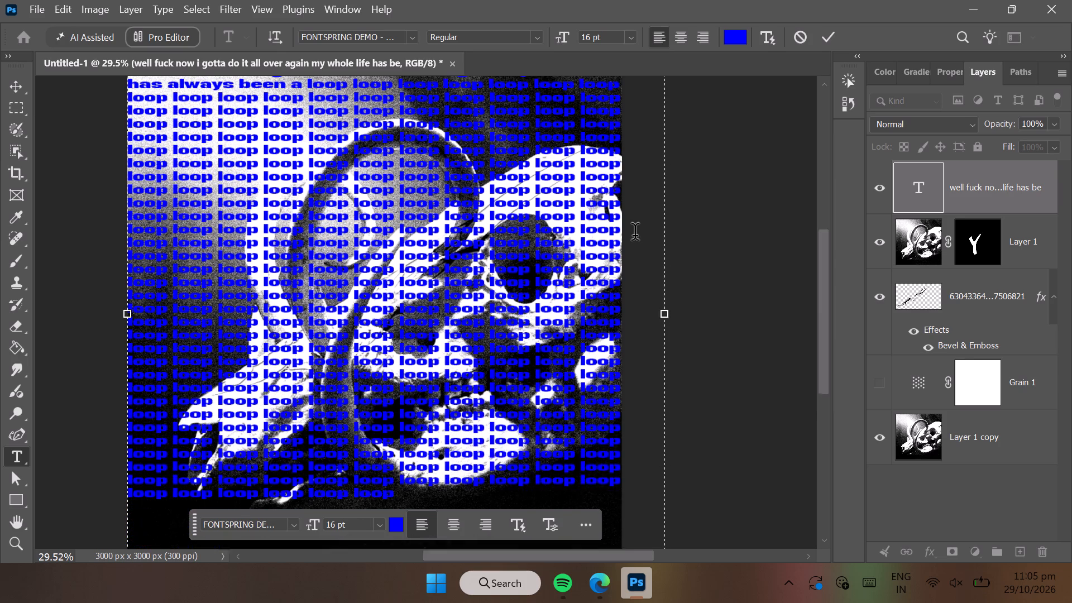
{"action": "scroll", "coordinate": [635, 235], "scroll_direction": "down", "scroll_amount": 1}
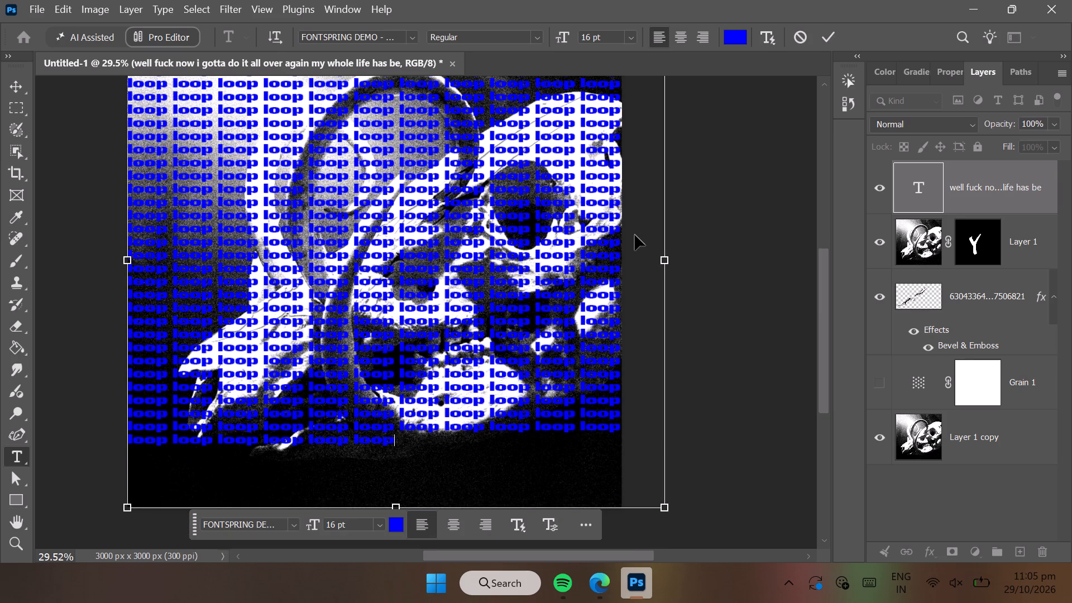
{"action": "key", "text": "ctrl+v"}
{"action": "key", "text": "ctrl+v"}
{"action": "key", "text": "ctrl+v"}
{"action": "key", "text": "ctrl+v"}
{"action": "key", "text": "ctrl+v"}
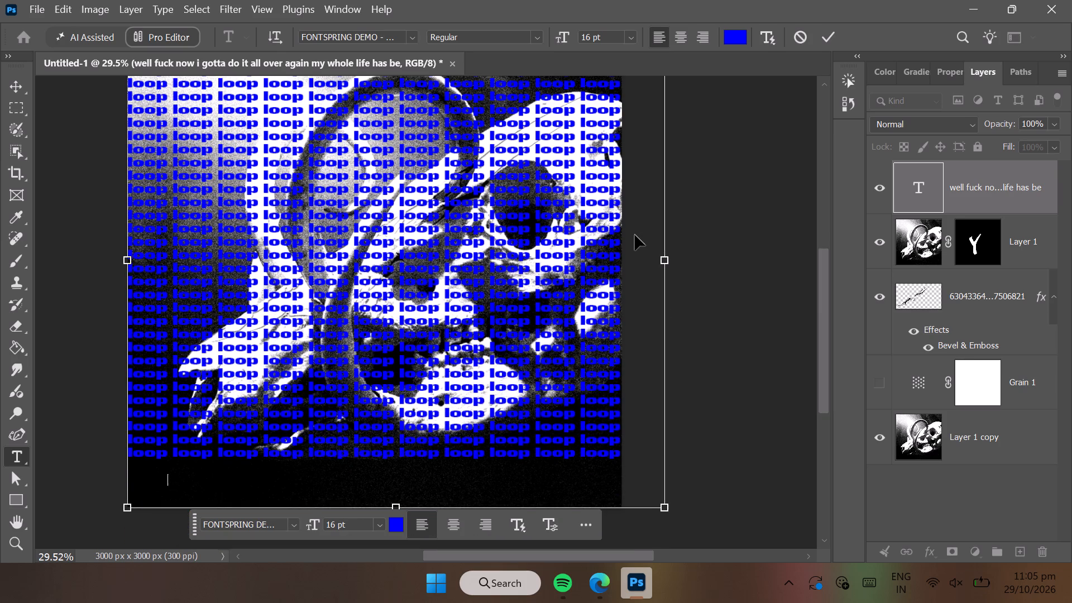
{"action": "key", "text": "ctrl+v"}
{"action": "key", "text": "ctrl+v"}
{"action": "key", "text": "ctrl+v"}
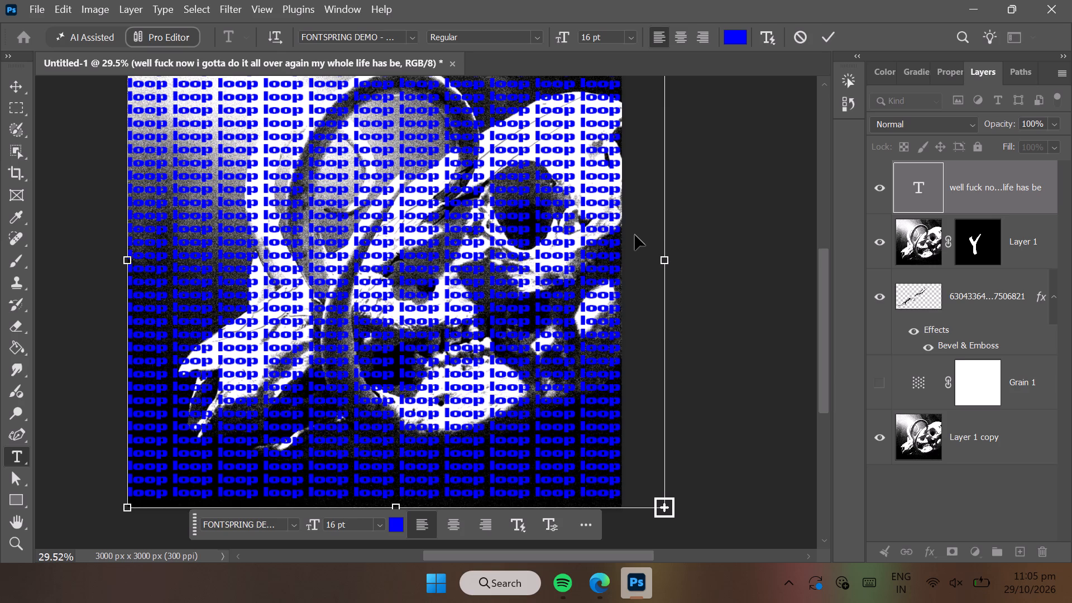
{"action": "key", "text": "ctrl+v"}
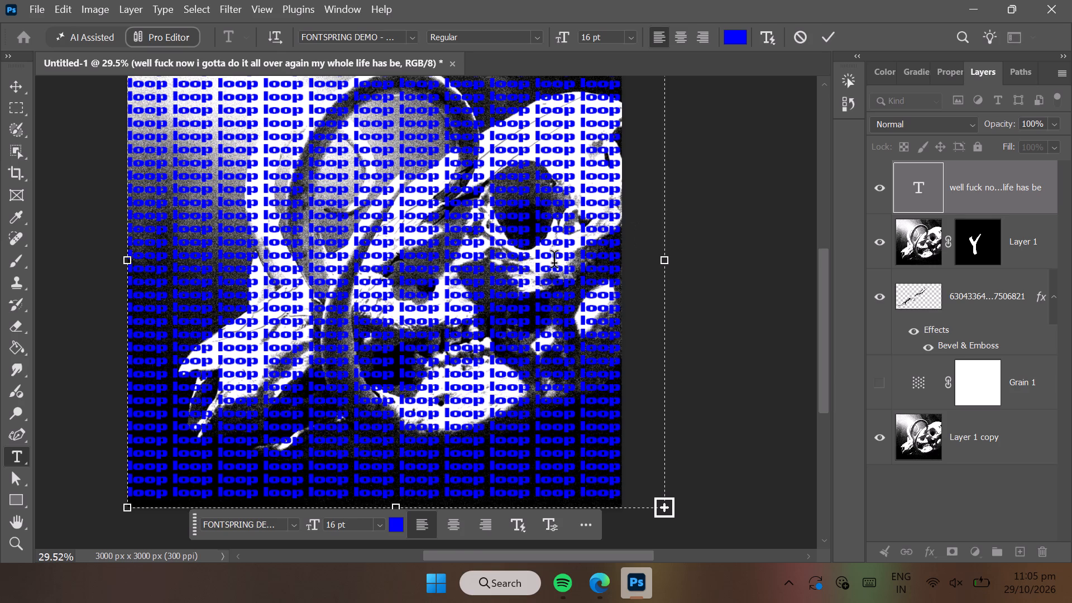
{"action": "scroll", "coordinate": [554, 262], "scroll_direction": "up", "scroll_amount": 3}
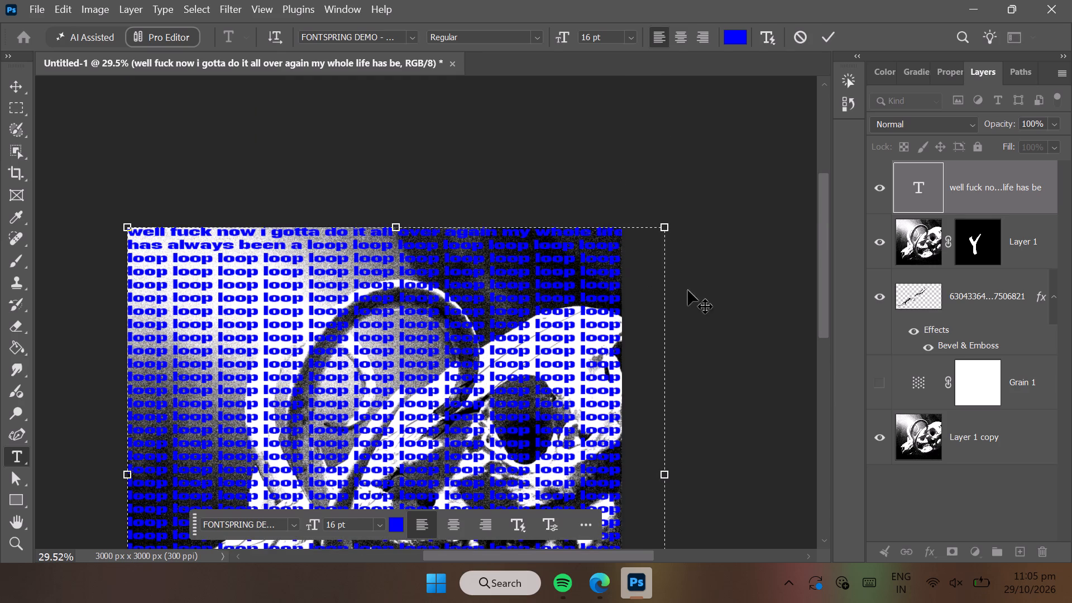
{"action": "left_click", "coordinate": [708, 312]}
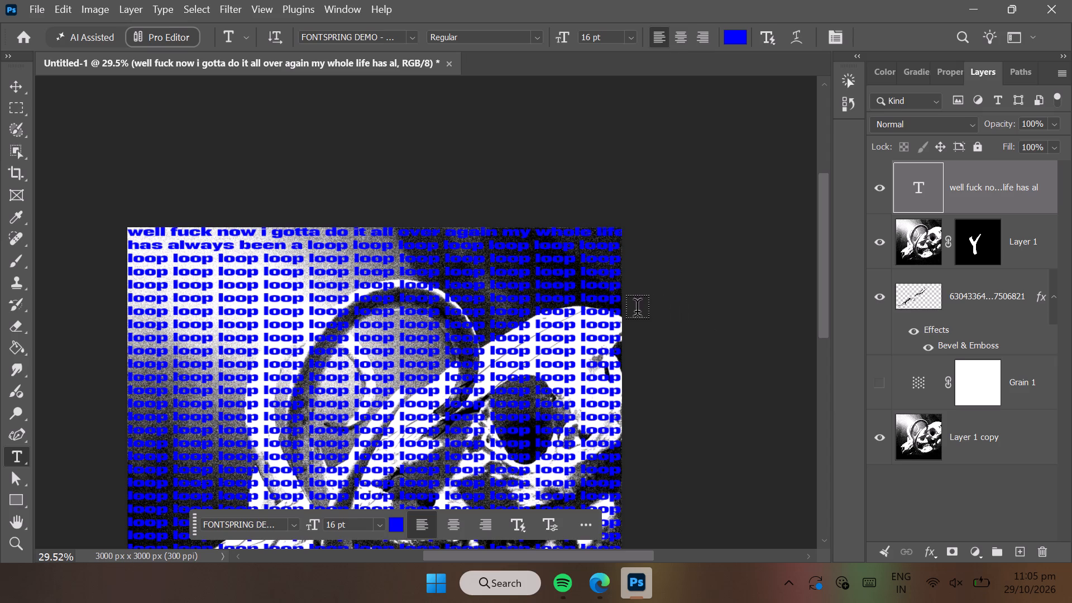
Extend the text box's lower edge slightly past the canvas bottom, to about 3068 px high, adding another row of loops.
{"action": "scroll", "coordinate": [619, 296], "scroll_direction": "right", "scroll_amount": 1}
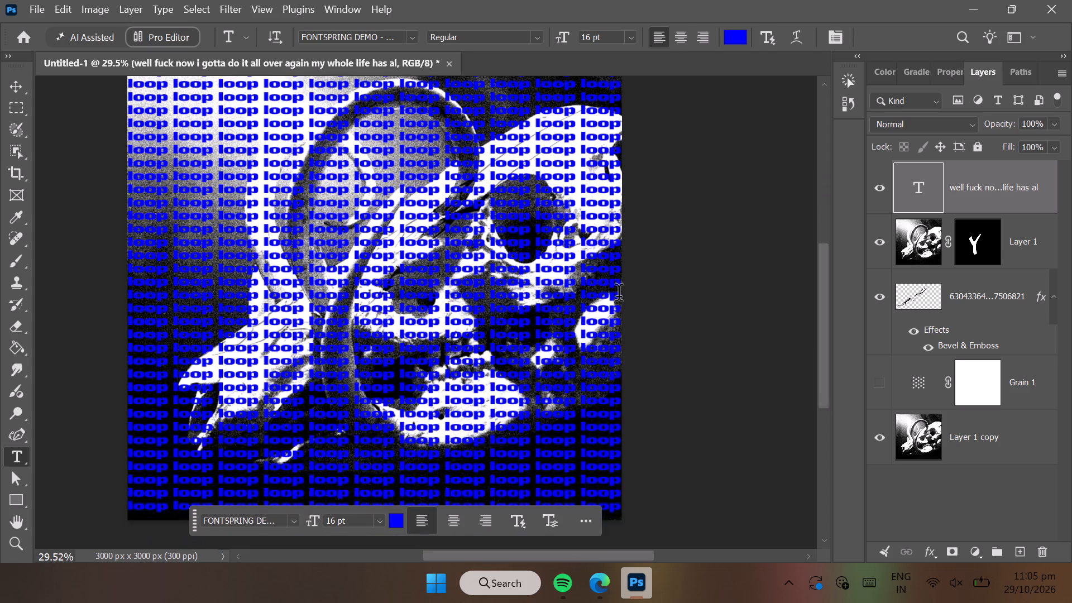
{"action": "scroll", "coordinate": [619, 296], "scroll_direction": "right", "scroll_amount": 1}
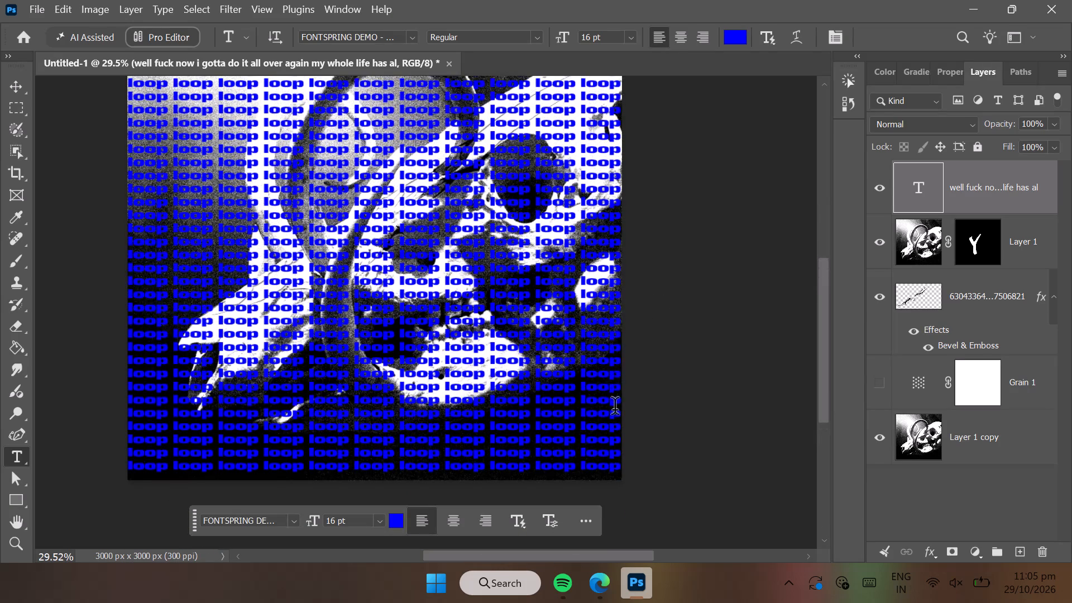
{"action": "left_click", "coordinate": [616, 469]}
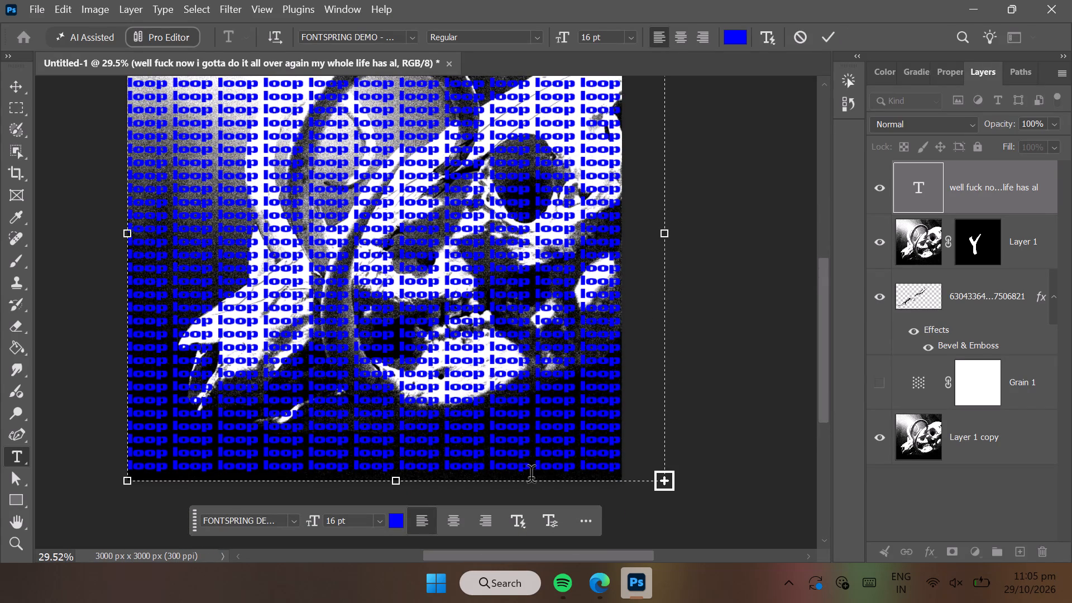
{"action": "left_click_drag", "start_coordinate": [398, 484], "coordinate": [398, 492]}
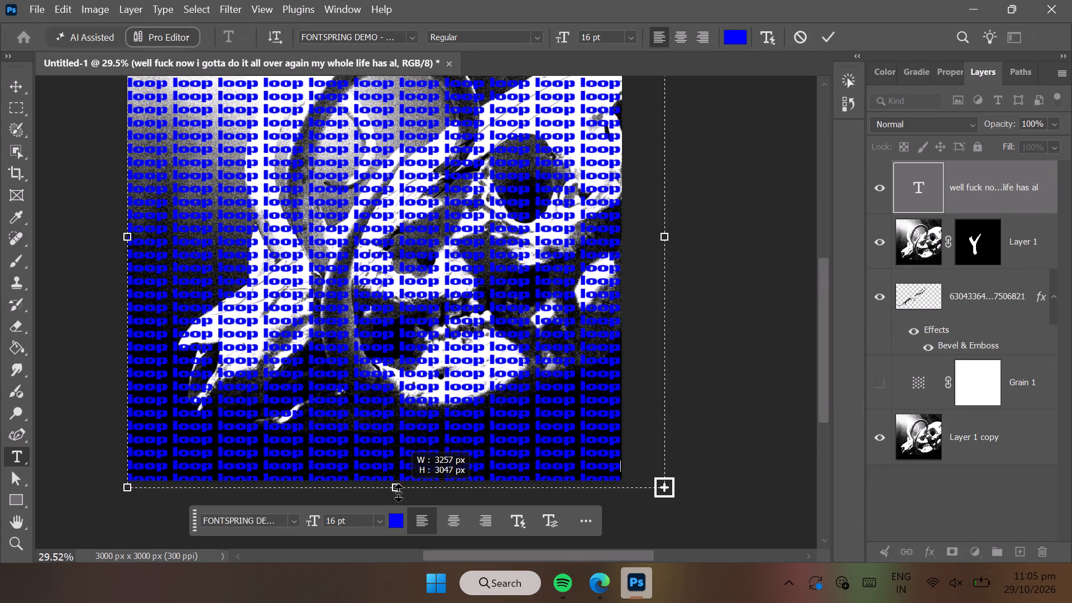
{"action": "left_click_drag", "start_coordinate": [398, 492], "coordinate": [398, 495]}
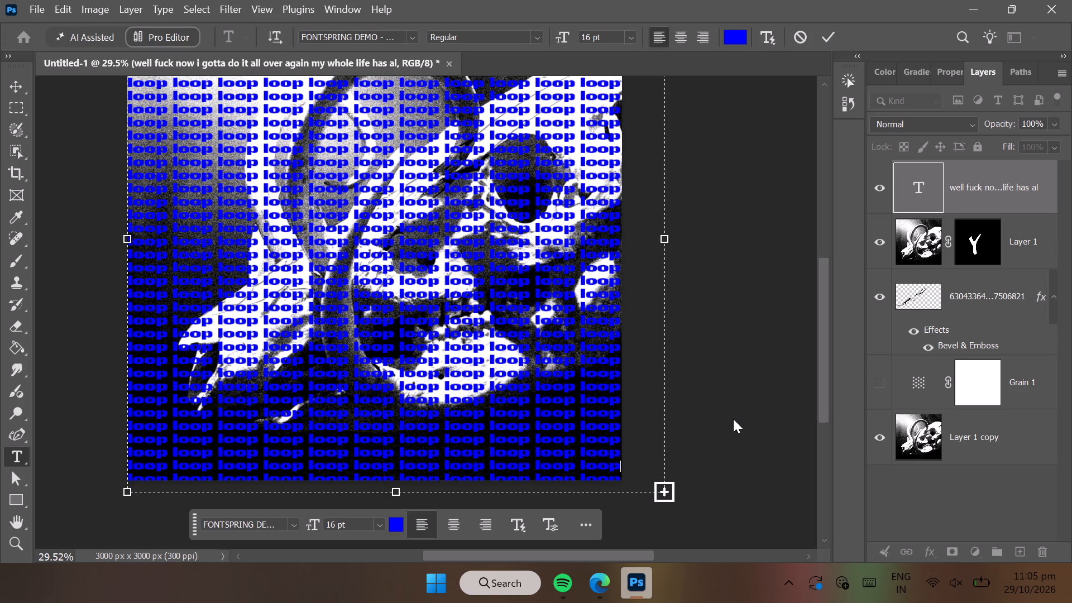
Narrow the text box to just beyond the canvas's right edge, keeping "life" on the first line, and deselect the text layer.
{"action": "scroll", "coordinate": [733, 418], "scroll_direction": "up", "scroll_amount": 4}
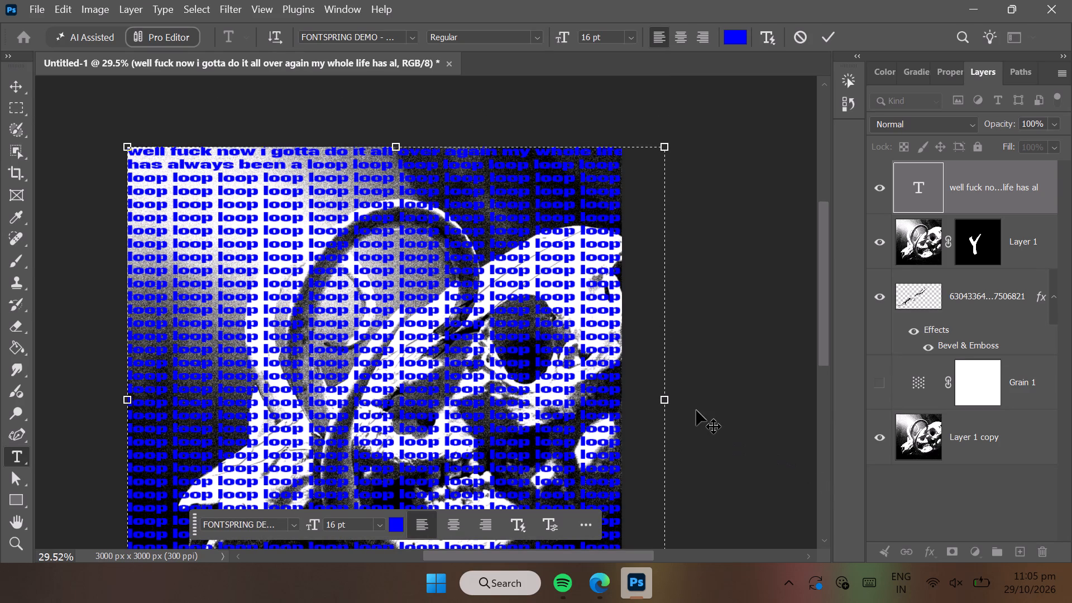
{"action": "left_click_drag", "start_coordinate": [668, 398], "coordinate": [654, 398]}
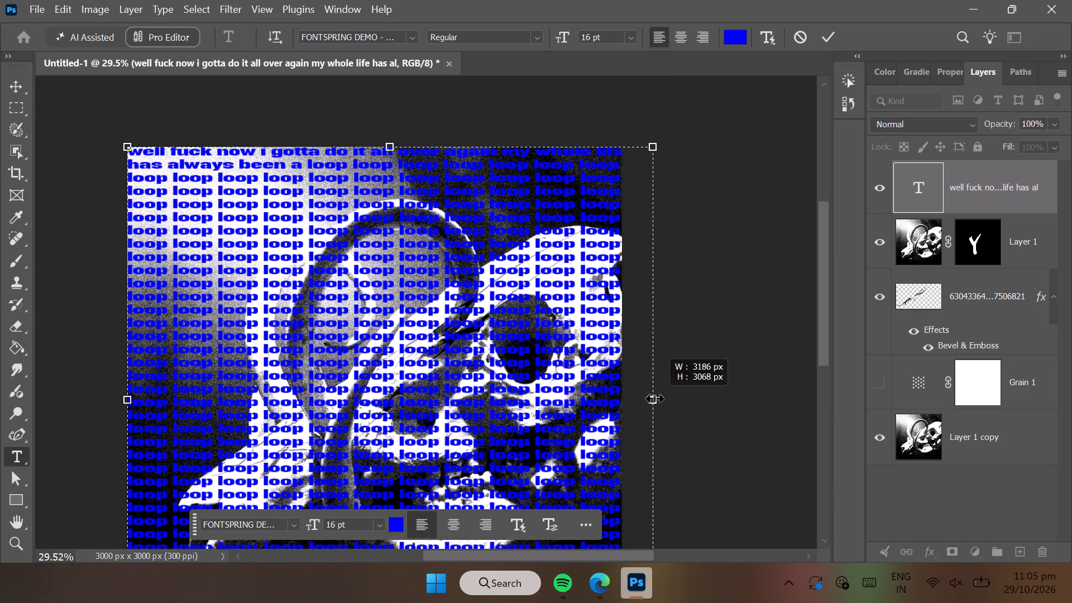
{"action": "left_click_drag", "start_coordinate": [654, 398], "coordinate": [631, 398]}
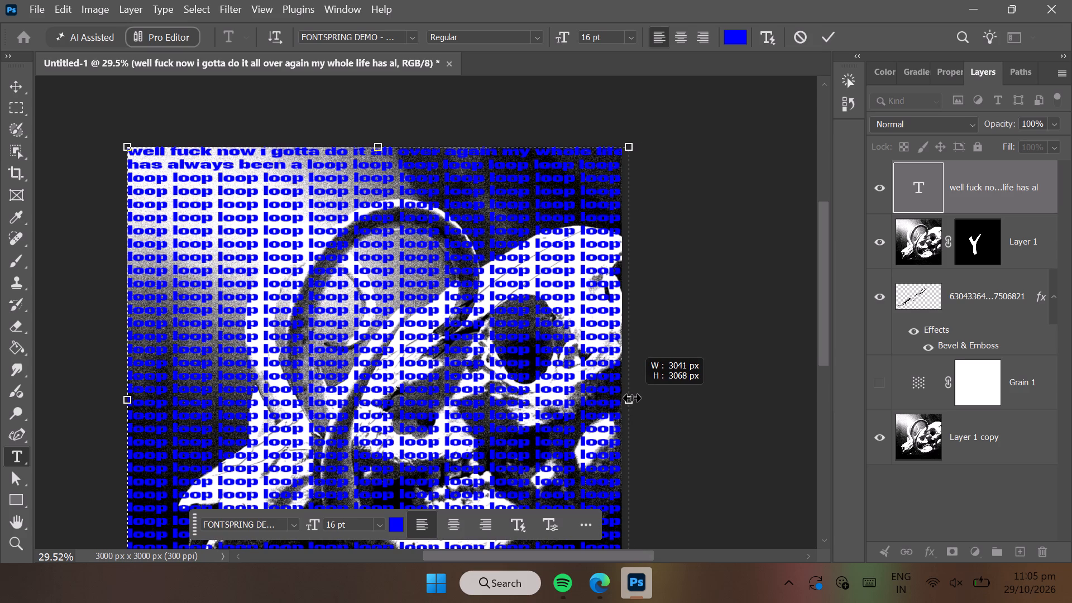
{"action": "left_click_drag", "start_coordinate": [631, 398], "coordinate": [628, 398]}
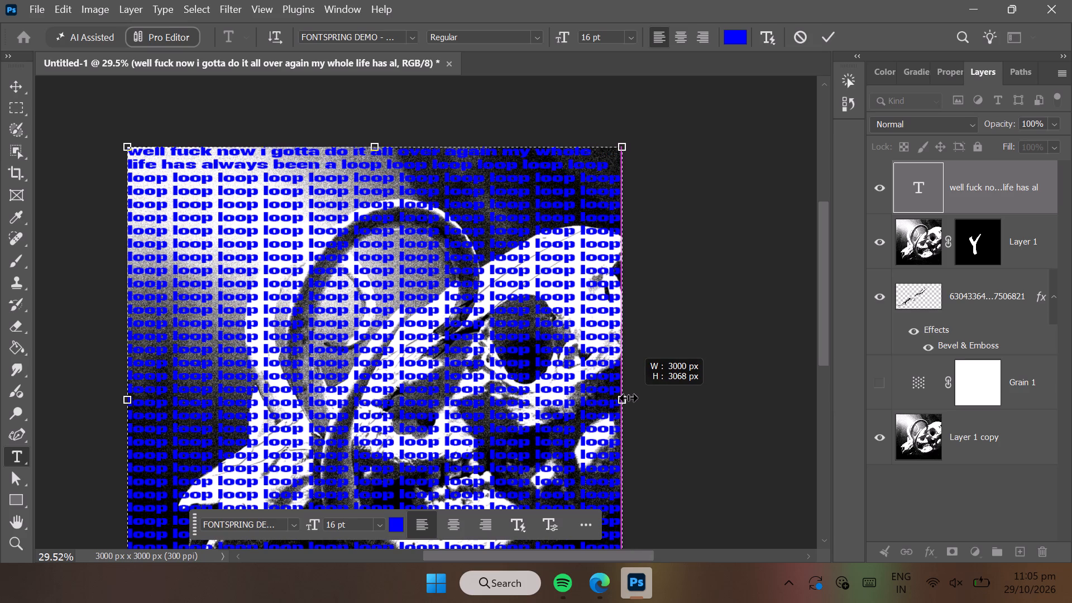
{"action": "left_click_drag", "start_coordinate": [628, 398], "coordinate": [629, 398]}
{"action": "left_click_drag", "start_coordinate": [629, 398], "coordinate": [639, 395]}
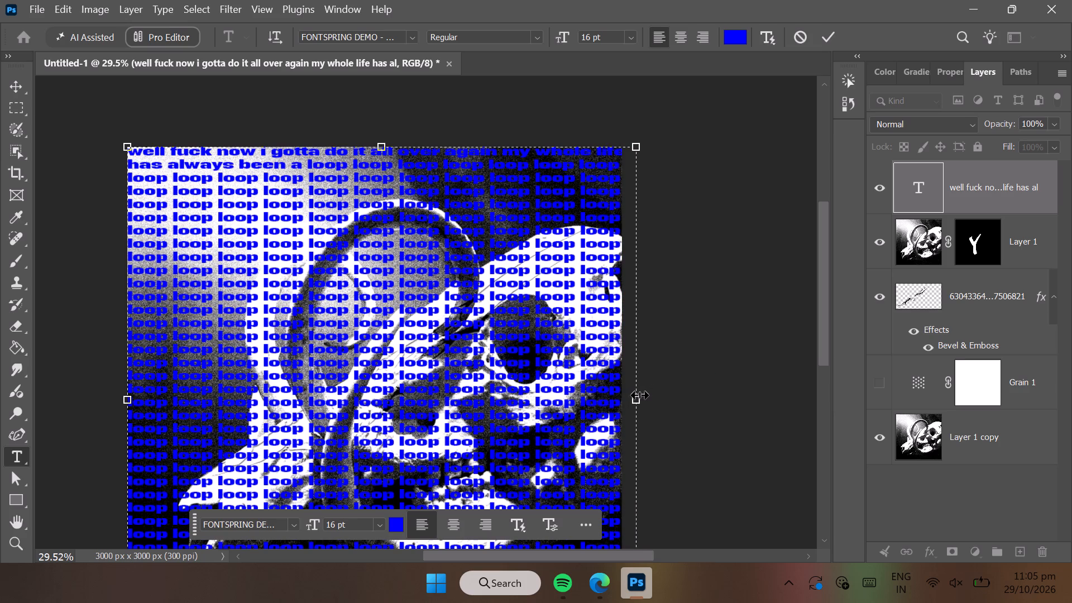
{"action": "left_click", "coordinate": [889, 491]}
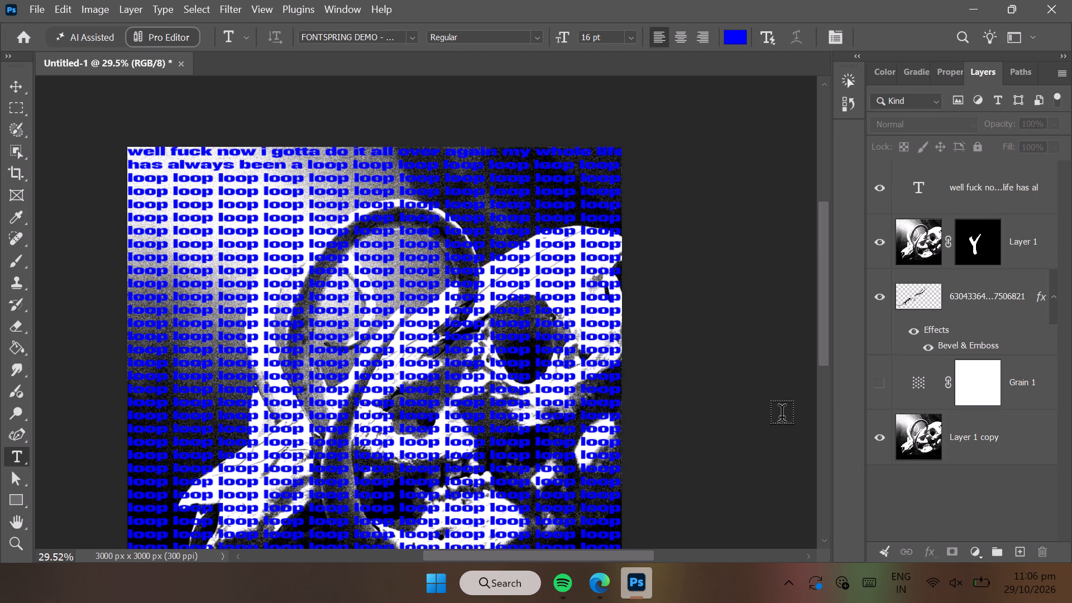
Rasterize the lyric and "loop" text layer.
{"action": "right_click", "coordinate": [949, 205]}
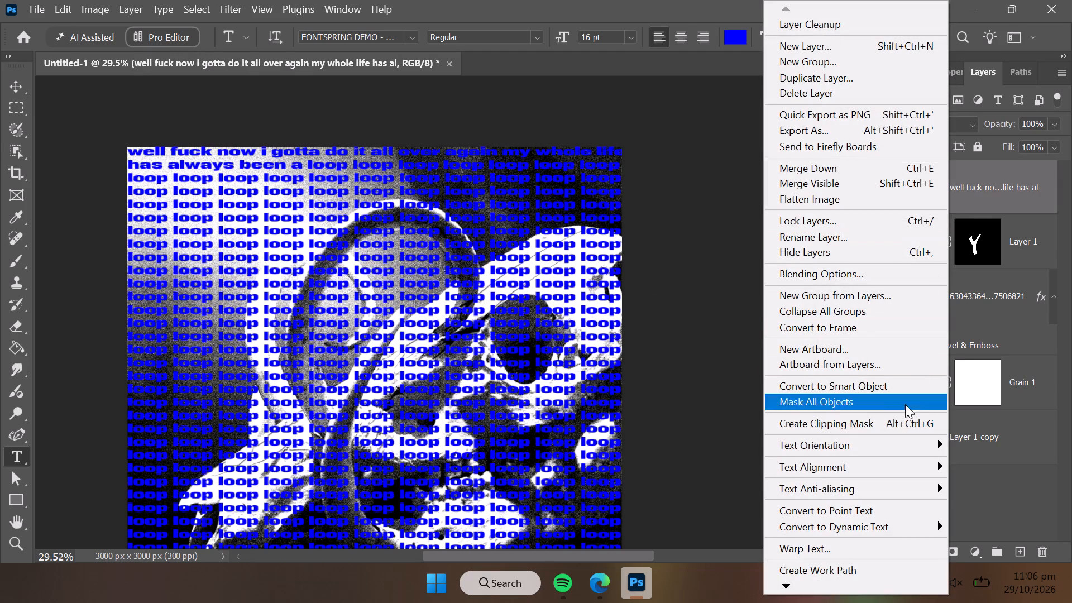
{"action": "left_click", "coordinate": [789, 583]}
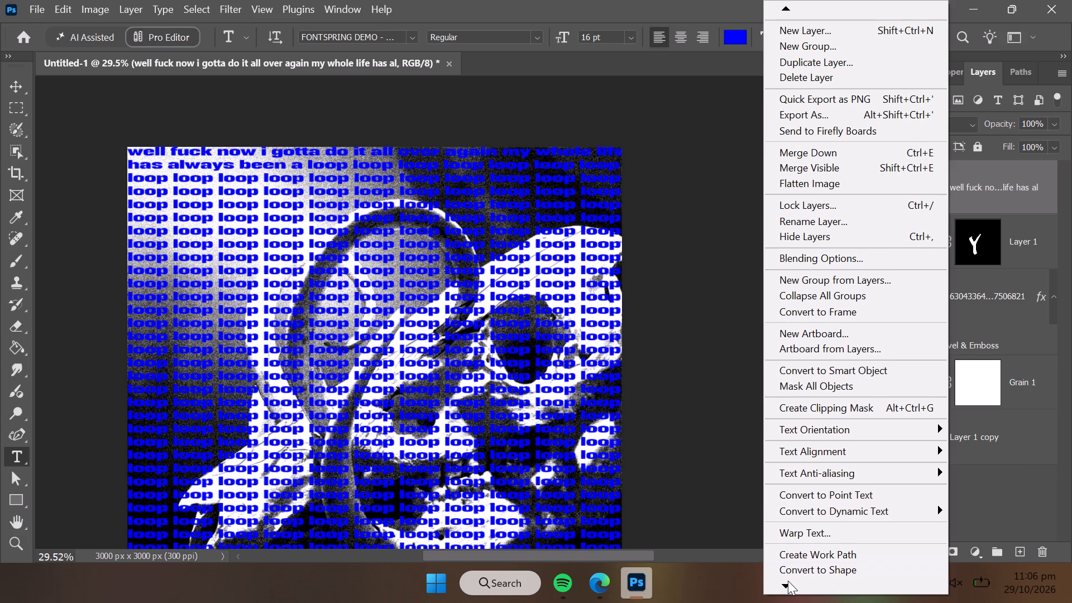
{"action": "left_click", "coordinate": [787, 581]}
{"action": "left_click", "coordinate": [787, 581]}
{"action": "left_click", "coordinate": [797, 568]}
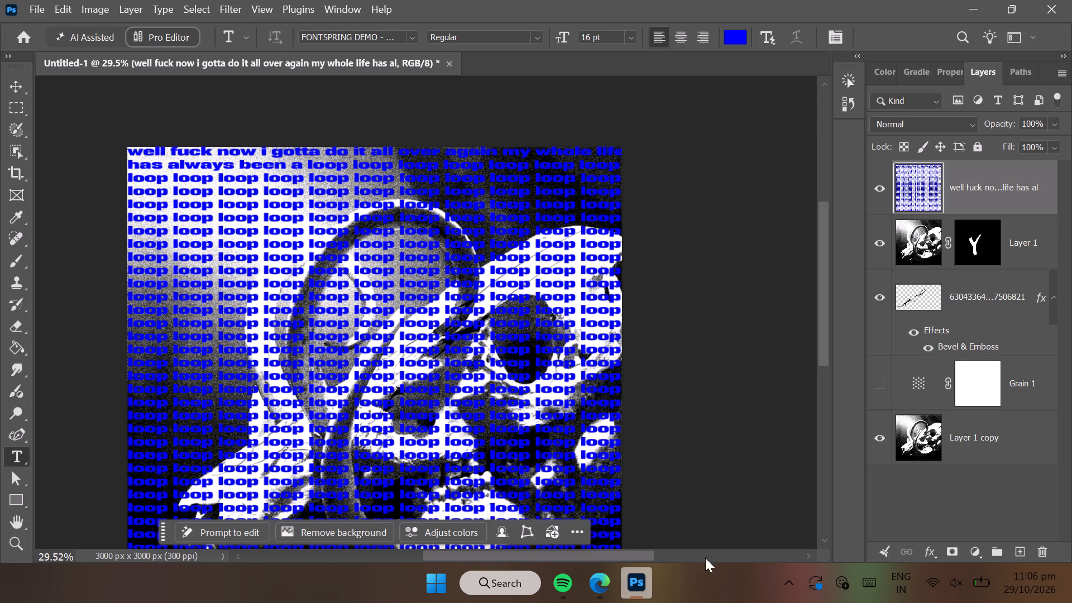
Switch to the system quick settings and lower the display brightness to about 13.
{"action": "left_click", "coordinate": [953, 577]}
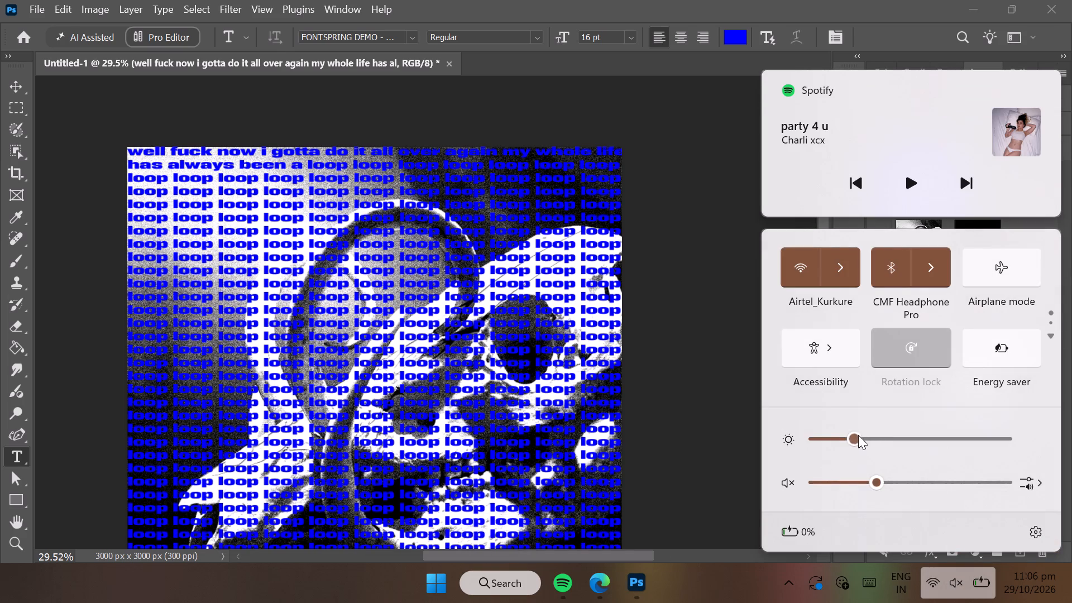
{"action": "left_click_drag", "start_coordinate": [855, 438], "coordinate": [841, 439]}
{"action": "left_click_drag", "start_coordinate": [841, 439], "coordinate": [839, 439]}
{"action": "left_click", "coordinate": [722, 385]}
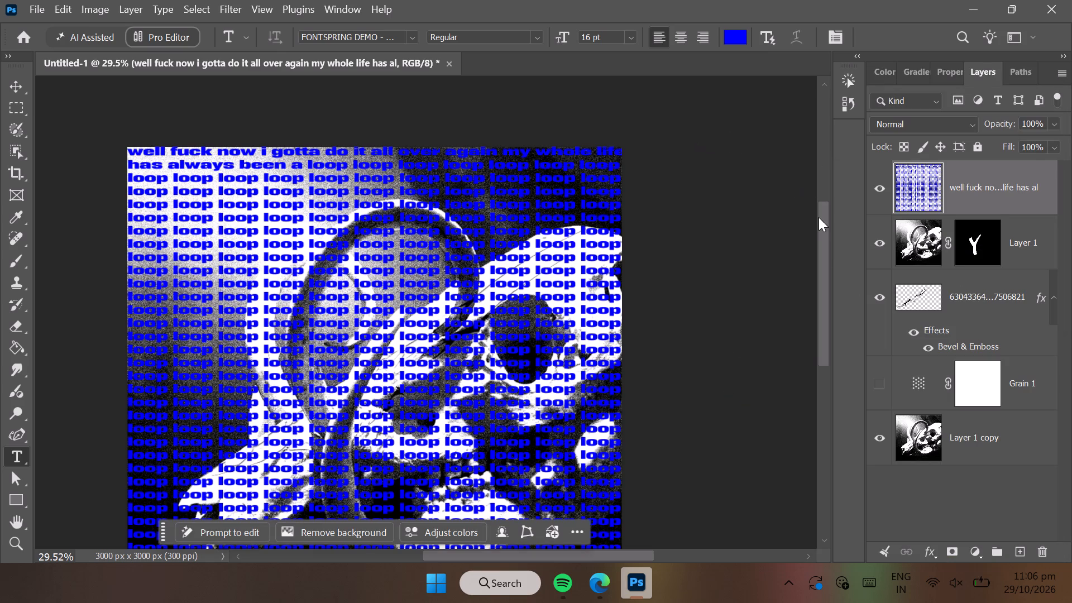
Add a new empty layer above the lettering layer and clip it to the lettering with a clipping mask.
{"action": "left_click", "coordinate": [1021, 551]}
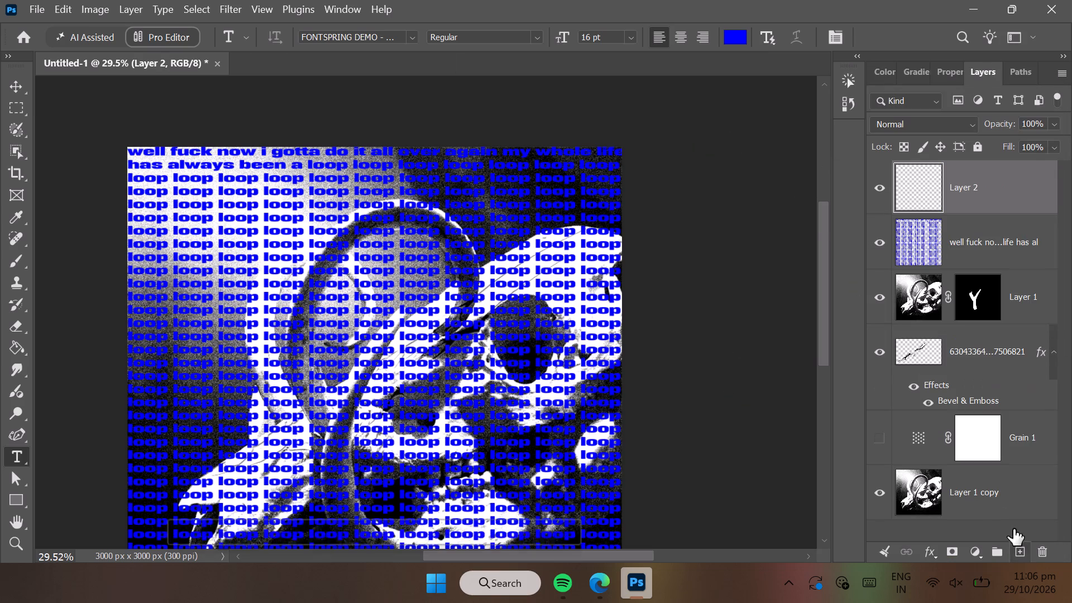
{"action": "right_click", "coordinate": [973, 200]}
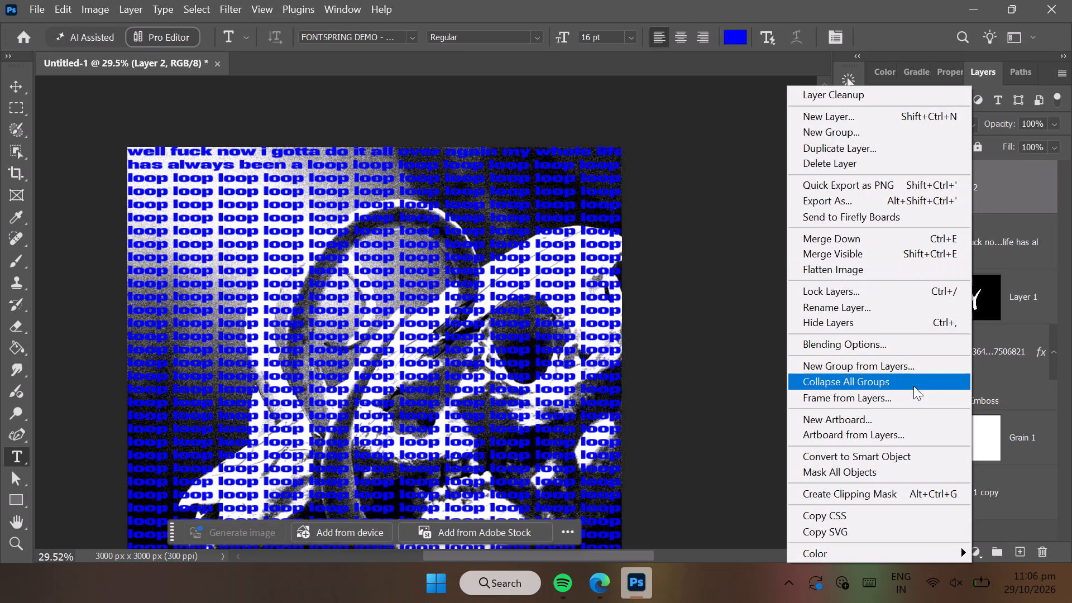
{"action": "left_click", "coordinate": [901, 490]}
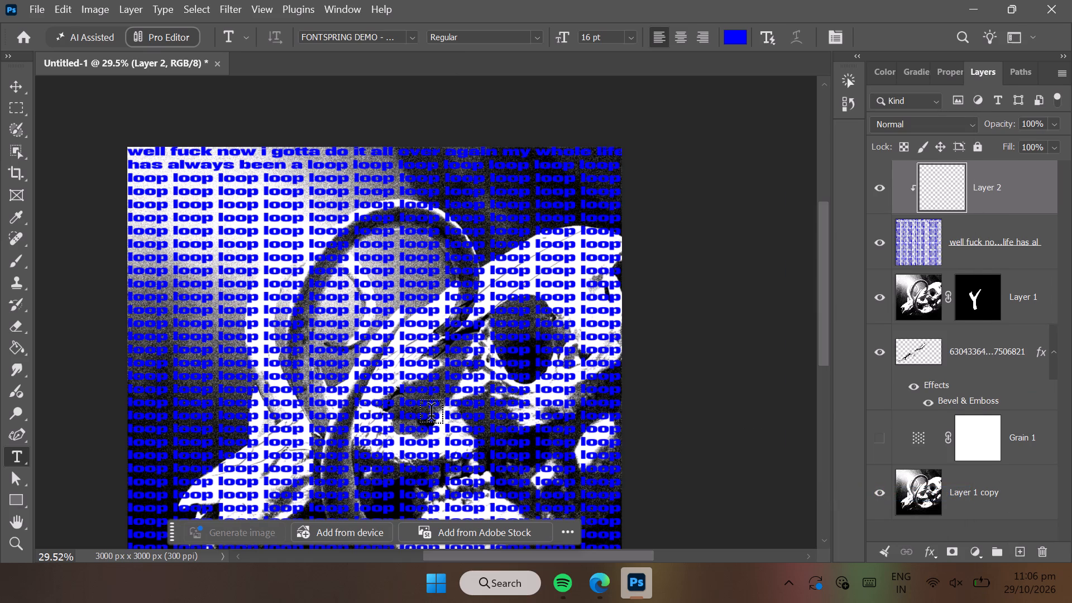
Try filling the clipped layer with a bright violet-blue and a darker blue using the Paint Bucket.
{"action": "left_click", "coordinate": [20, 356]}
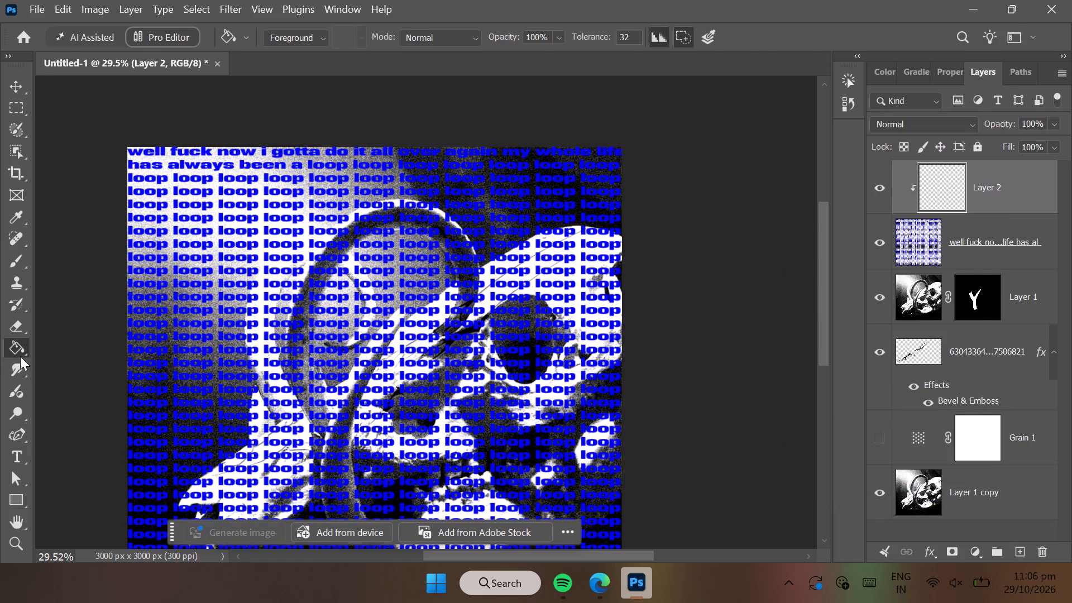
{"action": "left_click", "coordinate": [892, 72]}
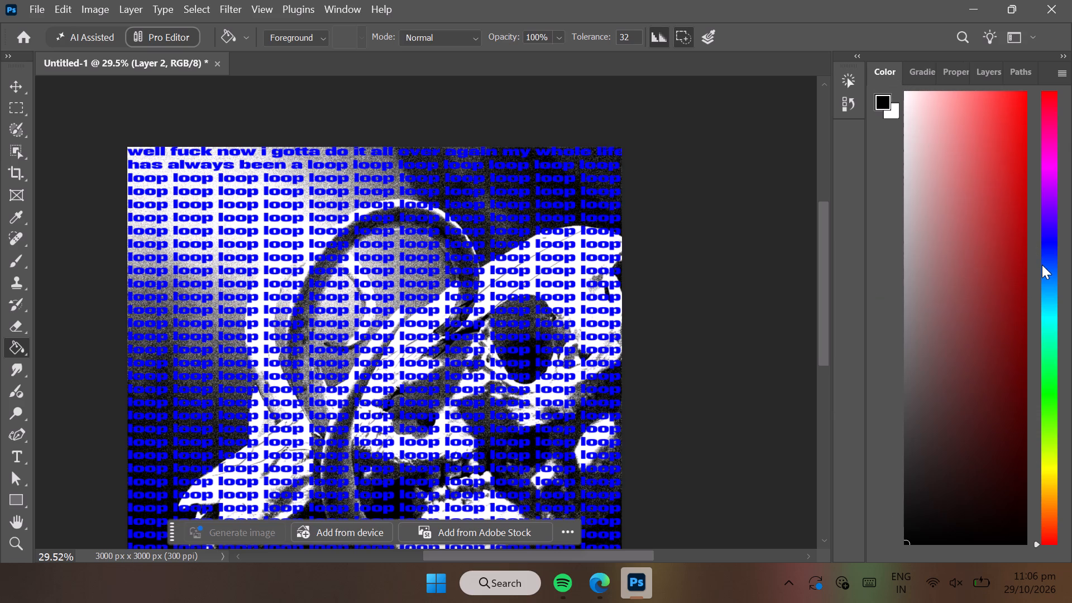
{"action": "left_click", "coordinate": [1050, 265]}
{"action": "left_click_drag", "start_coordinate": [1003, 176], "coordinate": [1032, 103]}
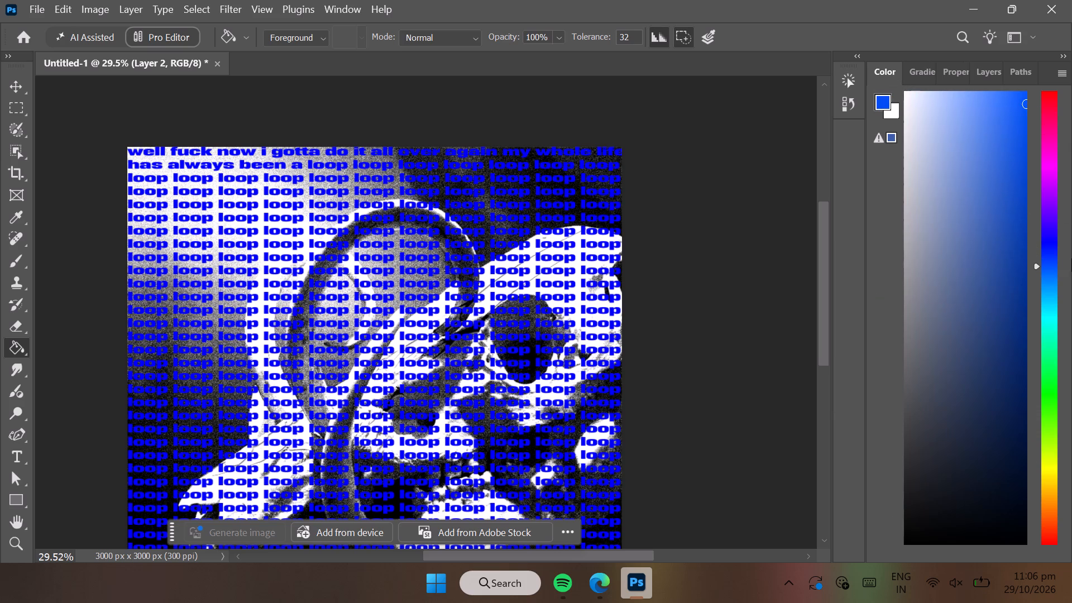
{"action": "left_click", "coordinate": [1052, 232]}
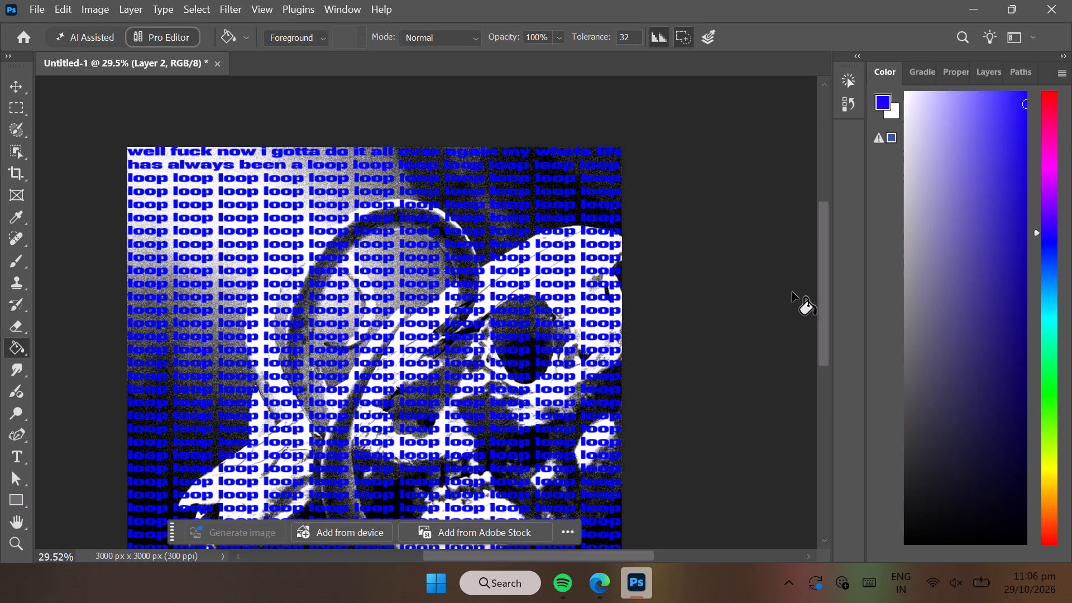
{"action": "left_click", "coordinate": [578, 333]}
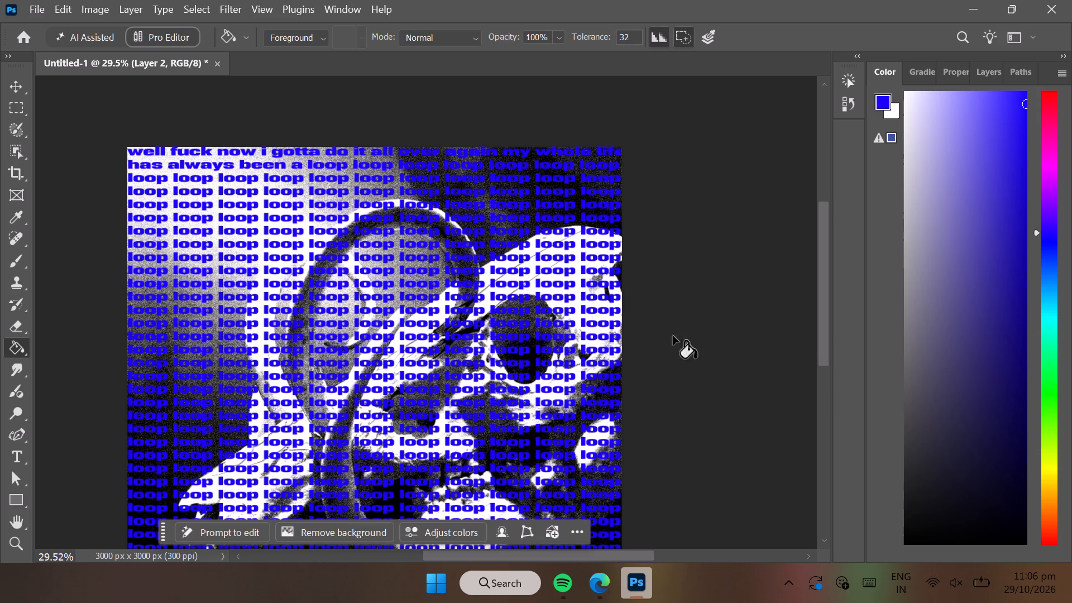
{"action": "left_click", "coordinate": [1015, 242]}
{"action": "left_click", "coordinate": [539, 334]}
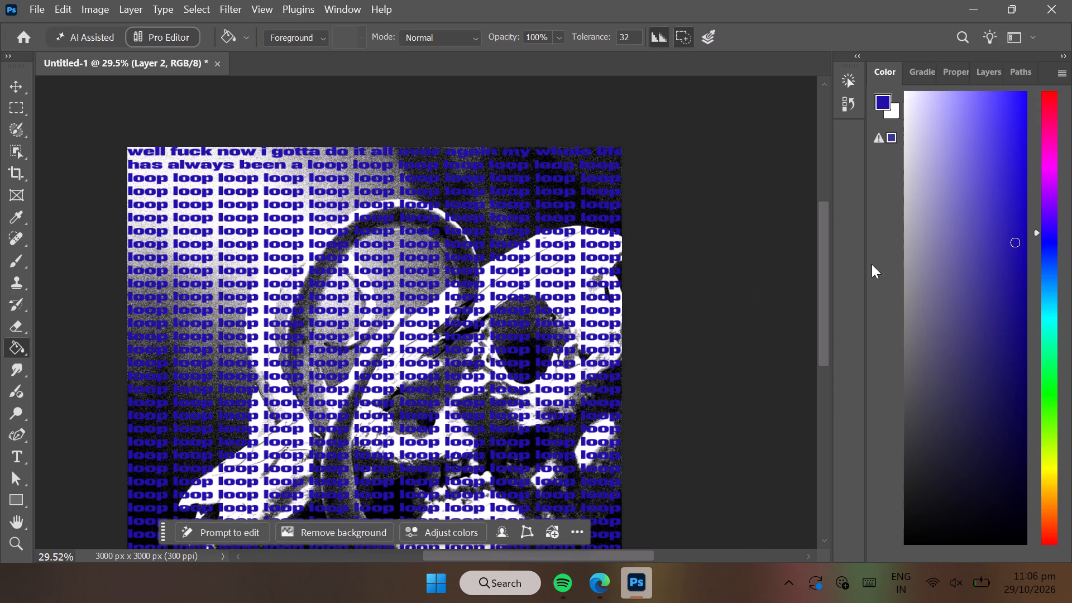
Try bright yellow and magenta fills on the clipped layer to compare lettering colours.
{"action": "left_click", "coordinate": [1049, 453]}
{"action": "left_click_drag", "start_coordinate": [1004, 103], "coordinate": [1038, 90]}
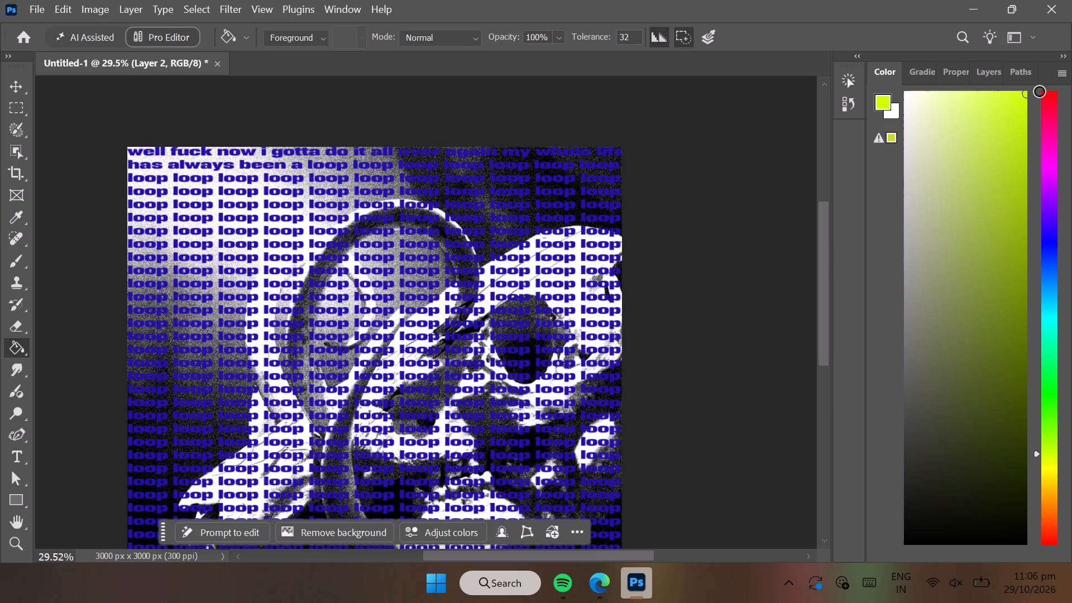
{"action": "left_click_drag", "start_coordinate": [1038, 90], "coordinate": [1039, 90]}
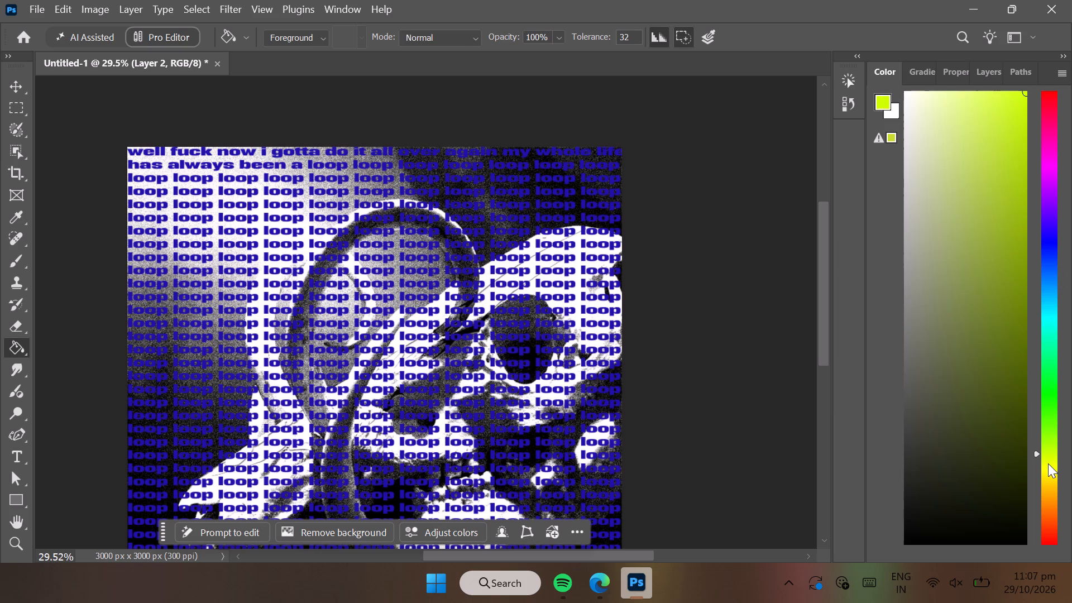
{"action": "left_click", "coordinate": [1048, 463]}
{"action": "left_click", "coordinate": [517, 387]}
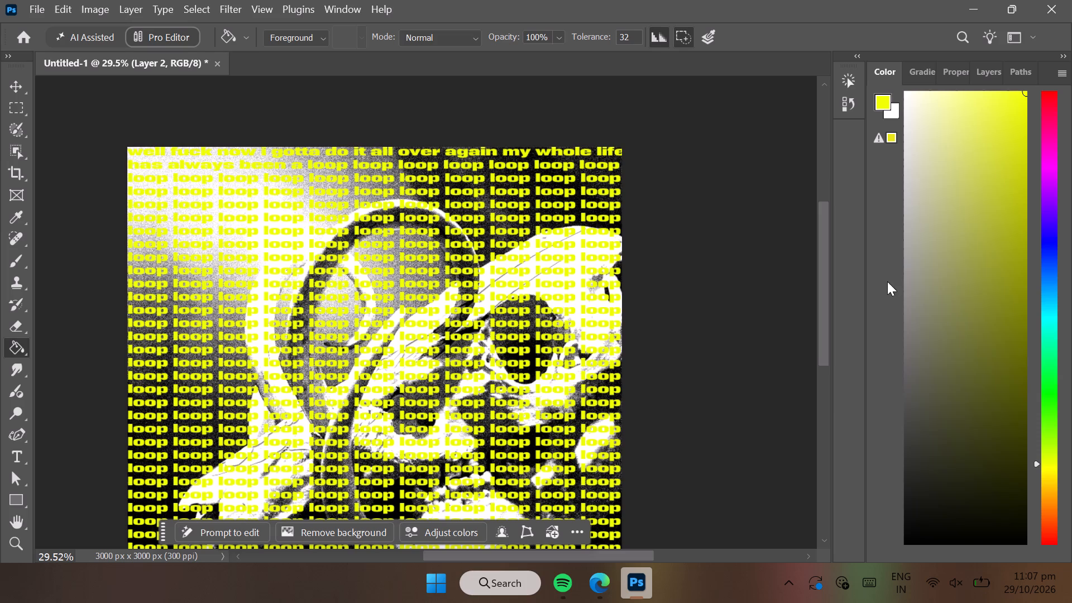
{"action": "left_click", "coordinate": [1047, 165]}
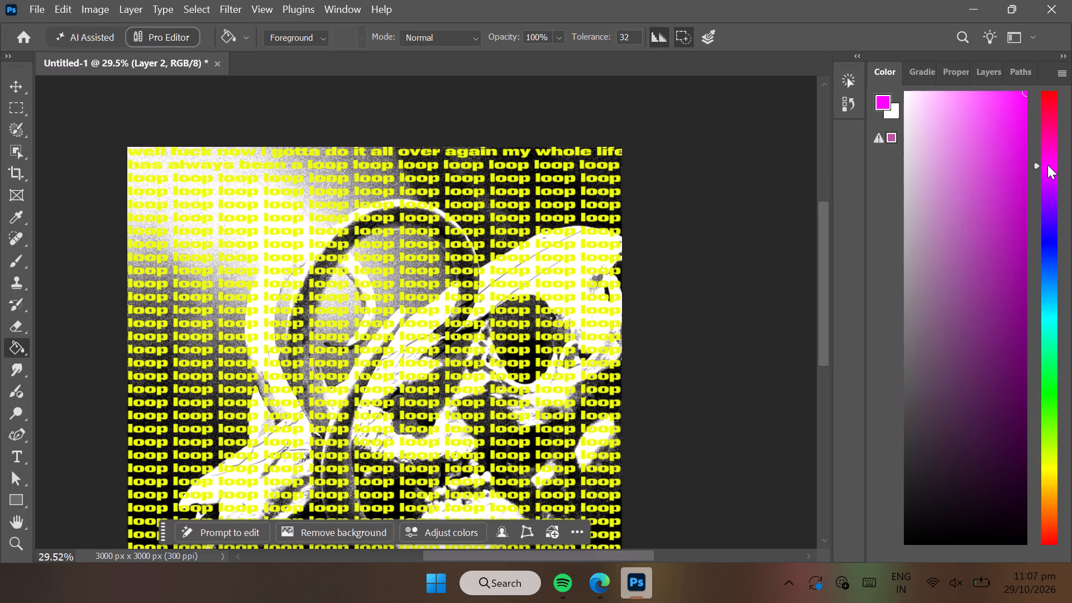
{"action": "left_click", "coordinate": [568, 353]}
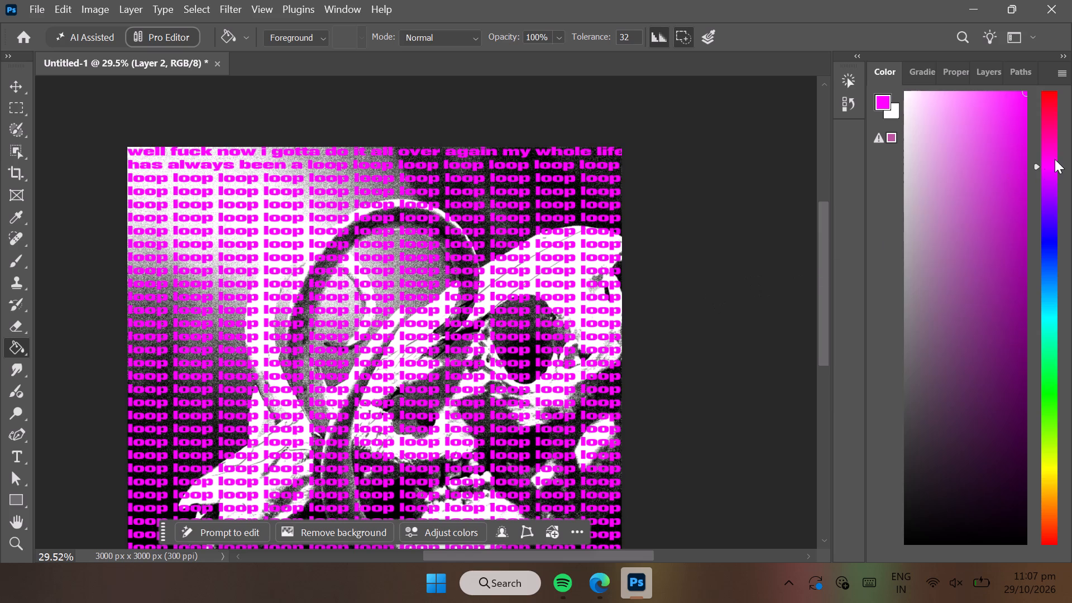
Fill the clipped layer with bright saturated red so all the lettering takes that colour.
{"action": "left_click_drag", "start_coordinate": [1056, 116], "coordinate": [1055, 81]}
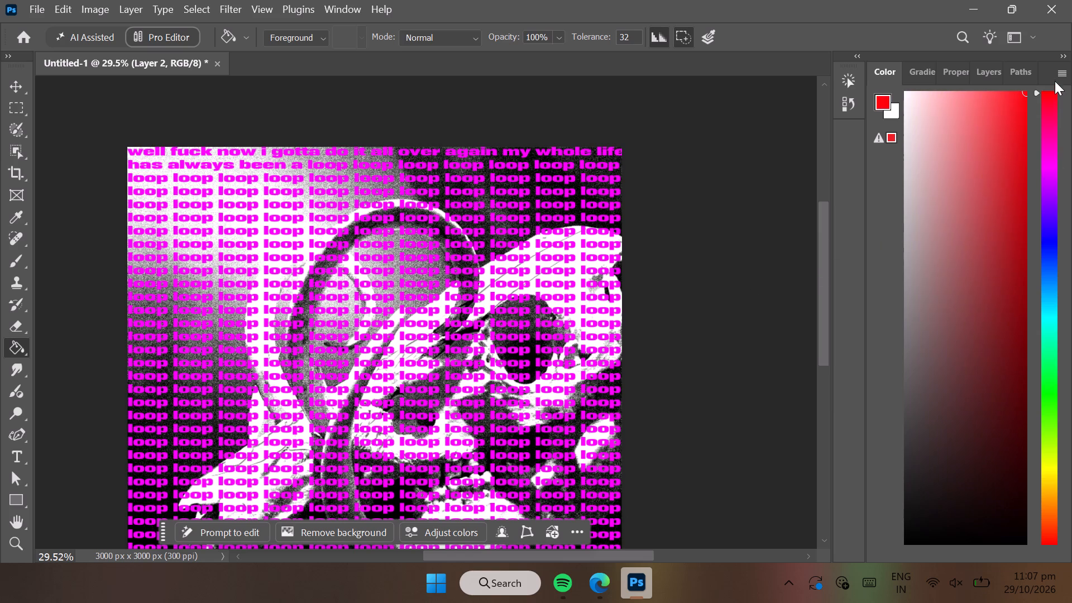
{"action": "left_click_drag", "start_coordinate": [1055, 81], "coordinate": [1055, 80]}
{"action": "left_click", "coordinate": [579, 237]}
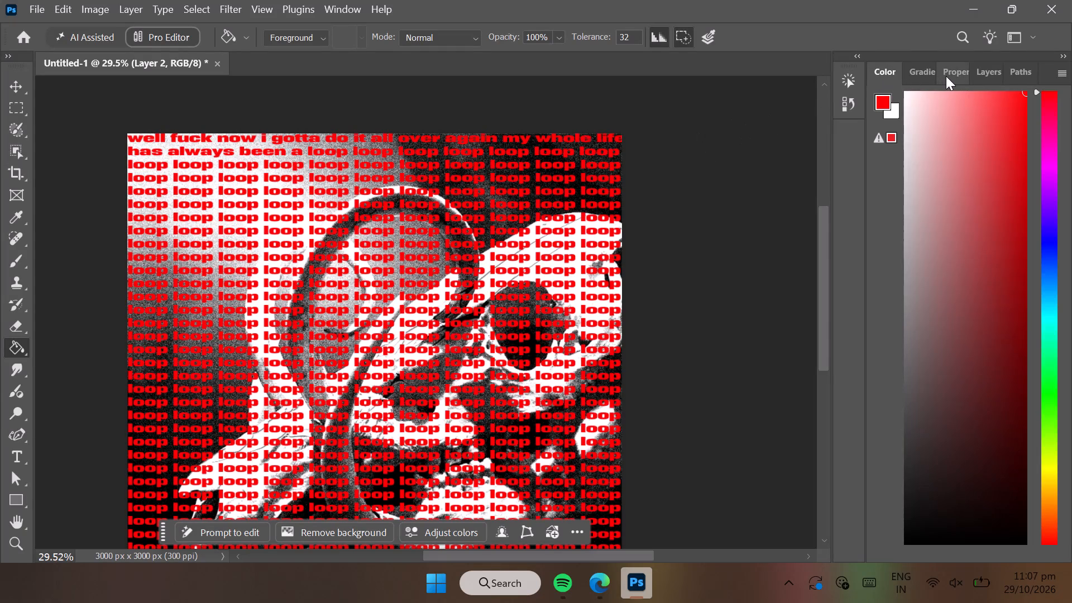
Marquee-select the first lyric line on the red layer as a canvas-wide strip of 3000 x 73 px.
{"action": "left_click", "coordinate": [965, 73]}
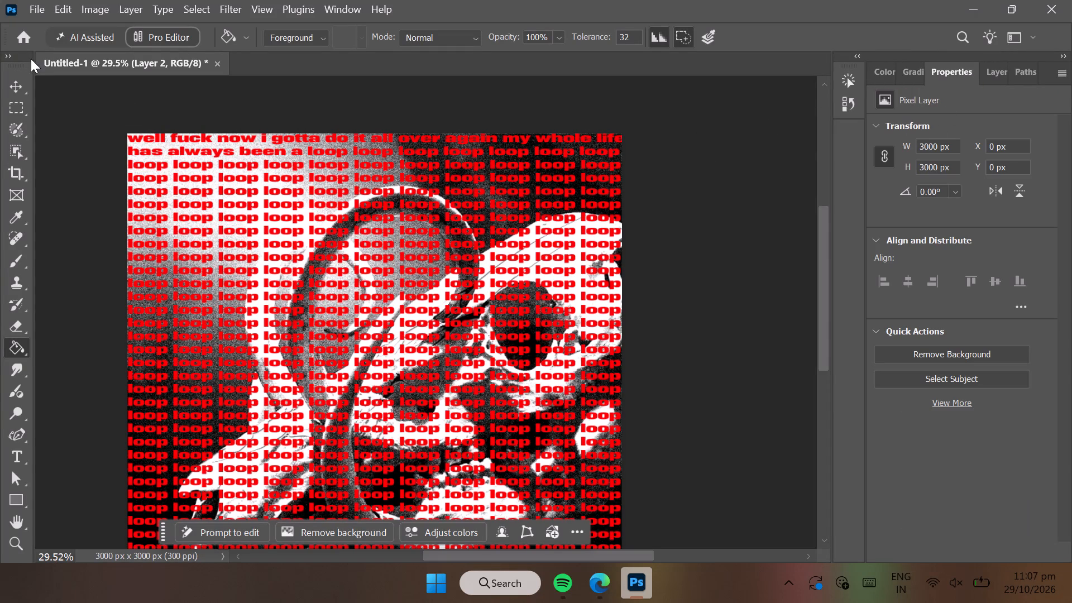
{"action": "left_click", "coordinate": [25, 103]}
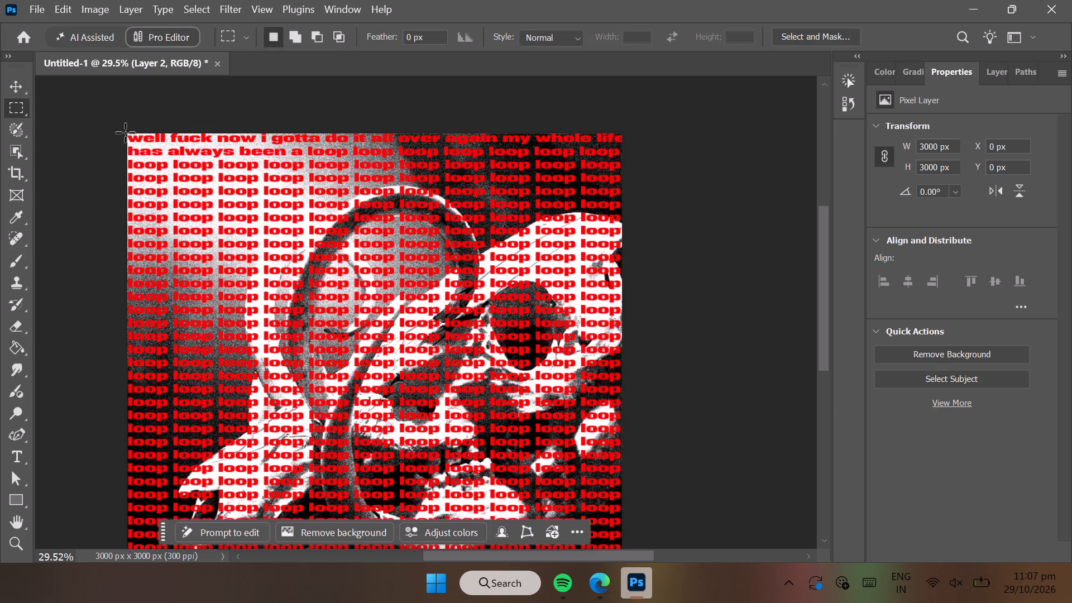
{"action": "left_click_drag", "start_coordinate": [125, 132], "coordinate": [345, 145]}
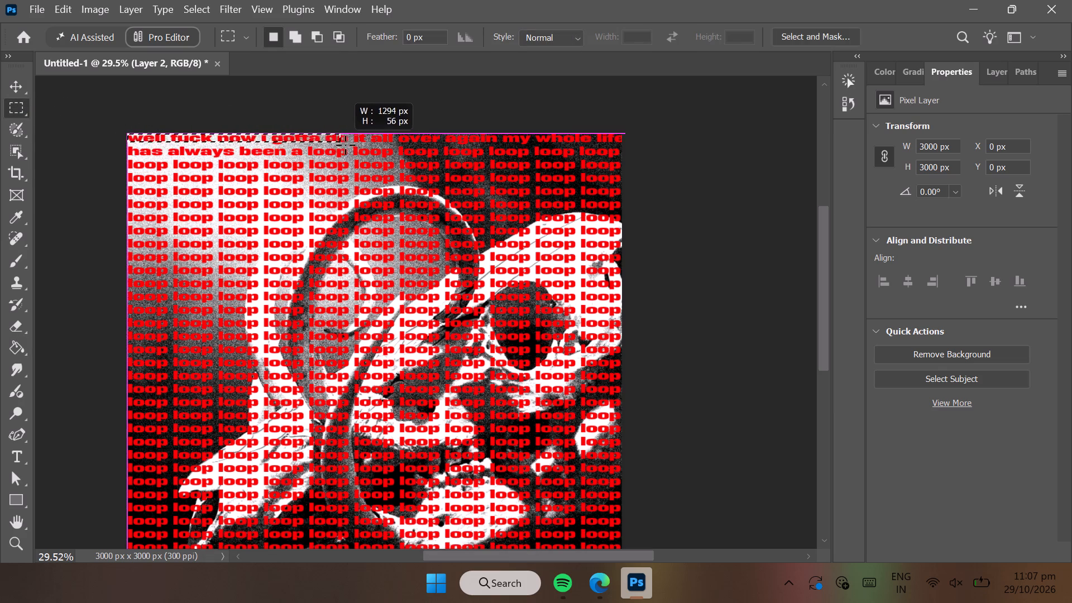
{"action": "left_click_drag", "start_coordinate": [345, 145], "coordinate": [404, 145]}
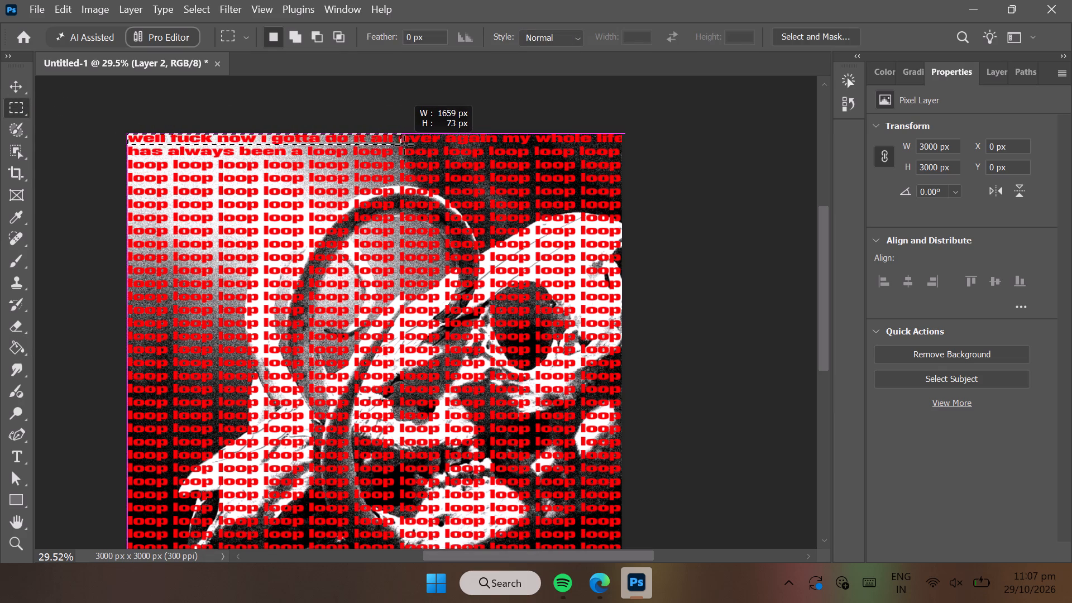
{"action": "left_click_drag", "start_coordinate": [404, 145], "coordinate": [459, 145]}
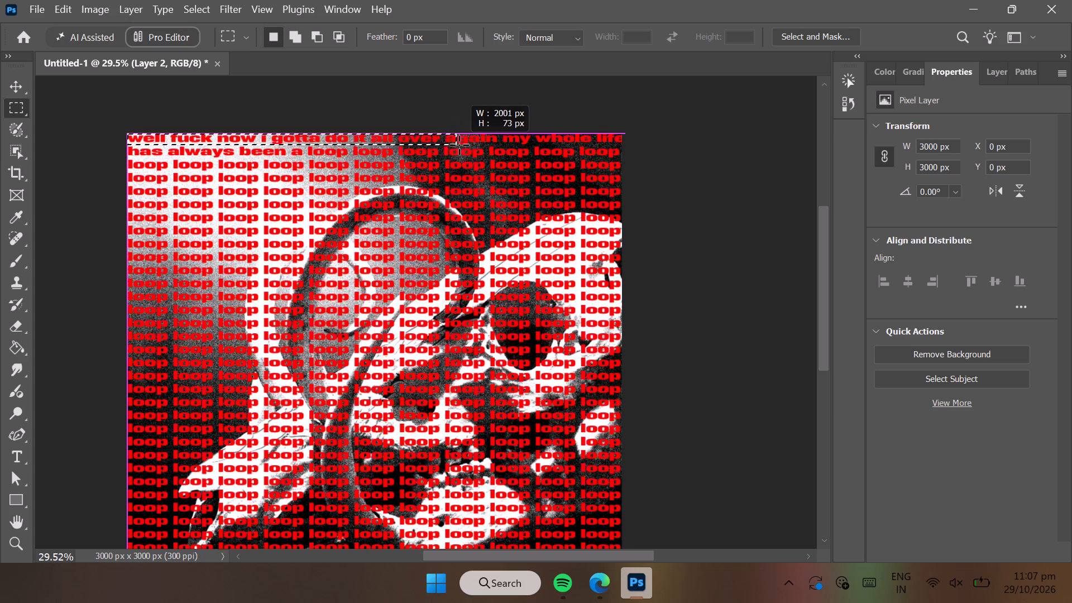
{"action": "left_click_drag", "start_coordinate": [459, 145], "coordinate": [515, 145]}
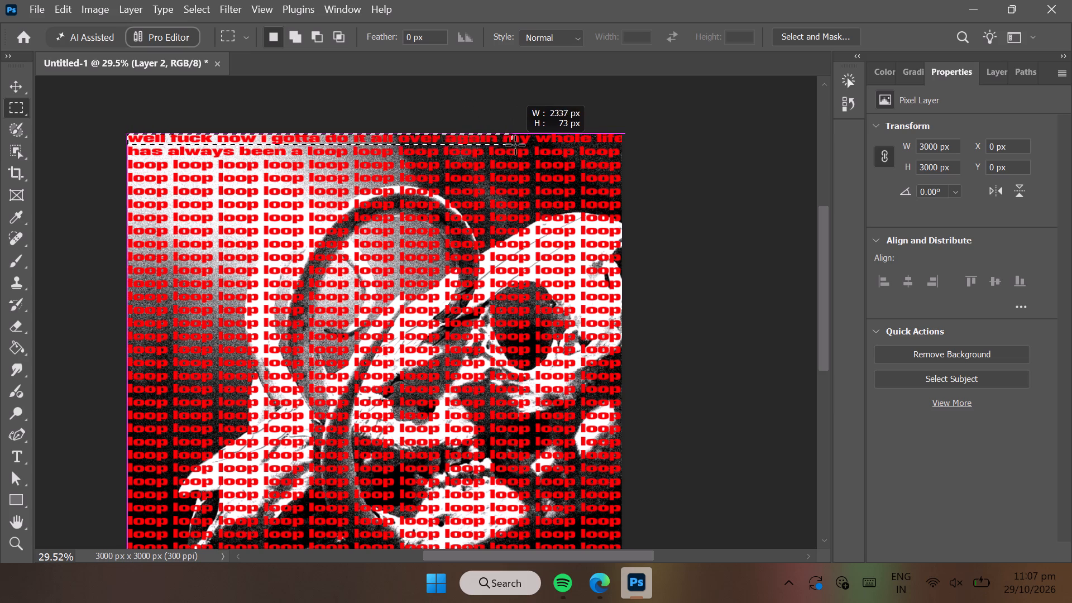
{"action": "left_click_drag", "start_coordinate": [515, 145], "coordinate": [572, 145]}
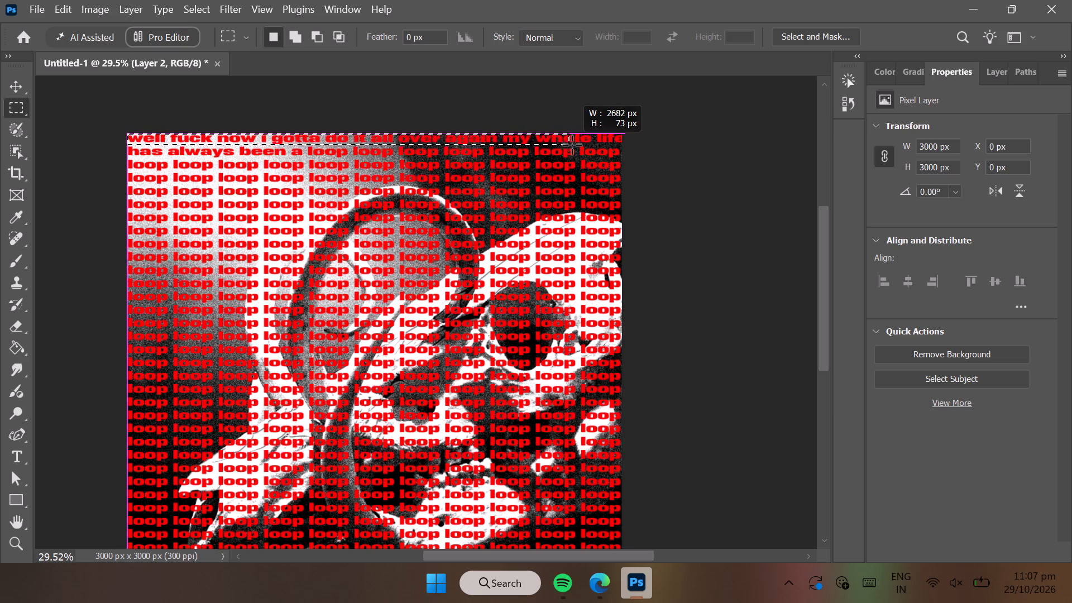
{"action": "left_click_drag", "start_coordinate": [572, 145], "coordinate": [626, 145]}
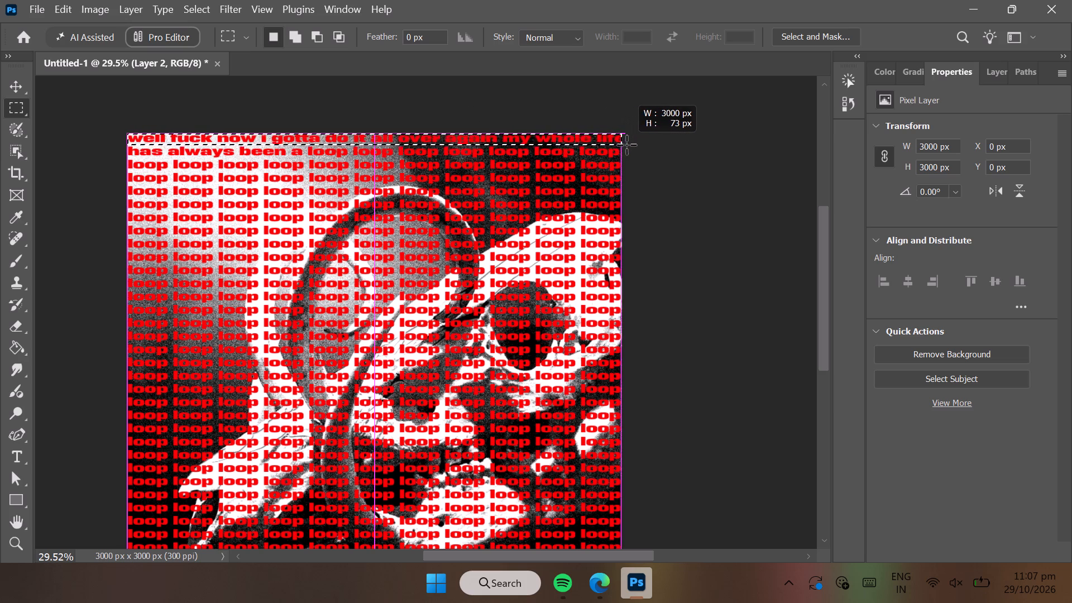
{"action": "left_click_drag", "start_coordinate": [626, 145], "coordinate": [639, 145]}
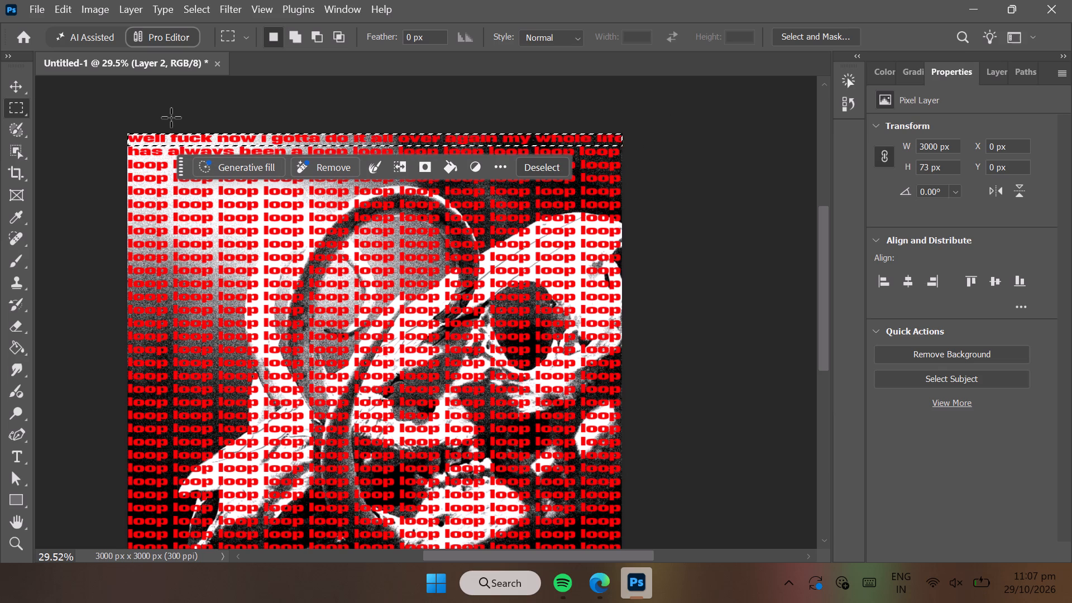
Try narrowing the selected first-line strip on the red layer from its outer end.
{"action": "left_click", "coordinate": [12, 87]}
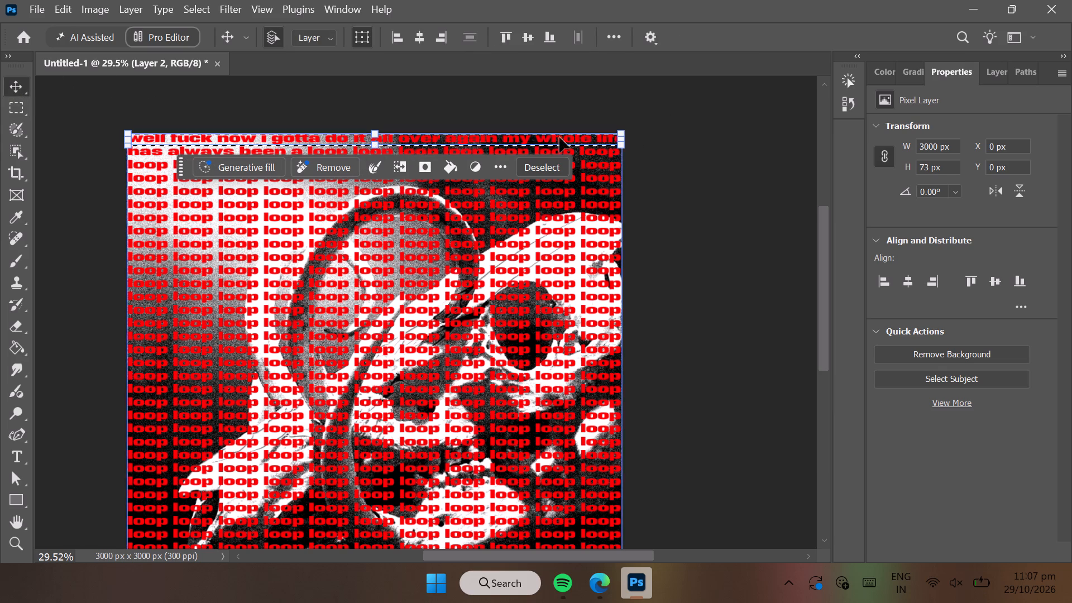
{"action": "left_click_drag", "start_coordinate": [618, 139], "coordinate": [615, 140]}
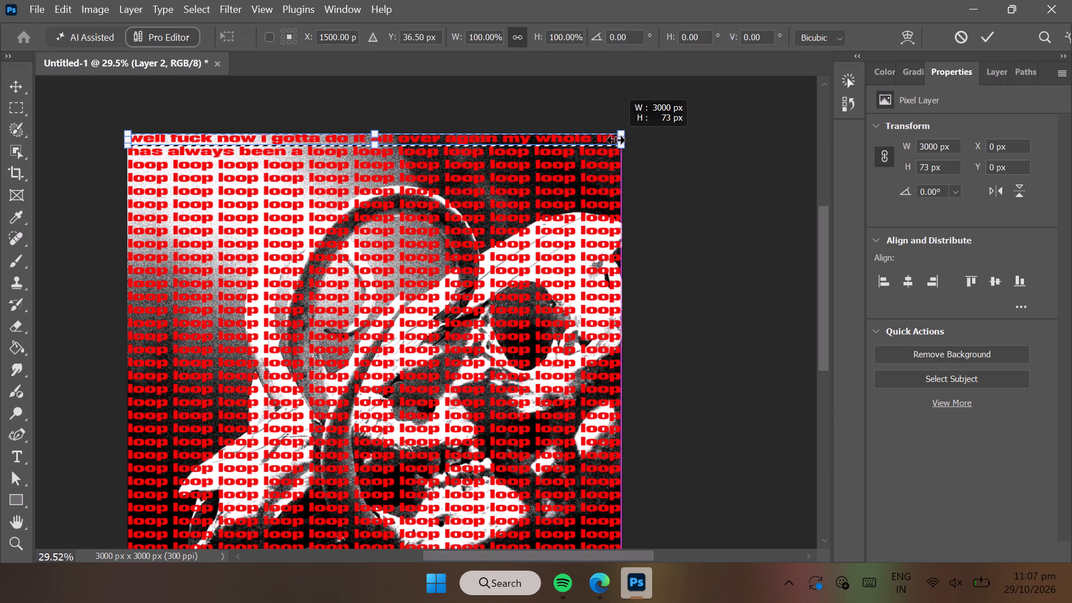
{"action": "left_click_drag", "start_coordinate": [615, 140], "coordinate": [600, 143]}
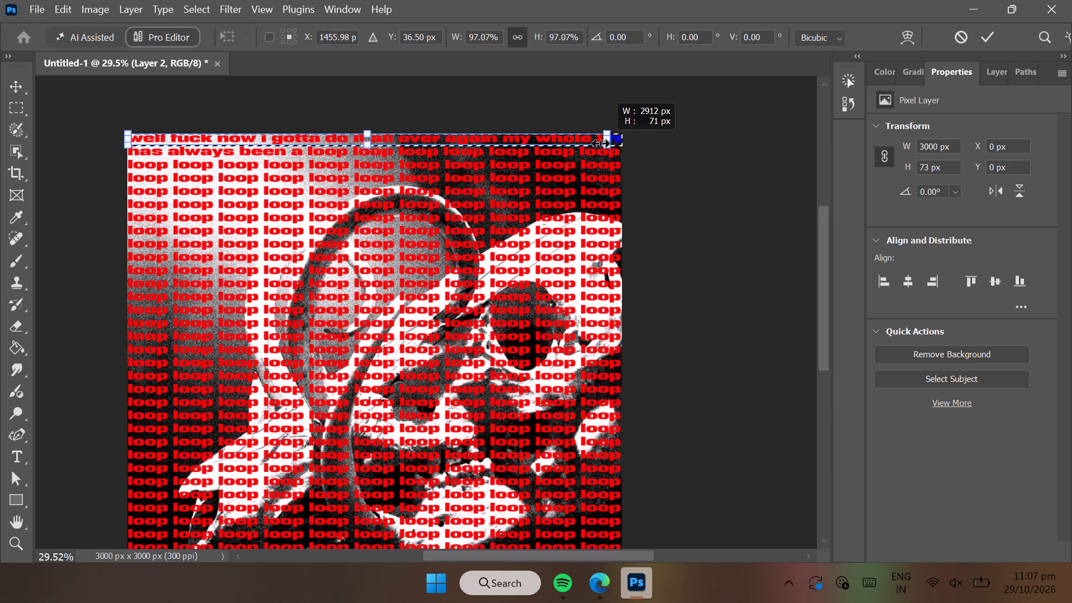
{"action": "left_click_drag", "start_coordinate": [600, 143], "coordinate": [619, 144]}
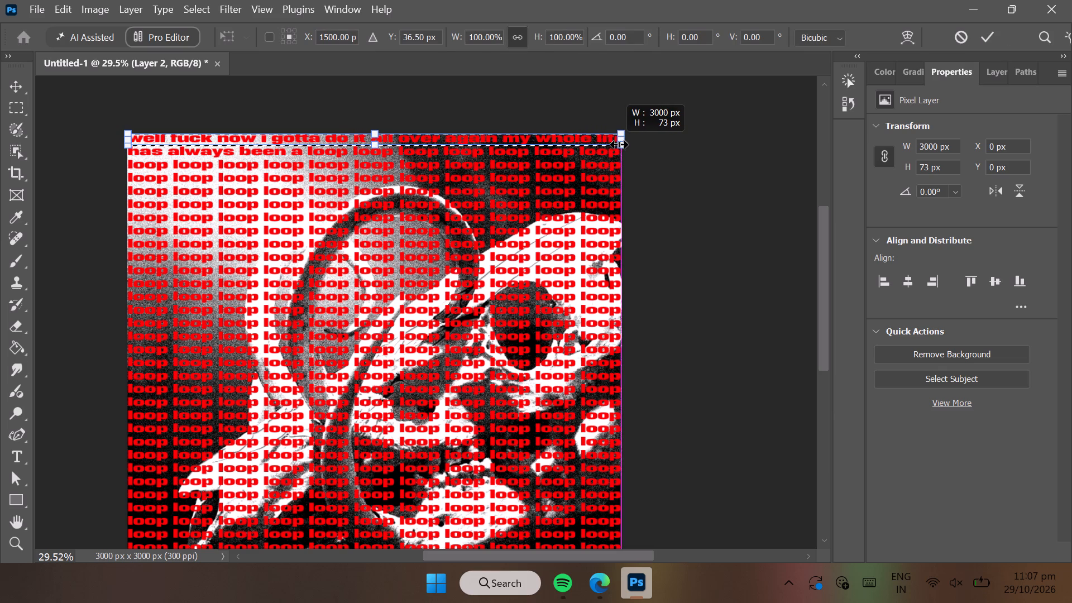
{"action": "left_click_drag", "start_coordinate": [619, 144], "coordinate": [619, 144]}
Make the lyric lettering layer beneath the red clipped layer active.
{"action": "left_click", "coordinate": [1004, 72]}
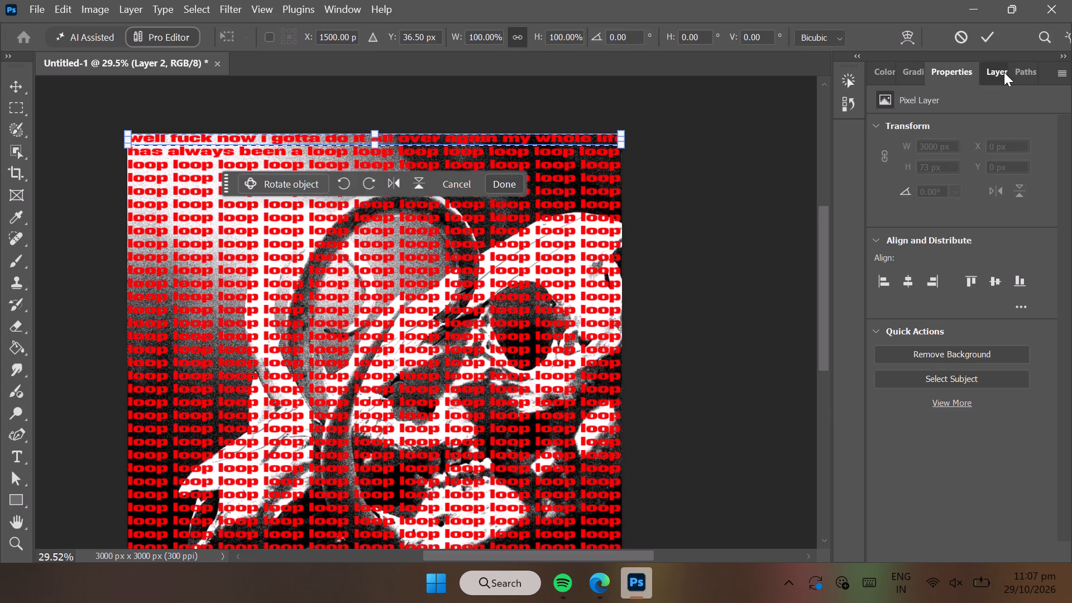
{"action": "left_click", "coordinate": [908, 232]}
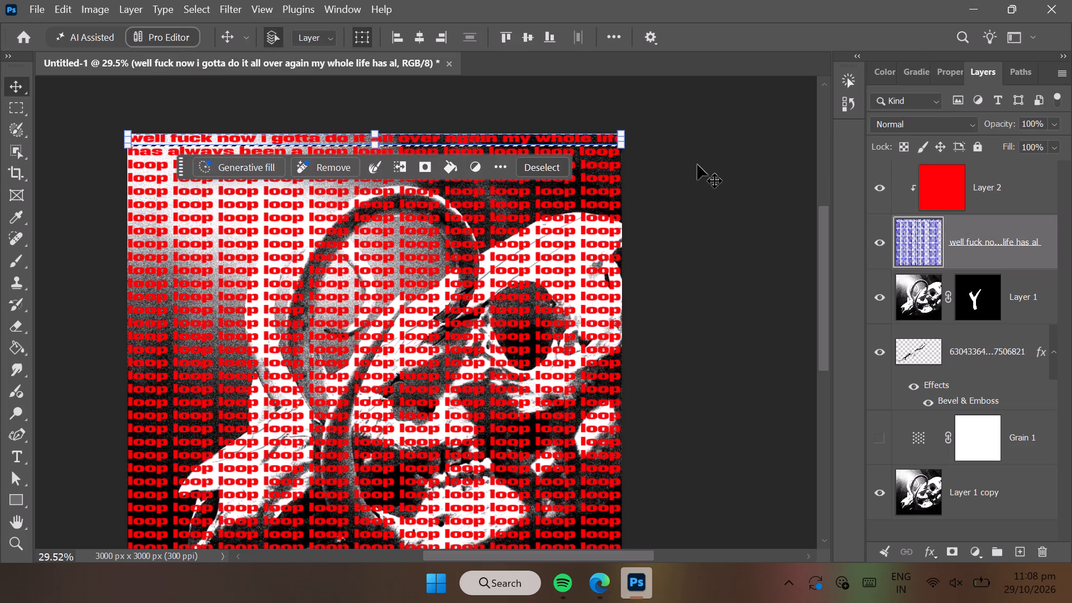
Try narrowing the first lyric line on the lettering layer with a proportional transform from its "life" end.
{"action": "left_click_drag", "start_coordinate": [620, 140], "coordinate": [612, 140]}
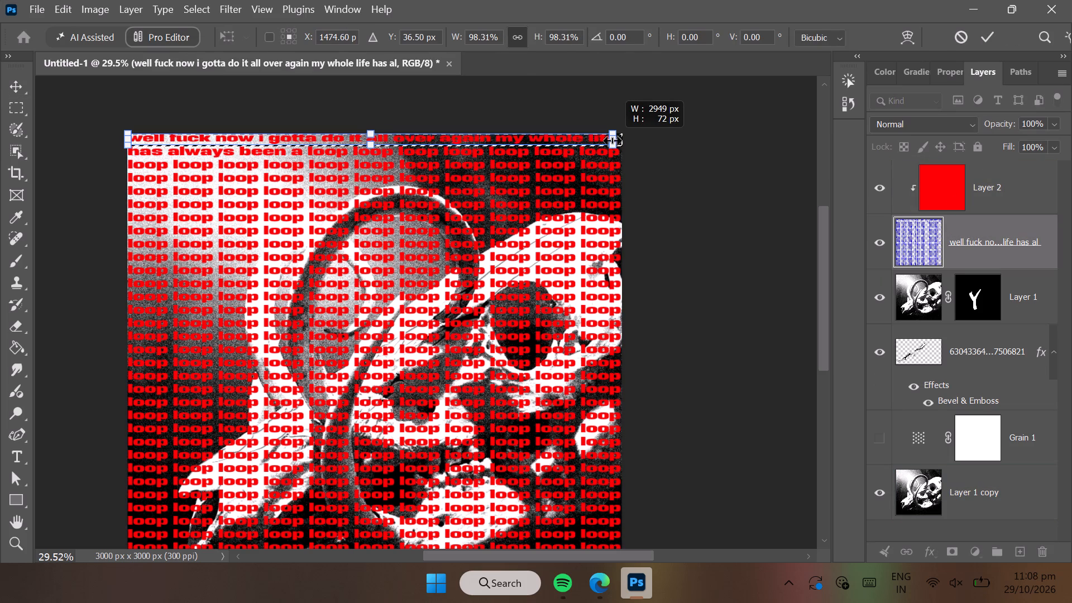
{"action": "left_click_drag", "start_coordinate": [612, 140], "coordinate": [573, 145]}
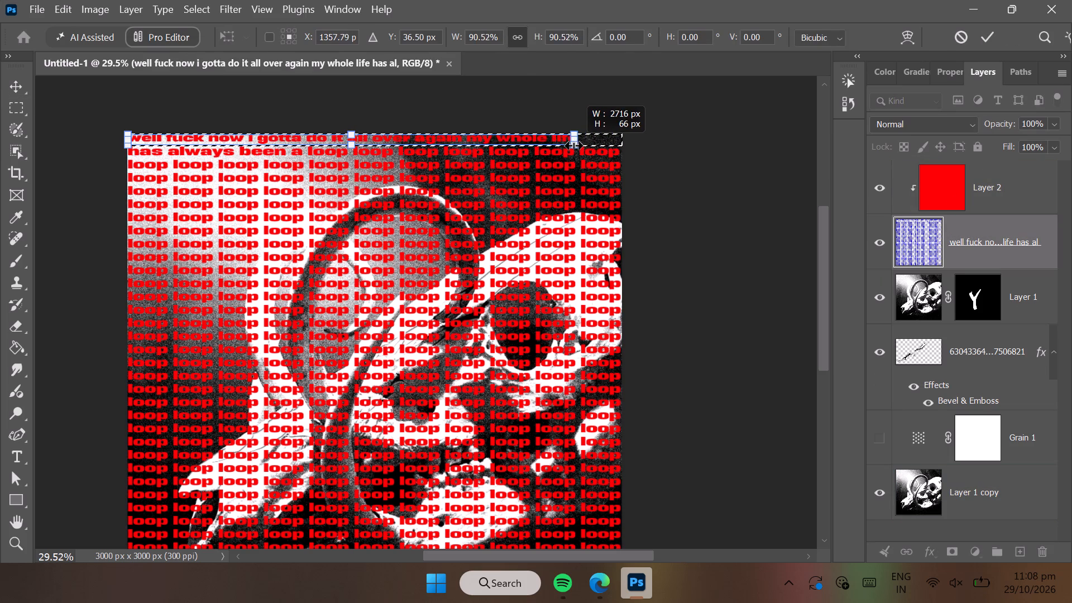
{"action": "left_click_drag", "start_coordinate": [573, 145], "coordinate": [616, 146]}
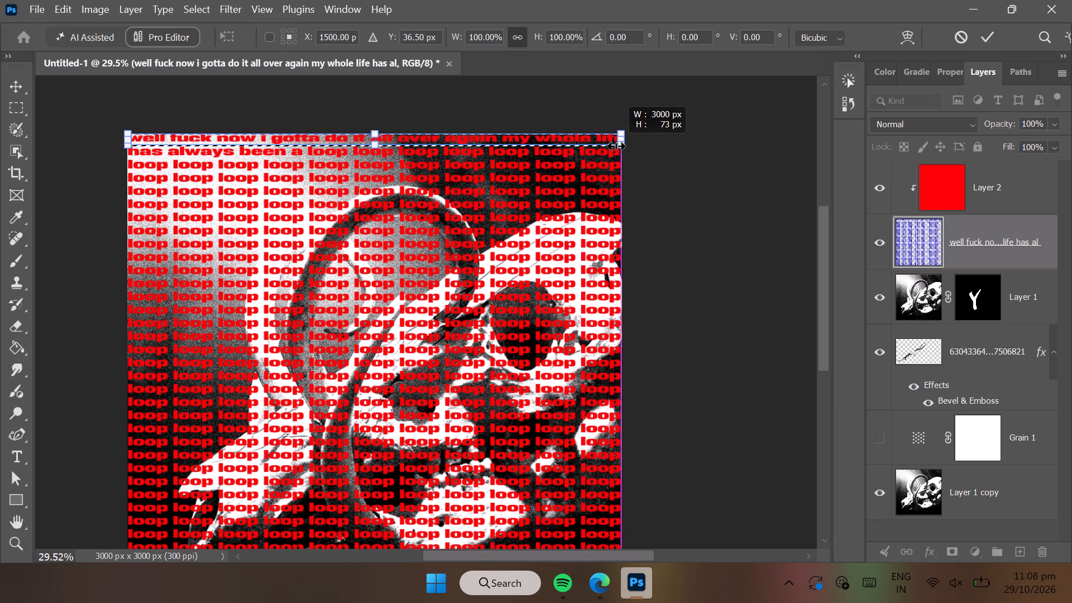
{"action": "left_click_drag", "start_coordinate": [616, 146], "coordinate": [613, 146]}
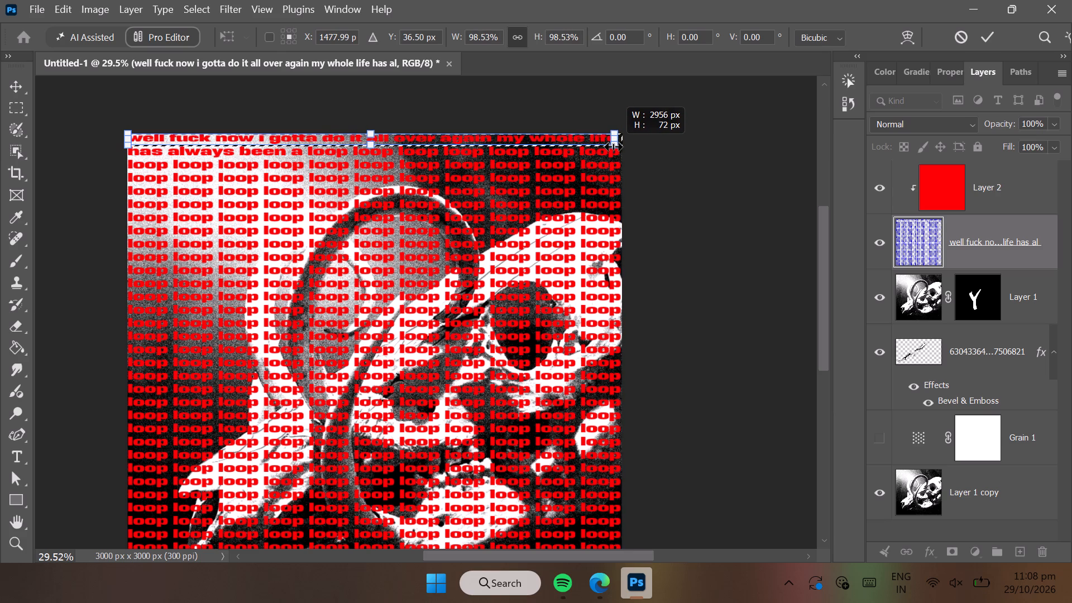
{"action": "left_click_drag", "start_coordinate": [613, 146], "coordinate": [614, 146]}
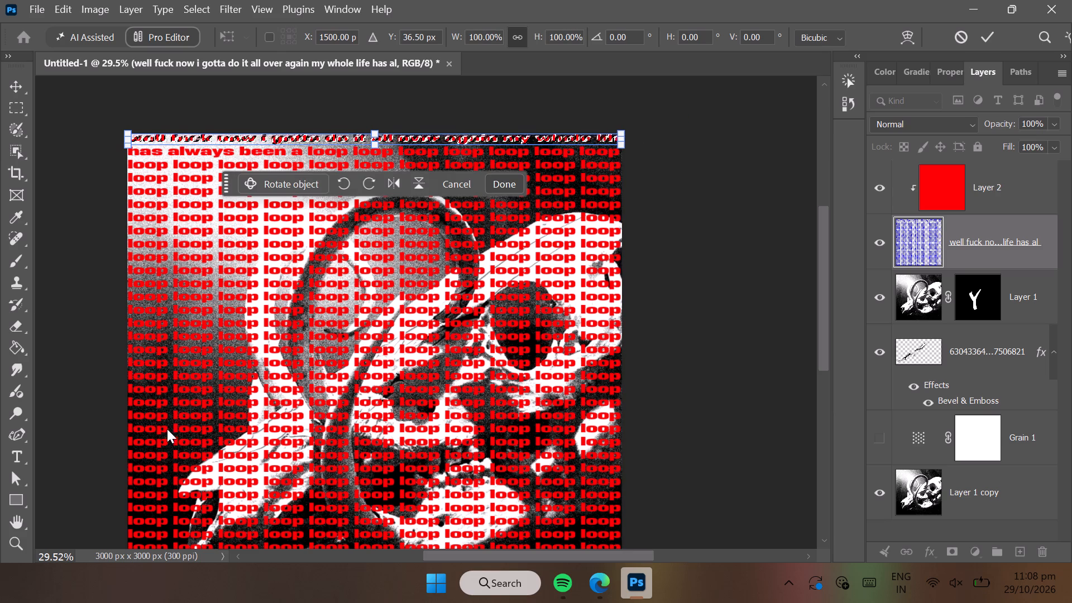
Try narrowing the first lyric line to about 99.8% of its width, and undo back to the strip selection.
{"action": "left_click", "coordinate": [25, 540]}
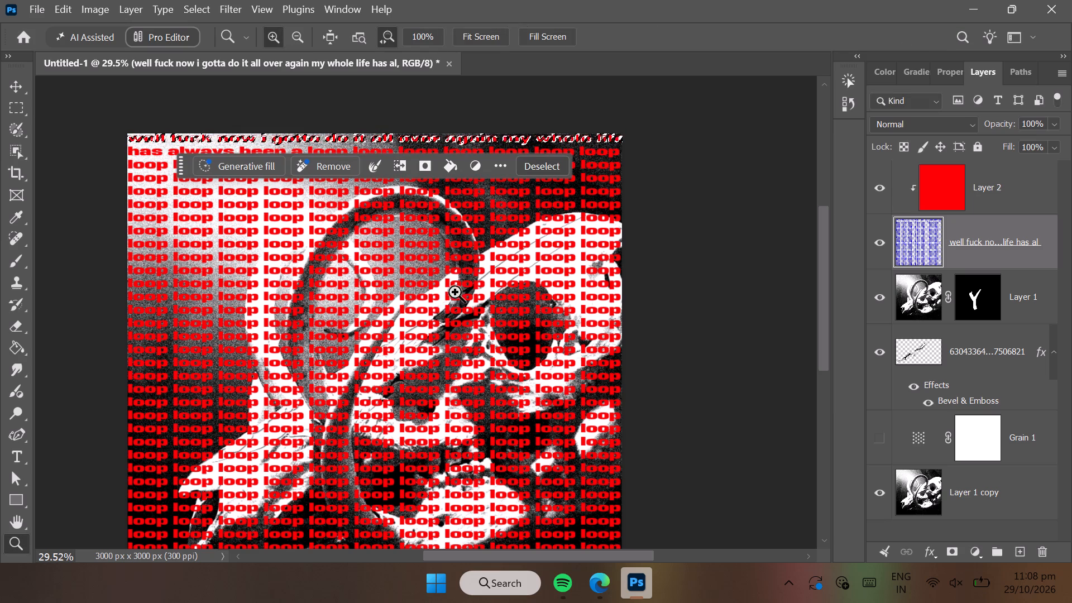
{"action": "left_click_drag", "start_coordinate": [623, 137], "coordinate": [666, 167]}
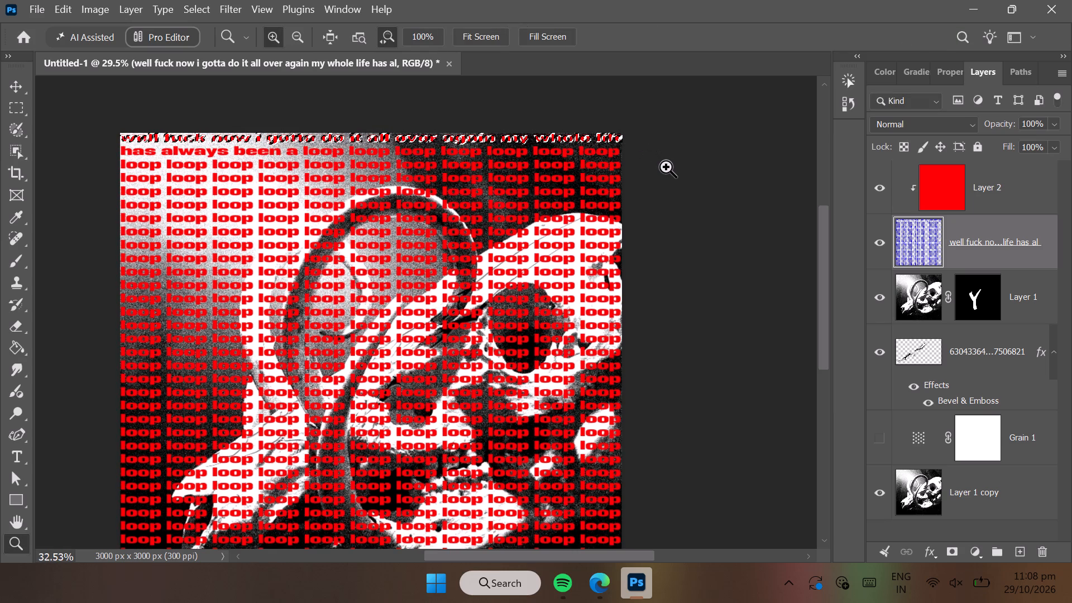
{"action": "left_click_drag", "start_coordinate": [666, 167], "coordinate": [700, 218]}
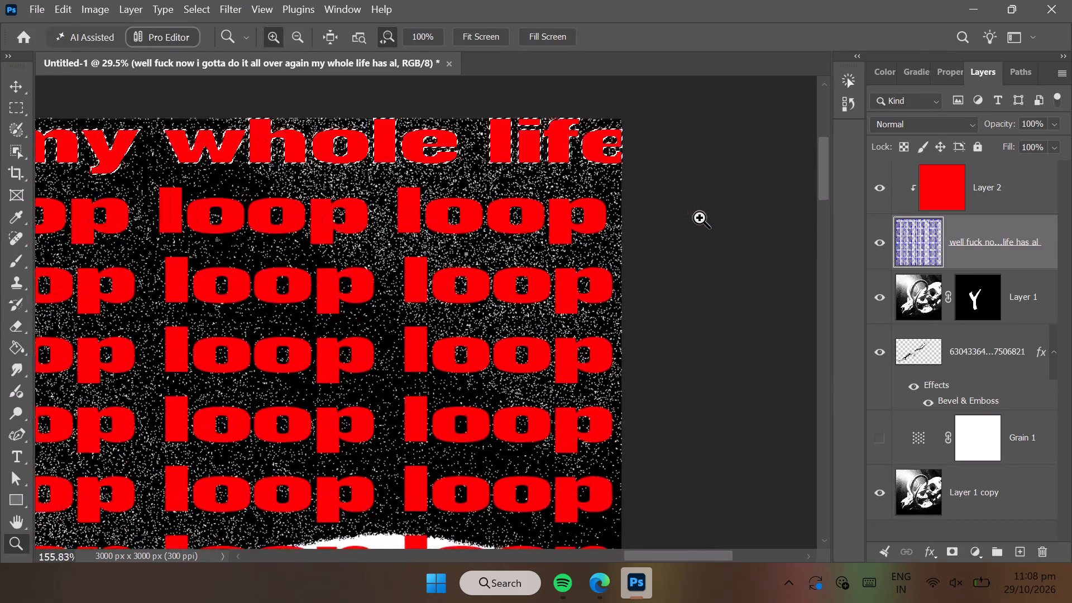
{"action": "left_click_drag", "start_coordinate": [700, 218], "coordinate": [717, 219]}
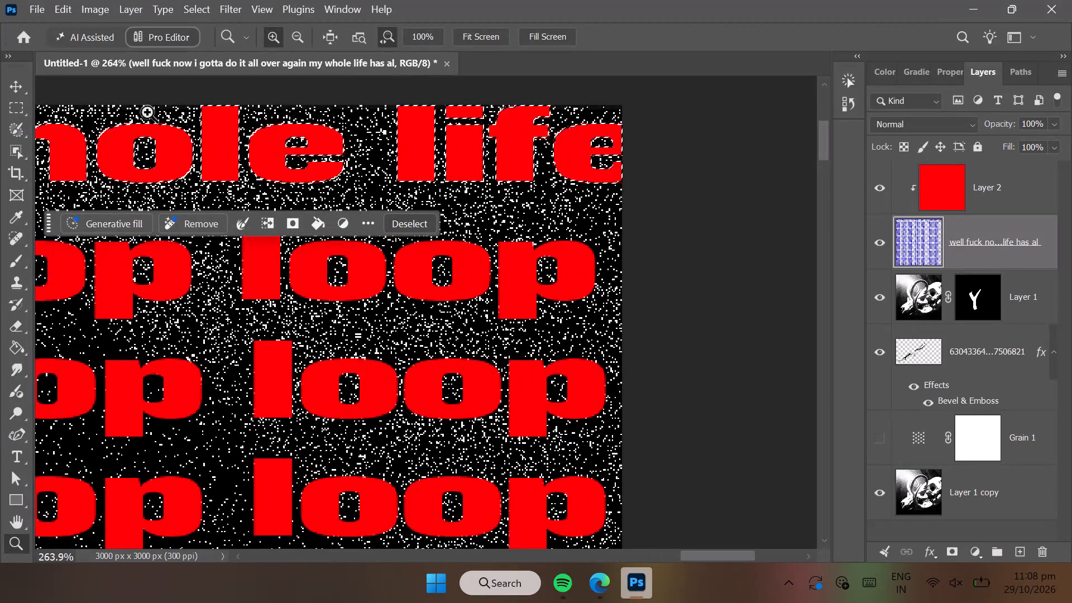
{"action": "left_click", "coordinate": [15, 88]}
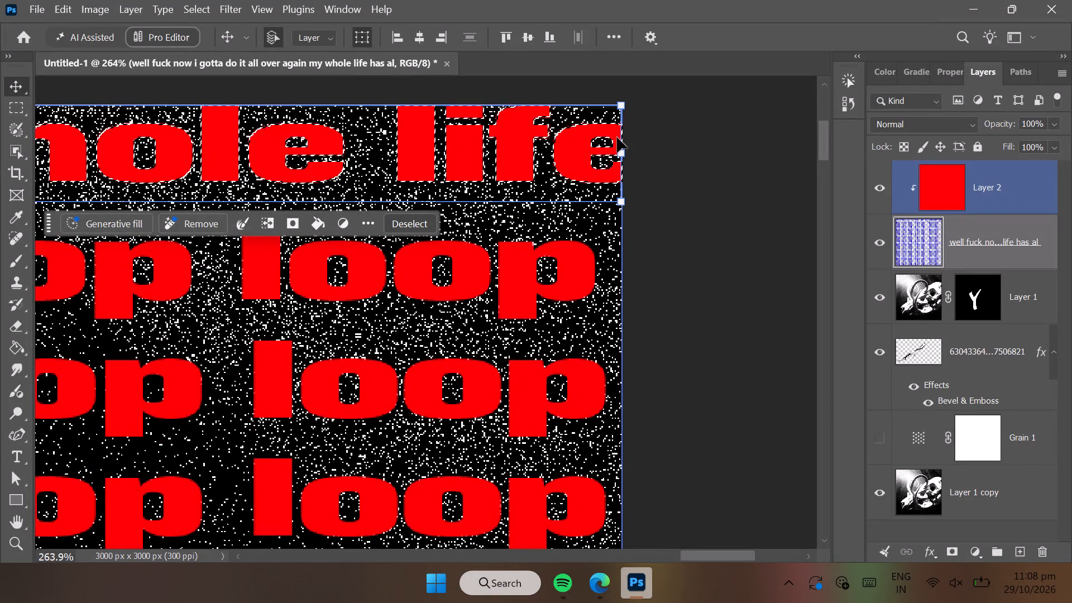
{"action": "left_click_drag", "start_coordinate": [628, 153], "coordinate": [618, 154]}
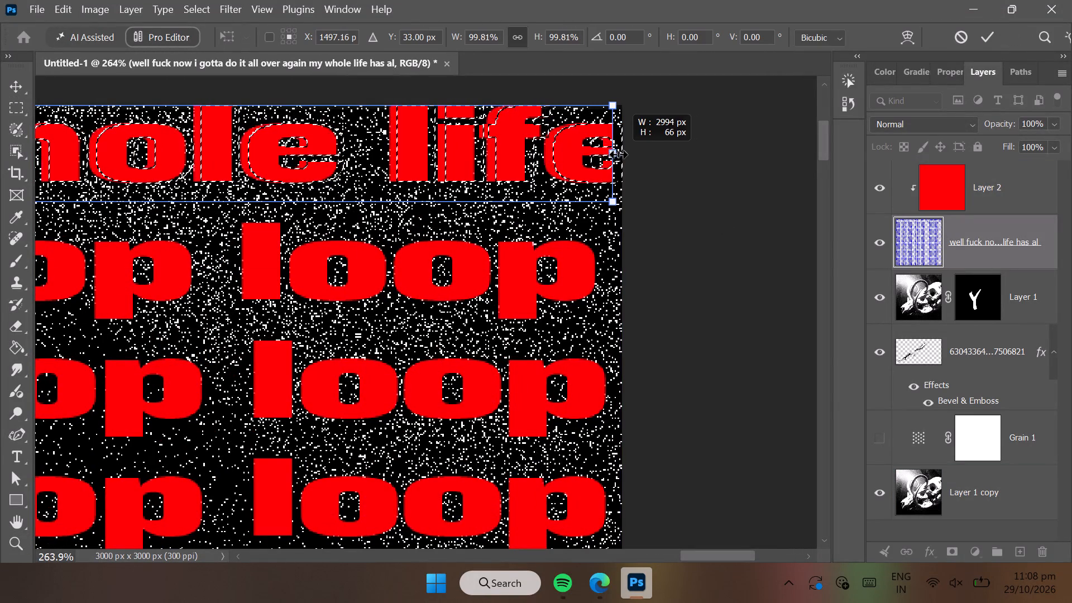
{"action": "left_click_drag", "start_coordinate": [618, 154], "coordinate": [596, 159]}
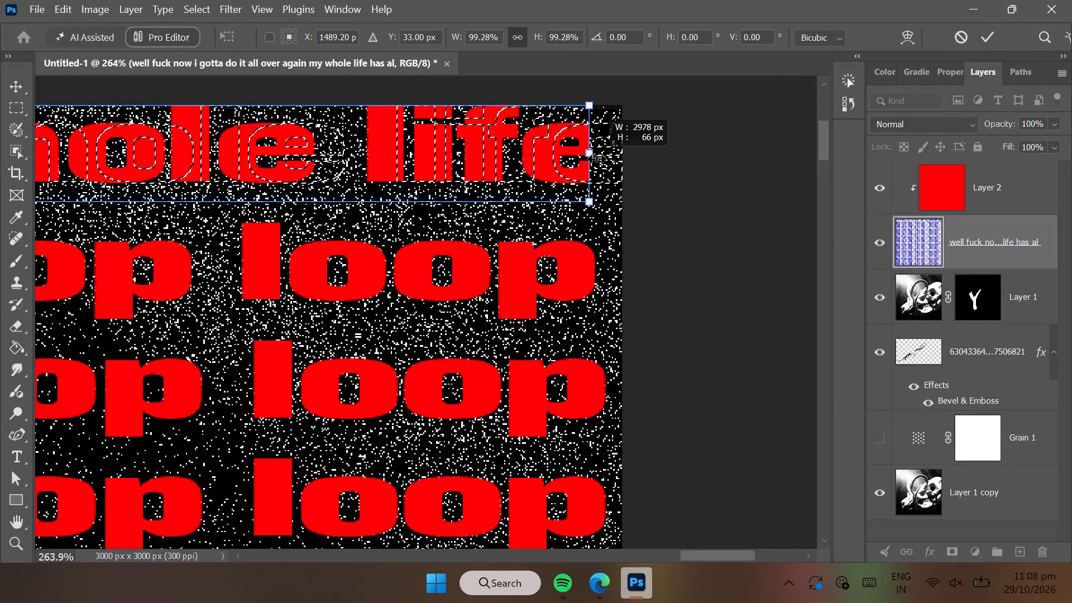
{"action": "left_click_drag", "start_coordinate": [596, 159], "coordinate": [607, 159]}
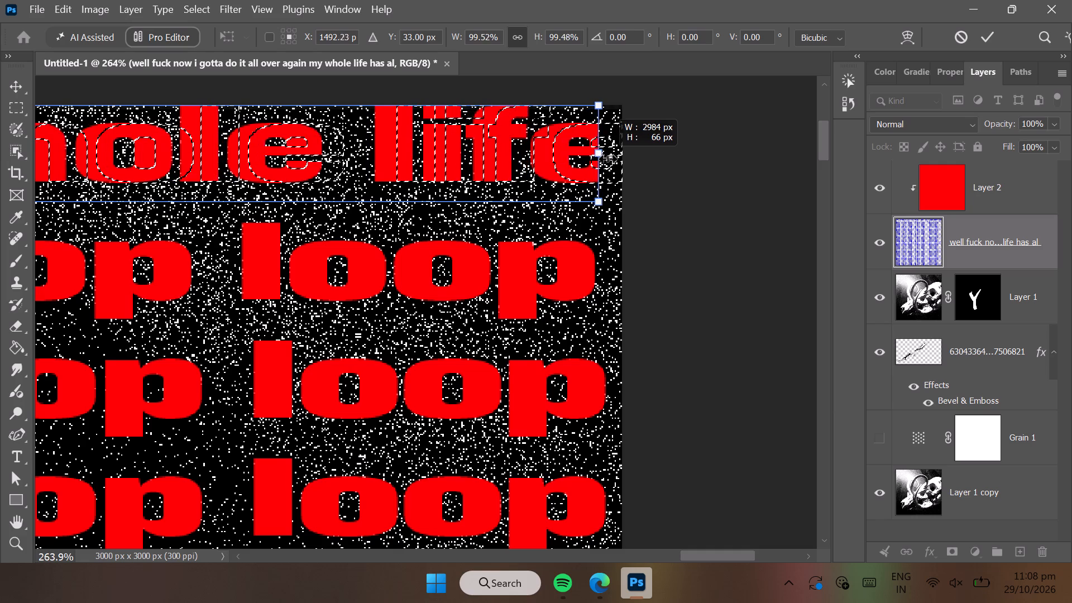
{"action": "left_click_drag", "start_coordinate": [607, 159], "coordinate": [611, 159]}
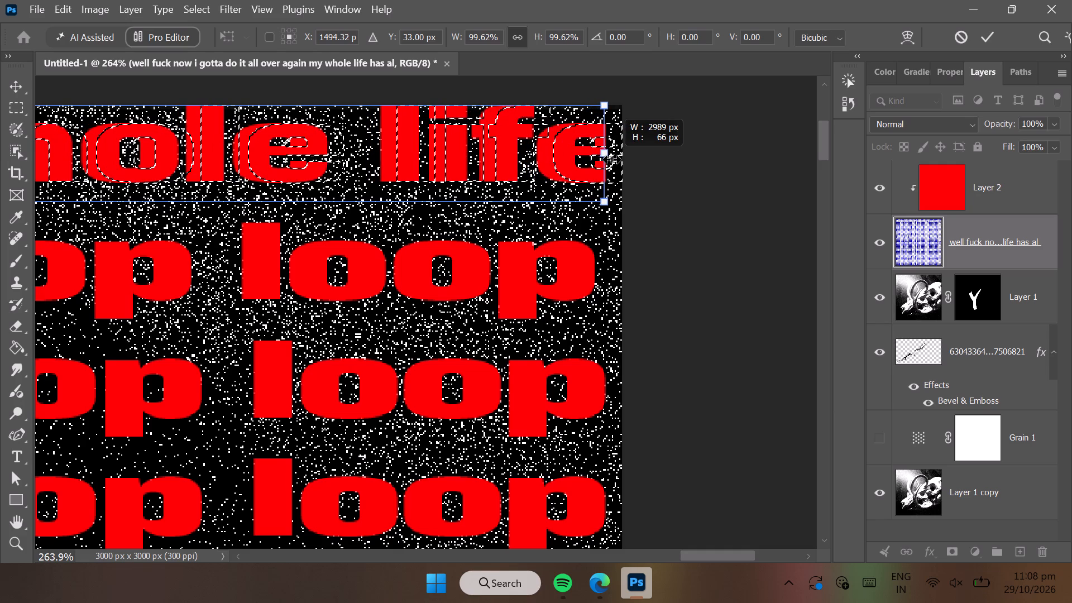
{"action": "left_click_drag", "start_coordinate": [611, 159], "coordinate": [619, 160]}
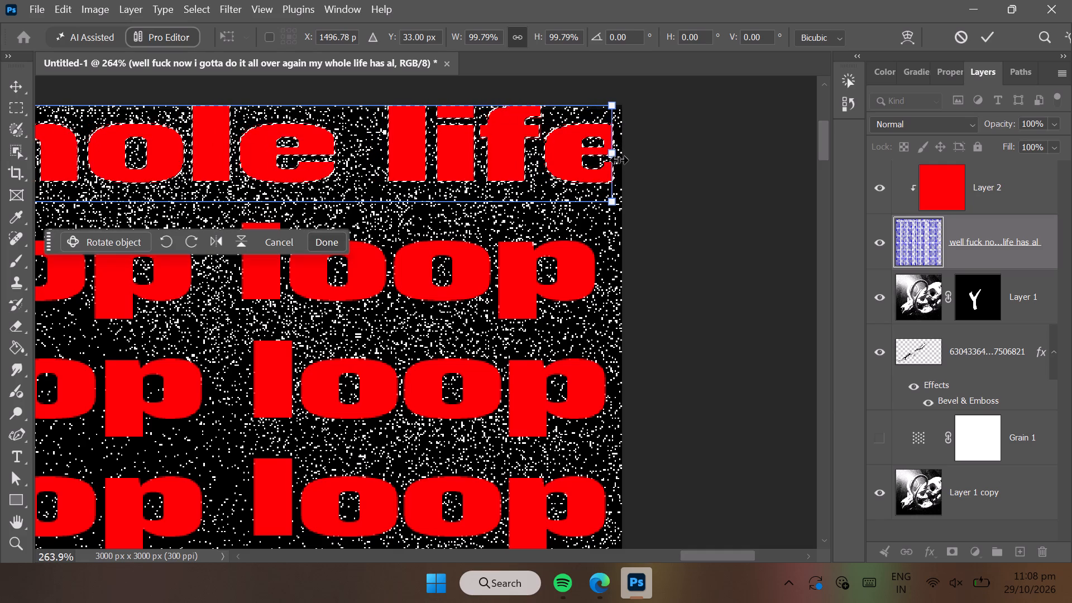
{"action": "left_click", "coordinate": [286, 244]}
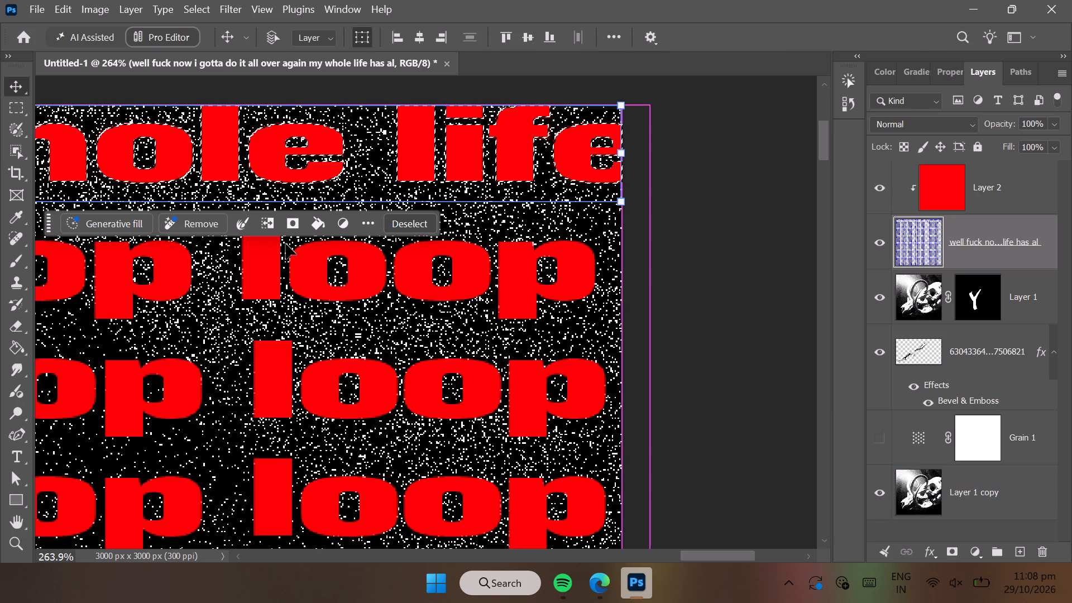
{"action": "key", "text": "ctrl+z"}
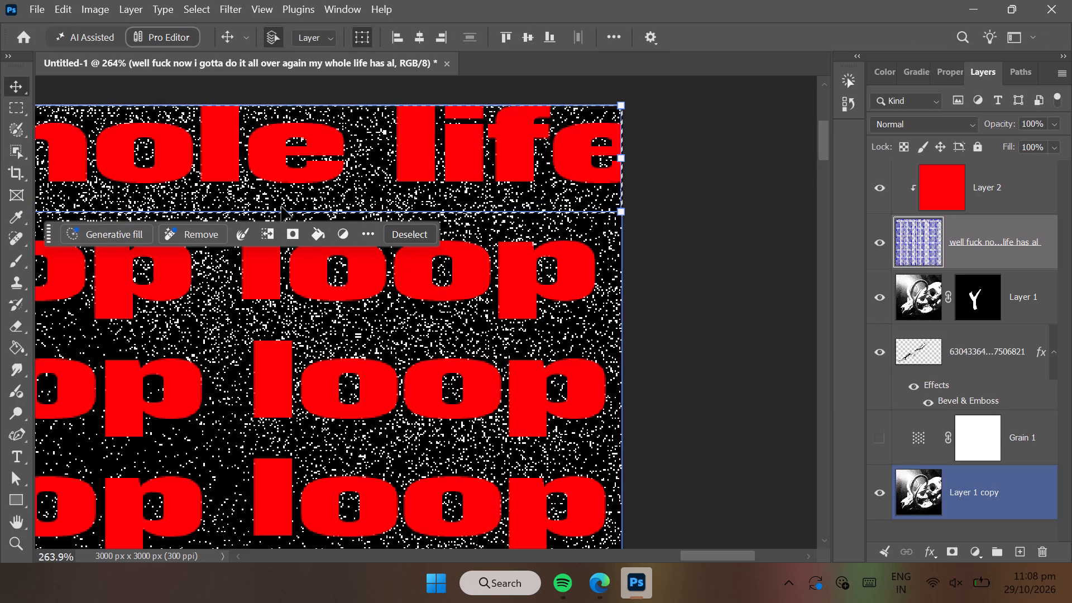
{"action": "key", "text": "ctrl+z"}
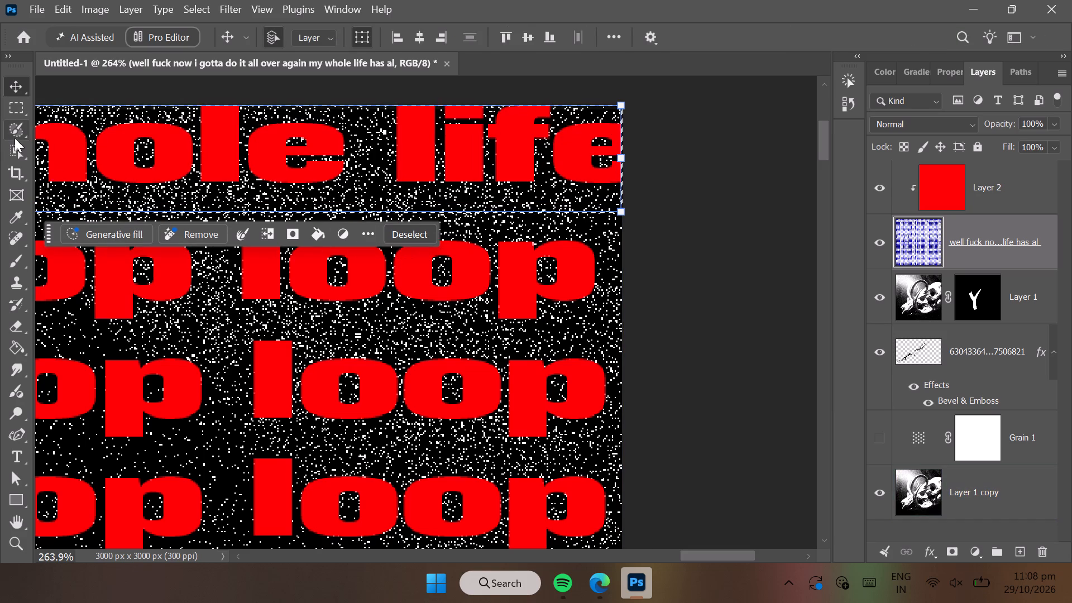
Replace the strip selection with a Polygonal Lasso outline around the whole first lyric line, extending past both side edges of the canvas.
{"action": "left_click", "coordinate": [14, 124]}
{"action": "right_click", "coordinate": [14, 124]}
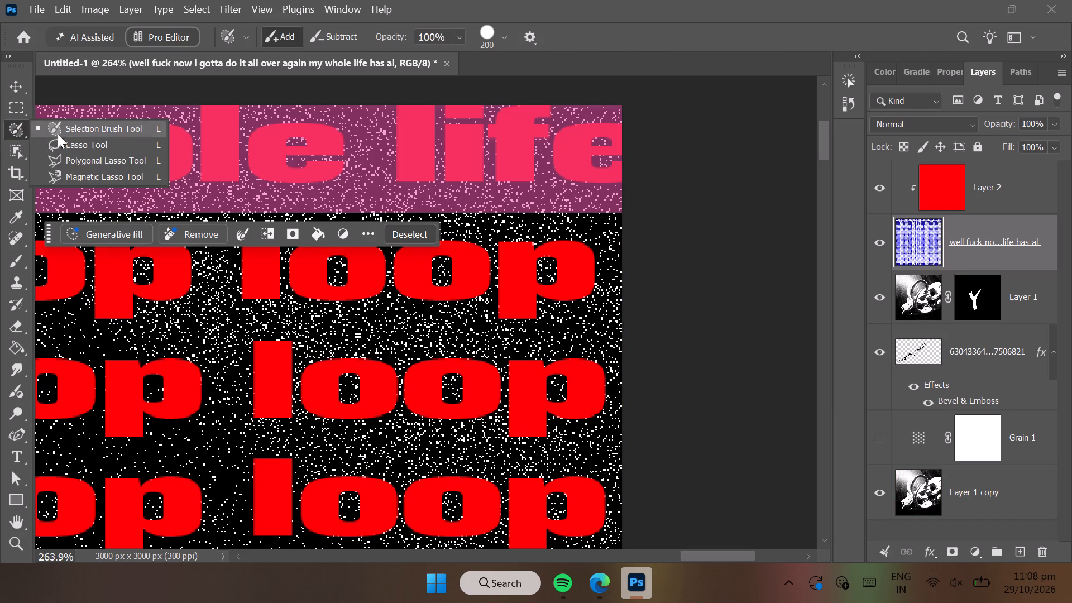
{"action": "left_click", "coordinate": [62, 160]}
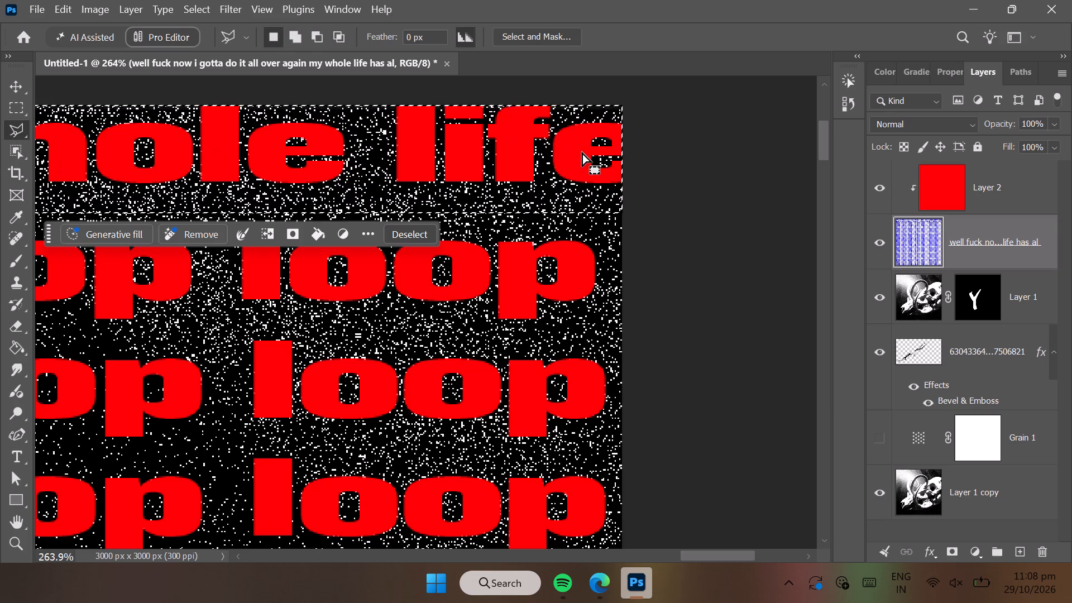
{"action": "left_click", "coordinate": [400, 233]}
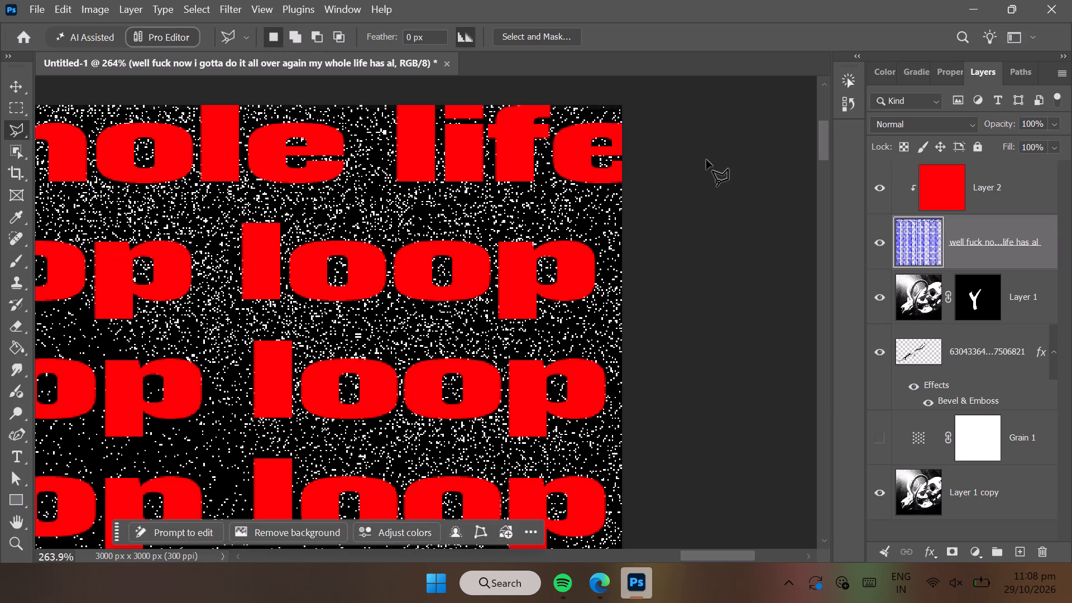
{"action": "left_click", "coordinate": [687, 181]}
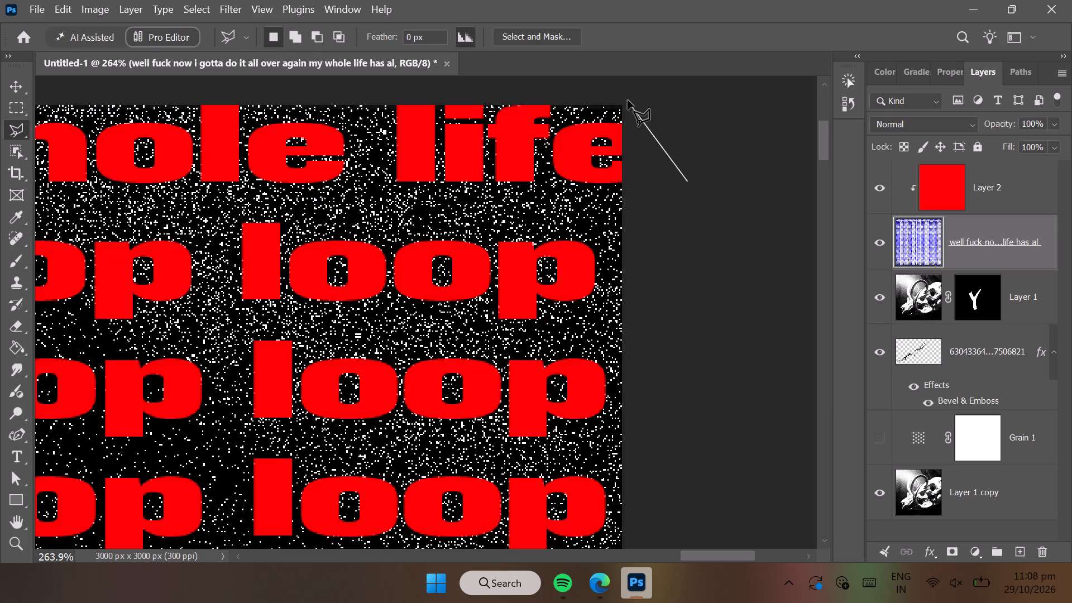
{"action": "left_click", "coordinate": [627, 100]}
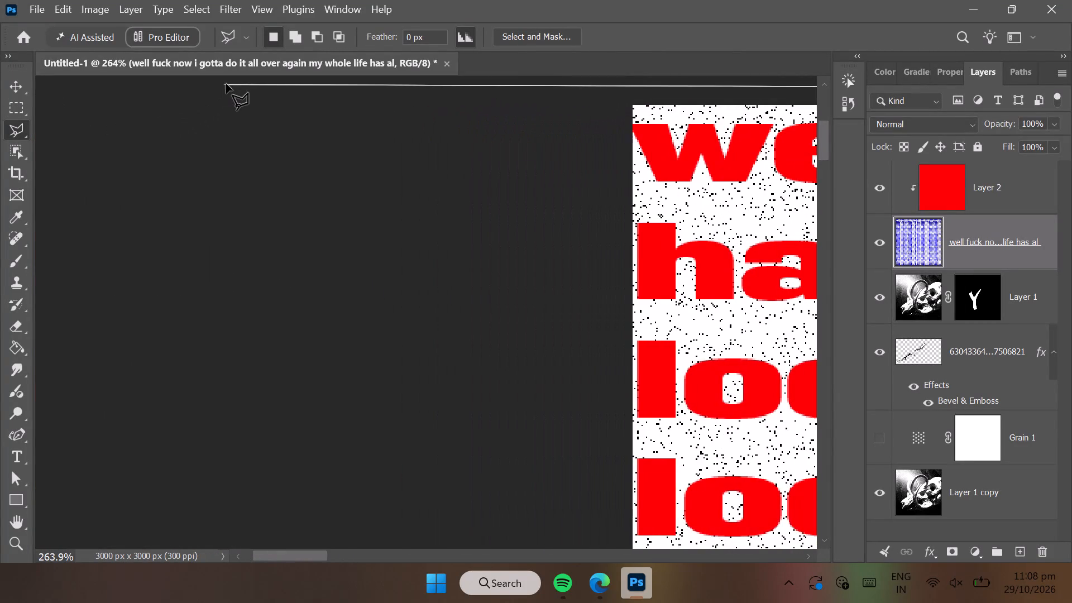
{"action": "left_click", "coordinate": [226, 84]}
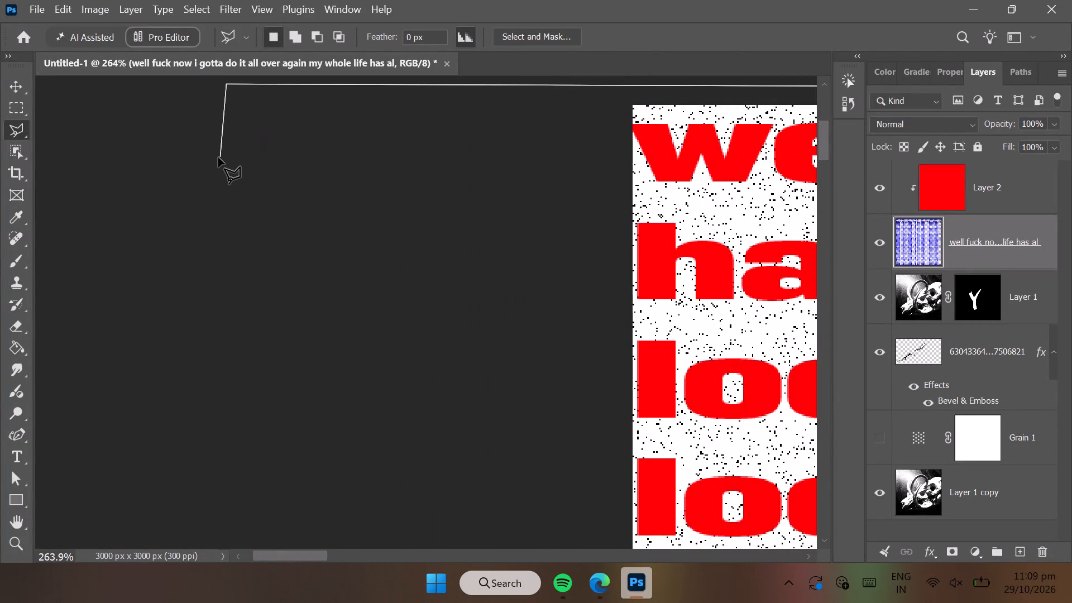
{"action": "left_click", "coordinate": [217, 181]}
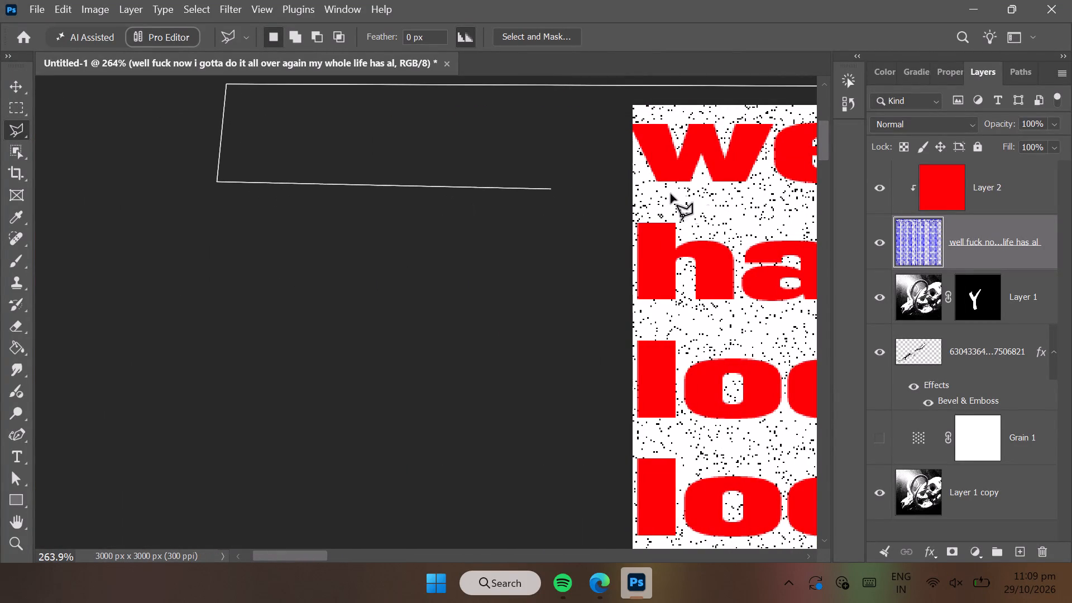
{"action": "left_click", "coordinate": [614, 210]}
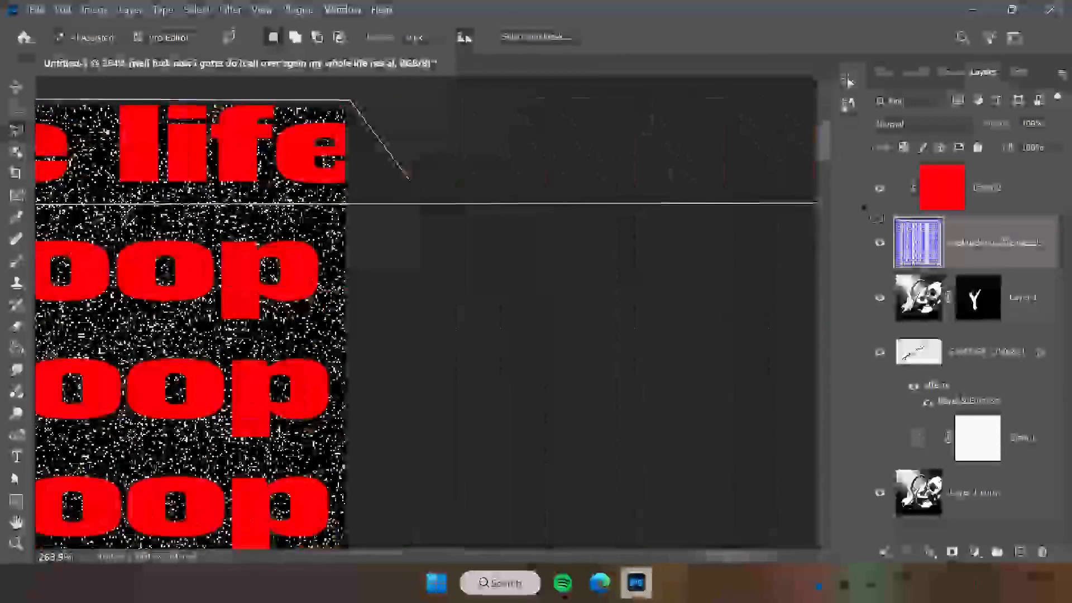
{"action": "left_click", "coordinate": [605, 215]}
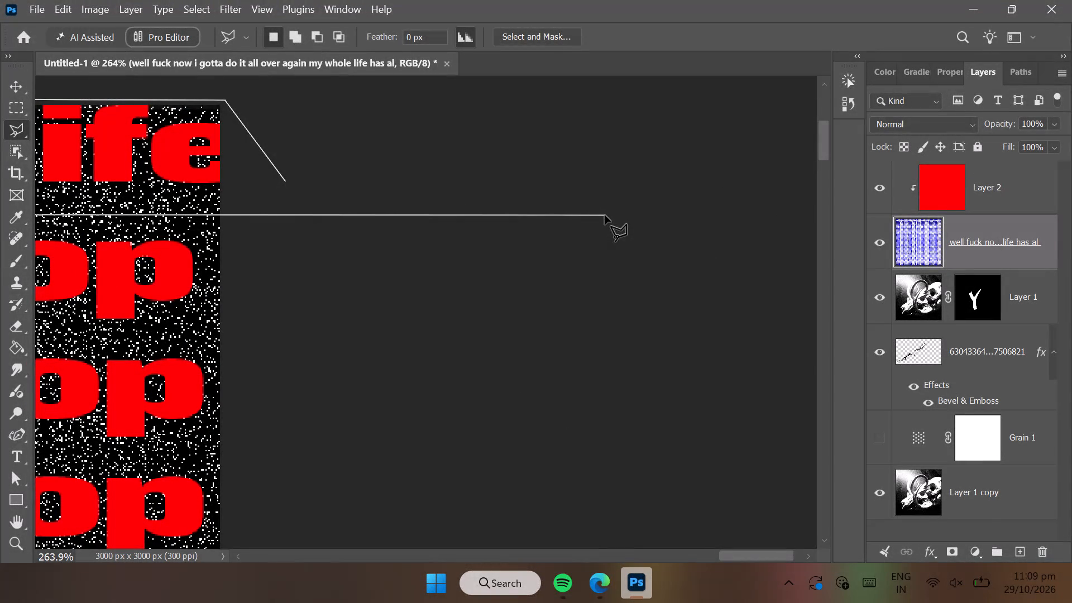
{"action": "left_click", "coordinate": [286, 183]}
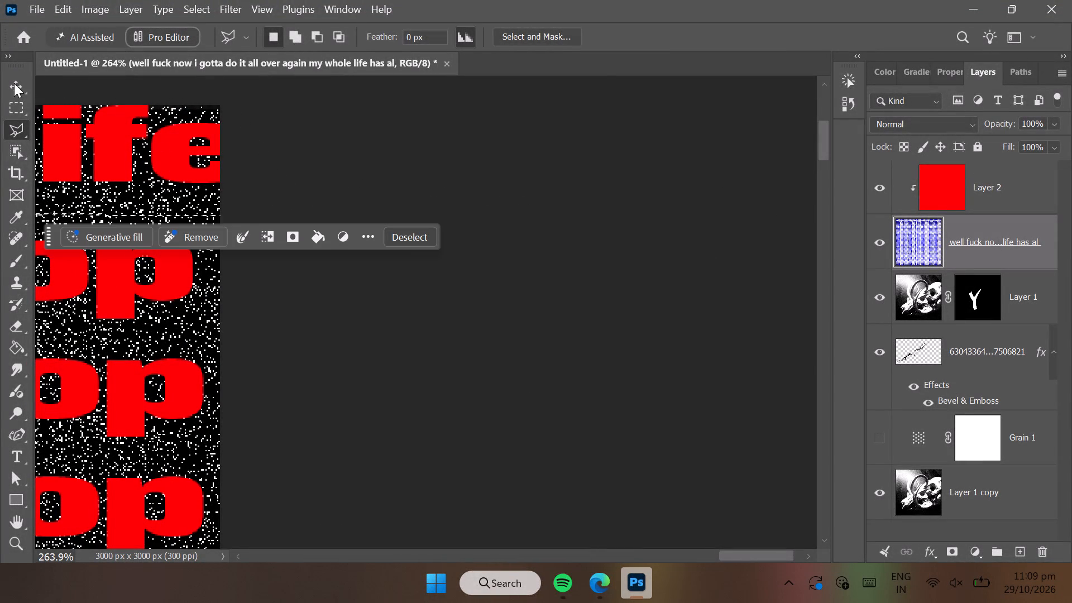
Scale the selected first lyric line proportionally to about 98.8%, pulling "life" inside the canvas's side edge.
{"action": "left_click", "coordinate": [14, 83]}
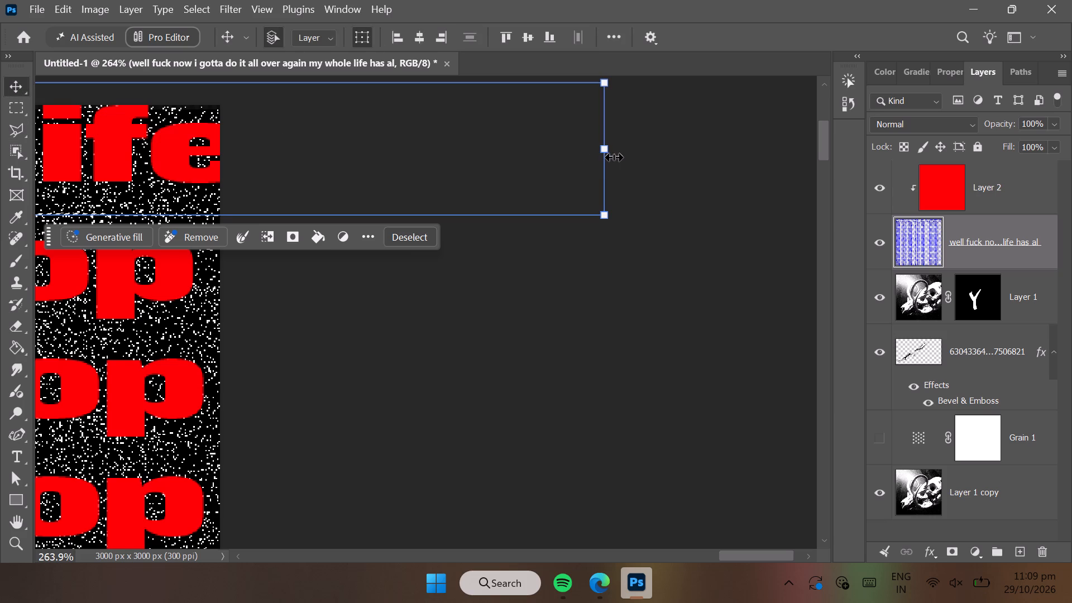
{"action": "left_click_drag", "start_coordinate": [604, 151], "coordinate": [592, 152]}
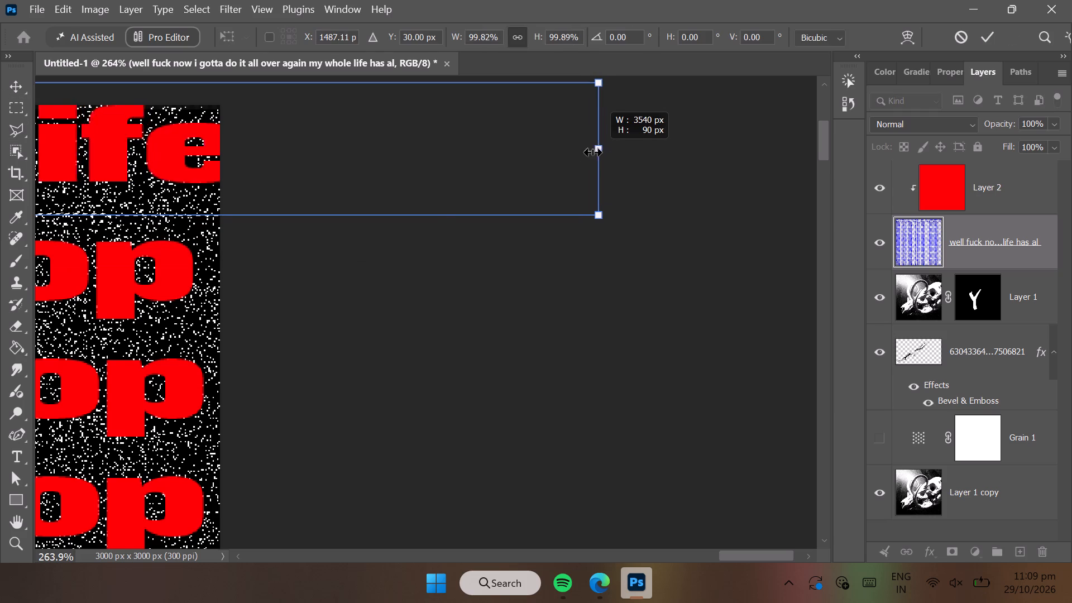
{"action": "left_click_drag", "start_coordinate": [592, 152], "coordinate": [569, 158]}
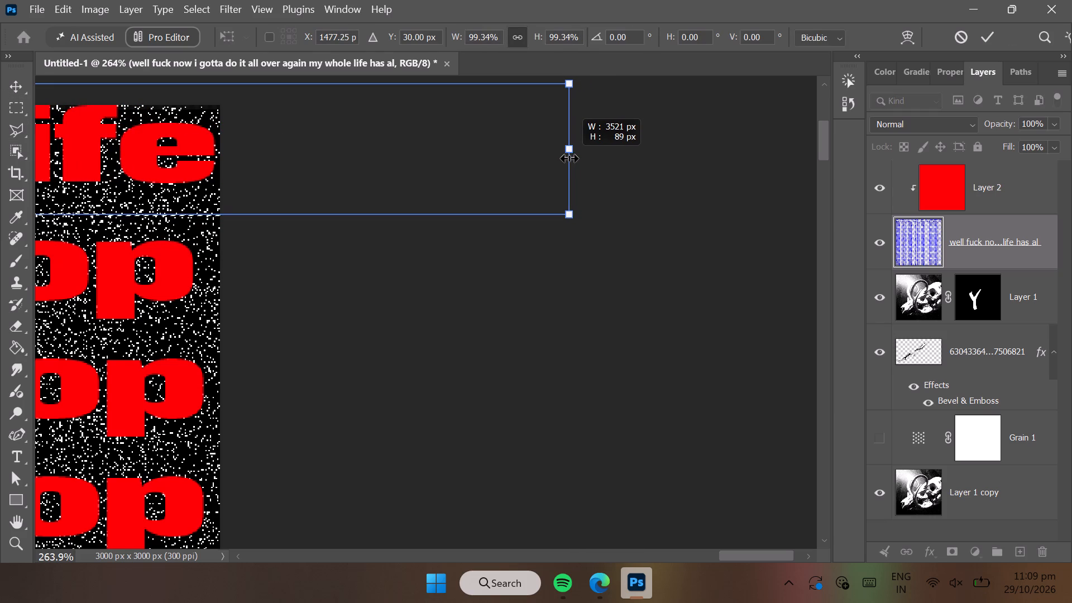
{"action": "left_click_drag", "start_coordinate": [569, 158], "coordinate": [553, 160]}
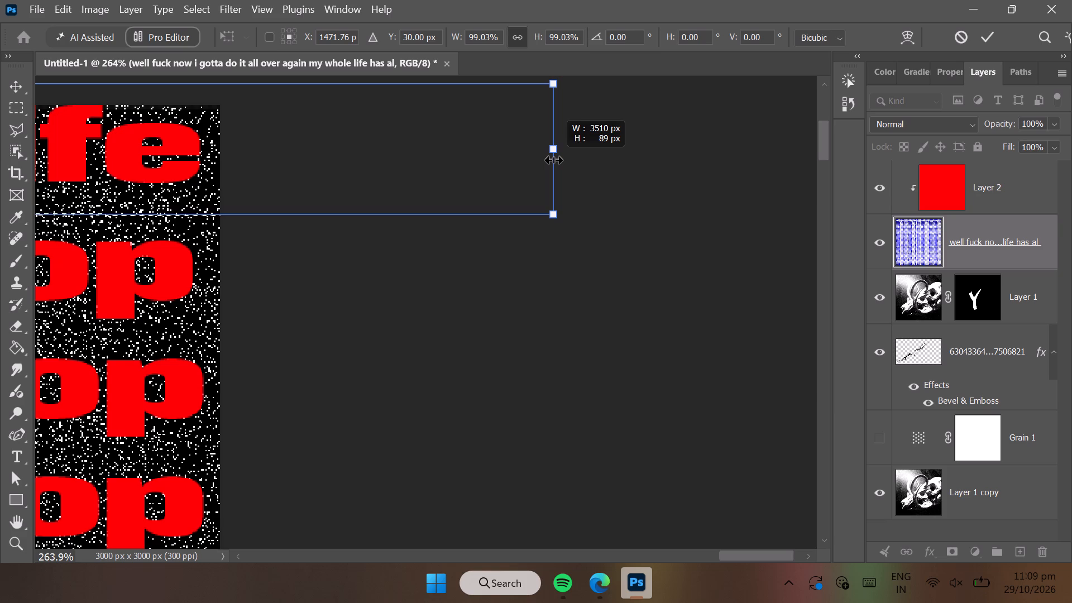
{"action": "left_click_drag", "start_coordinate": [553, 160], "coordinate": [542, 161]}
{"action": "left_click", "coordinate": [319, 259]}
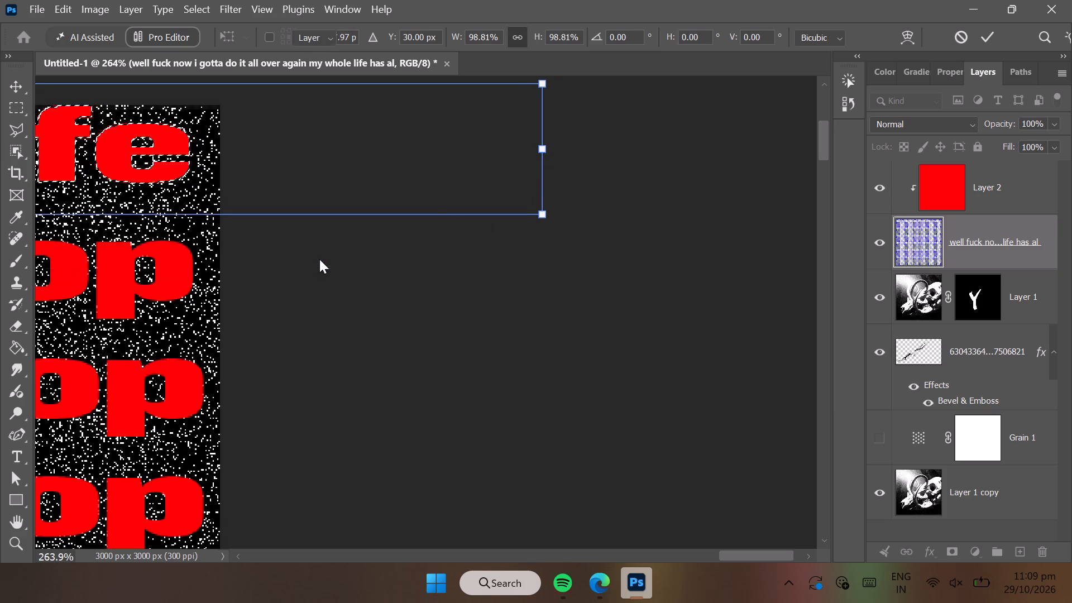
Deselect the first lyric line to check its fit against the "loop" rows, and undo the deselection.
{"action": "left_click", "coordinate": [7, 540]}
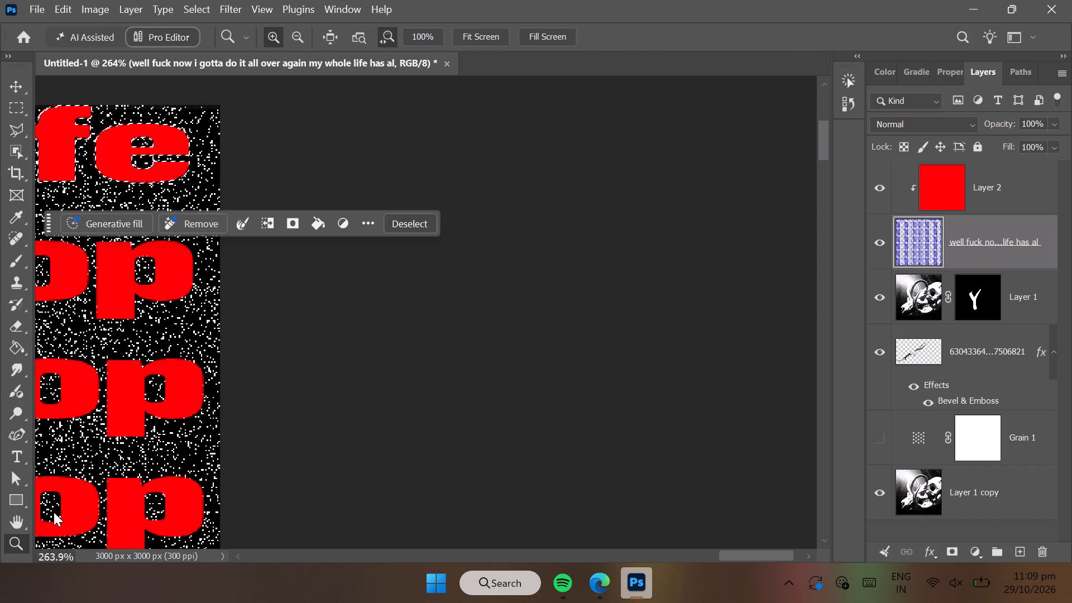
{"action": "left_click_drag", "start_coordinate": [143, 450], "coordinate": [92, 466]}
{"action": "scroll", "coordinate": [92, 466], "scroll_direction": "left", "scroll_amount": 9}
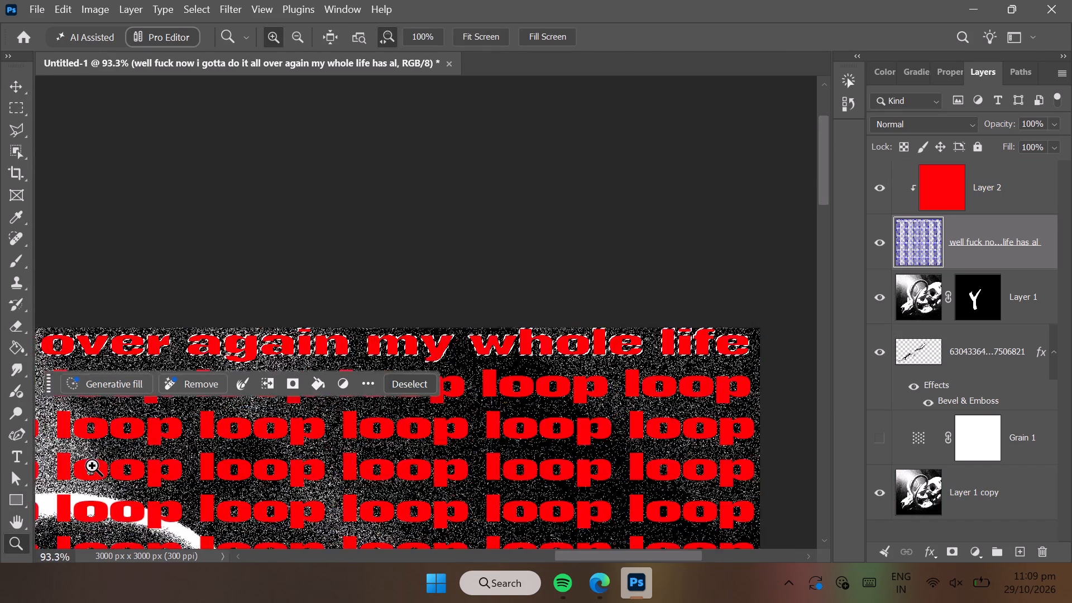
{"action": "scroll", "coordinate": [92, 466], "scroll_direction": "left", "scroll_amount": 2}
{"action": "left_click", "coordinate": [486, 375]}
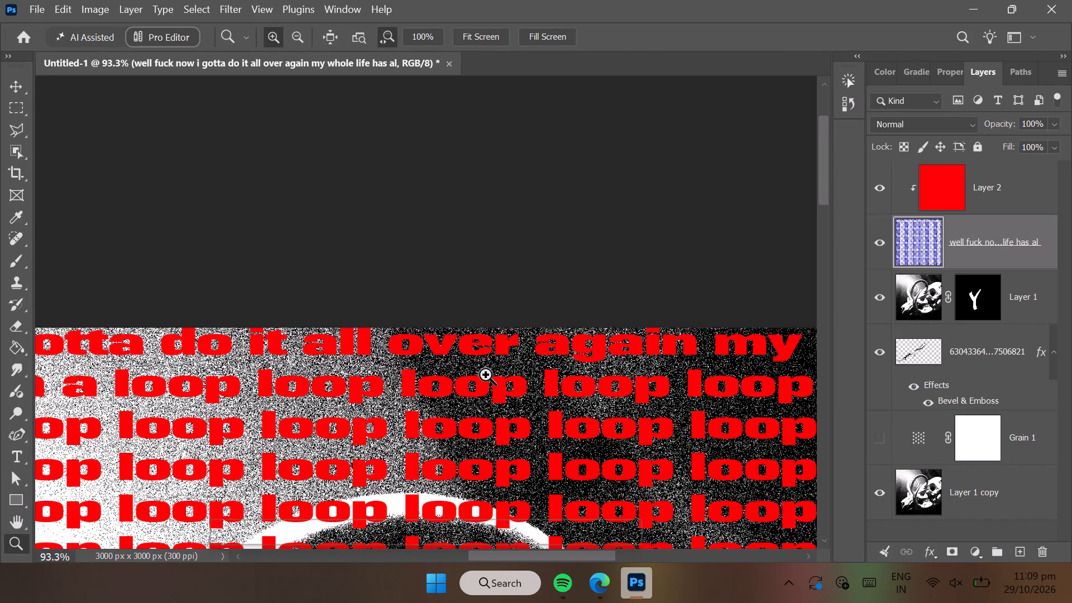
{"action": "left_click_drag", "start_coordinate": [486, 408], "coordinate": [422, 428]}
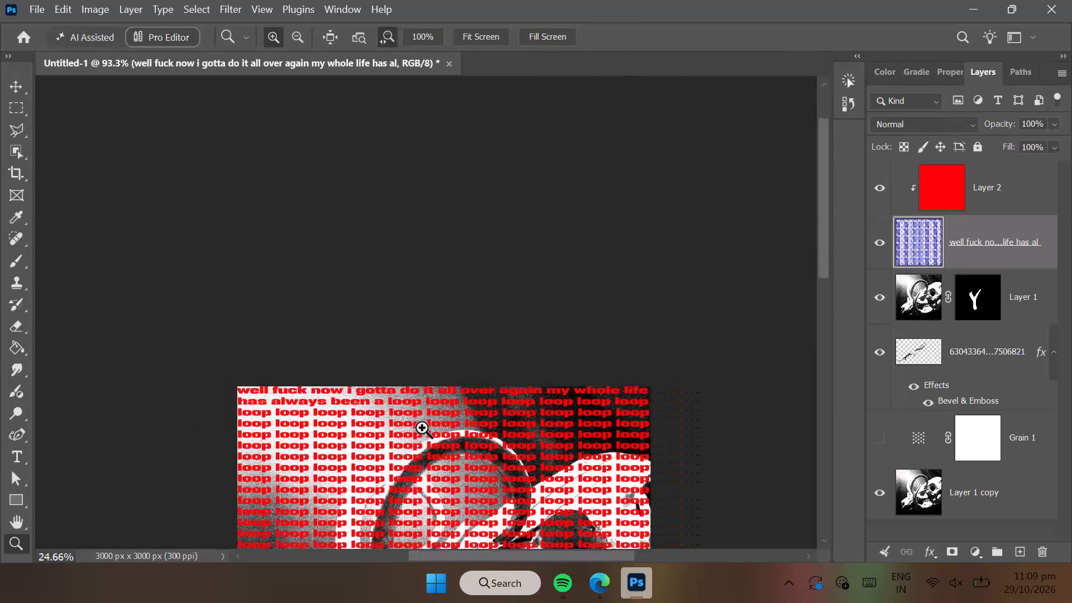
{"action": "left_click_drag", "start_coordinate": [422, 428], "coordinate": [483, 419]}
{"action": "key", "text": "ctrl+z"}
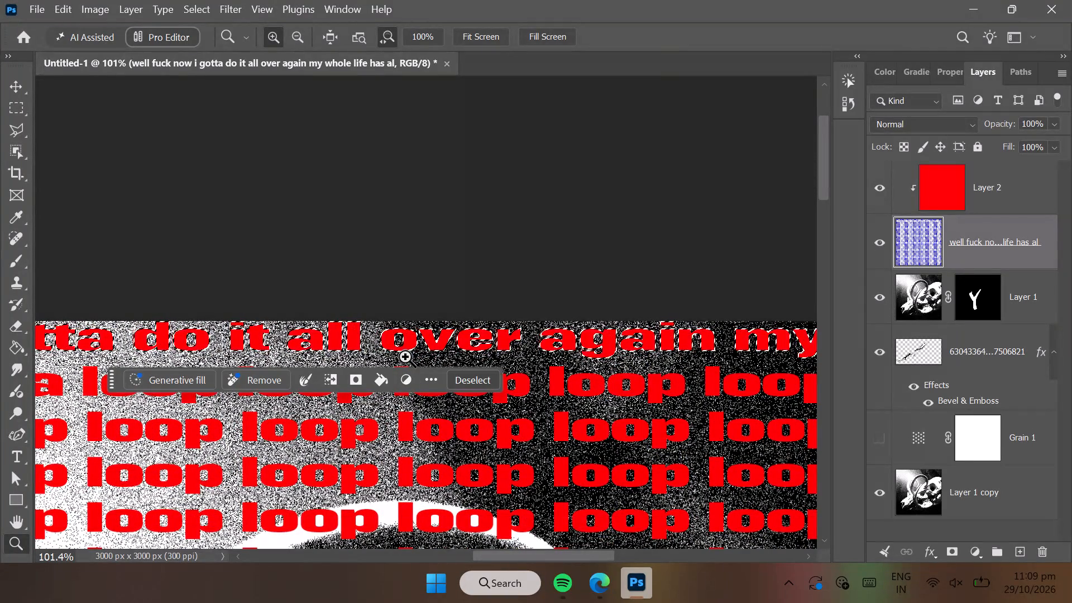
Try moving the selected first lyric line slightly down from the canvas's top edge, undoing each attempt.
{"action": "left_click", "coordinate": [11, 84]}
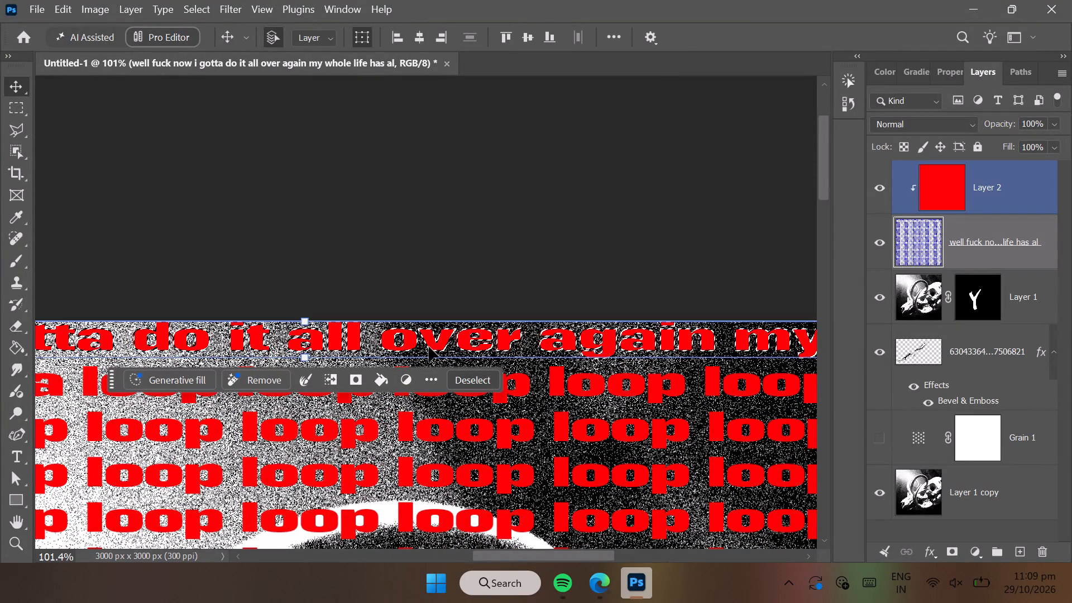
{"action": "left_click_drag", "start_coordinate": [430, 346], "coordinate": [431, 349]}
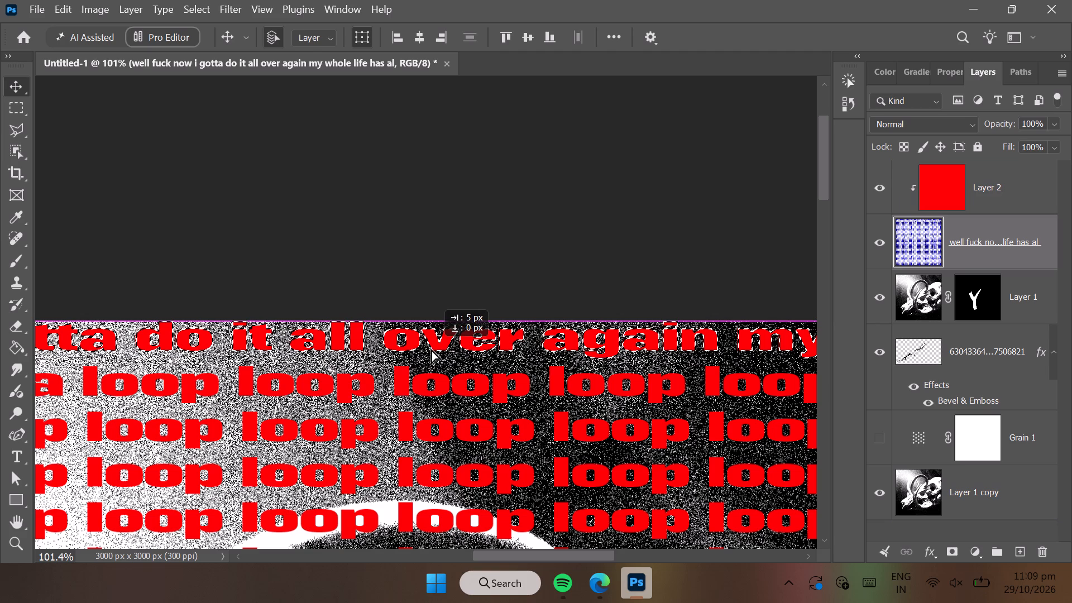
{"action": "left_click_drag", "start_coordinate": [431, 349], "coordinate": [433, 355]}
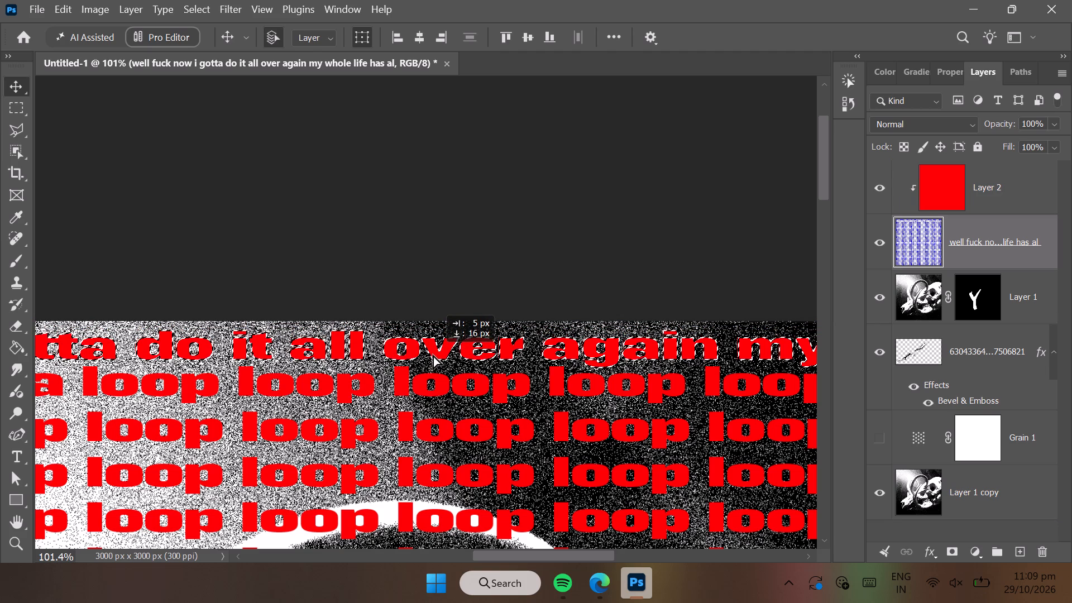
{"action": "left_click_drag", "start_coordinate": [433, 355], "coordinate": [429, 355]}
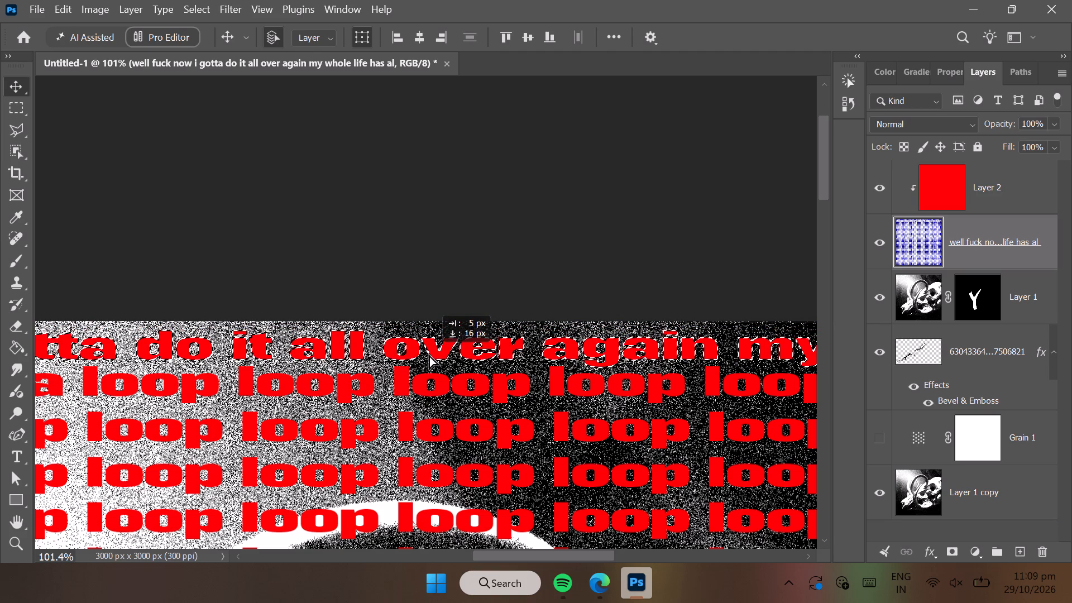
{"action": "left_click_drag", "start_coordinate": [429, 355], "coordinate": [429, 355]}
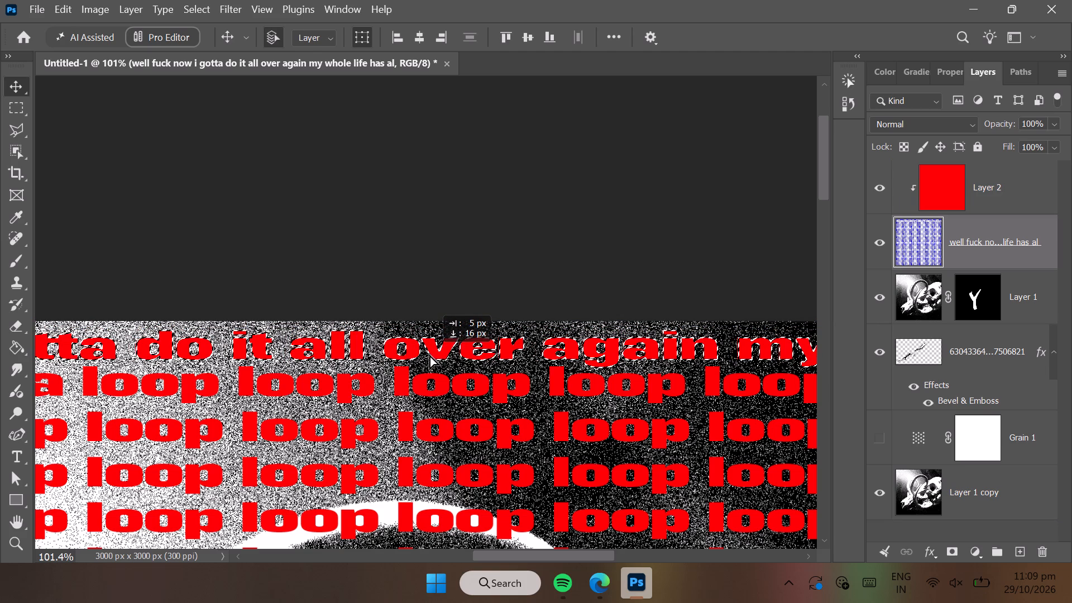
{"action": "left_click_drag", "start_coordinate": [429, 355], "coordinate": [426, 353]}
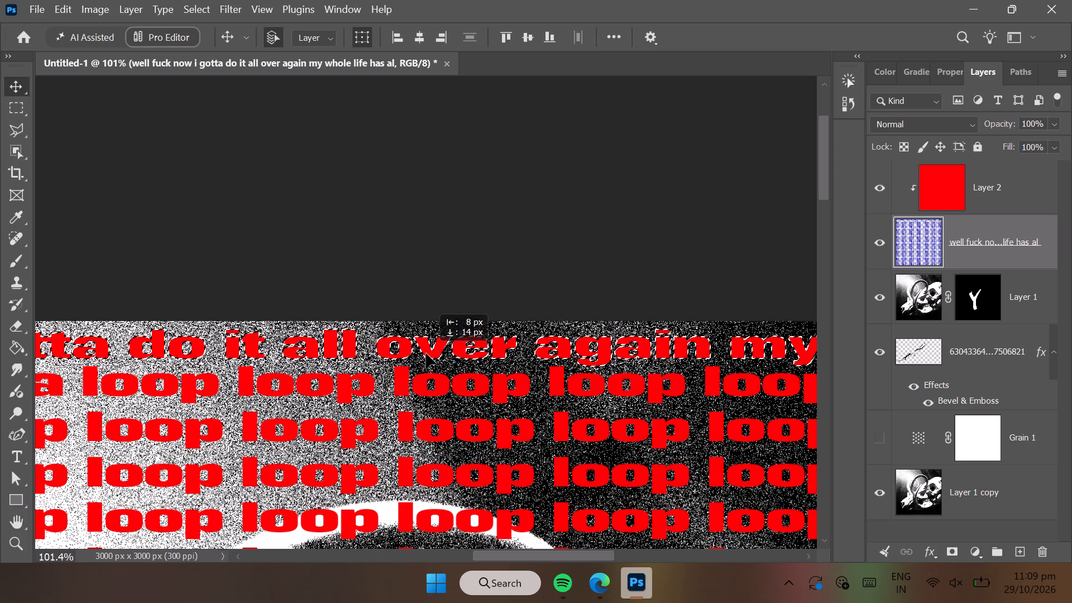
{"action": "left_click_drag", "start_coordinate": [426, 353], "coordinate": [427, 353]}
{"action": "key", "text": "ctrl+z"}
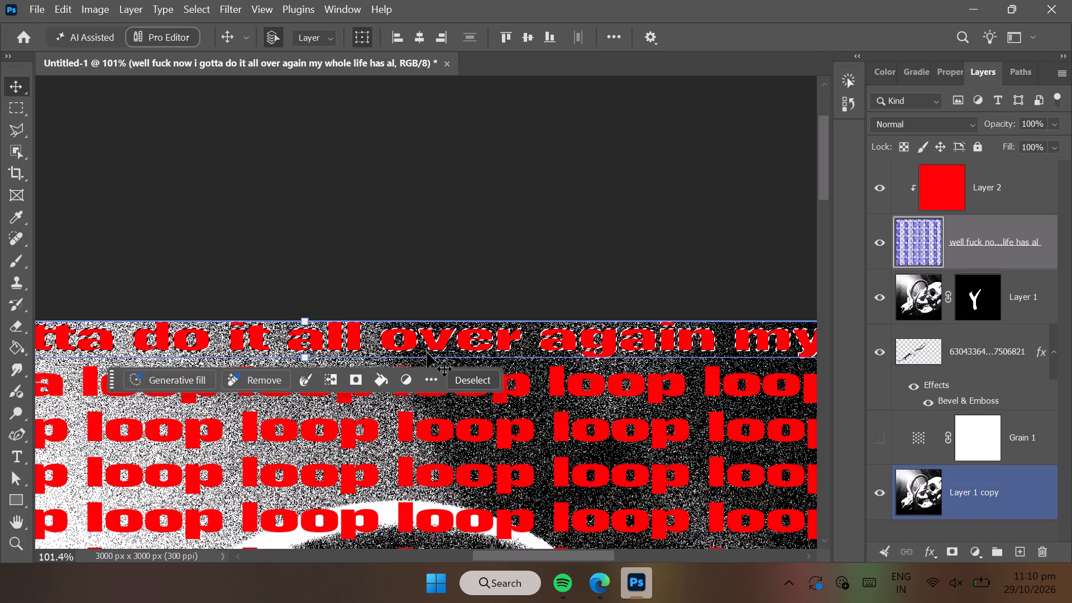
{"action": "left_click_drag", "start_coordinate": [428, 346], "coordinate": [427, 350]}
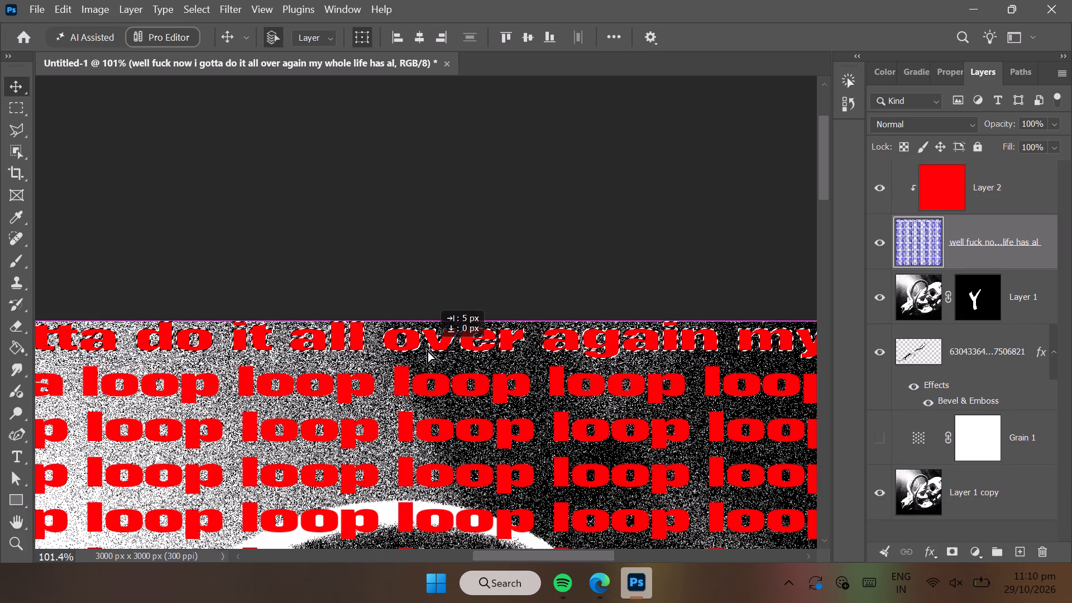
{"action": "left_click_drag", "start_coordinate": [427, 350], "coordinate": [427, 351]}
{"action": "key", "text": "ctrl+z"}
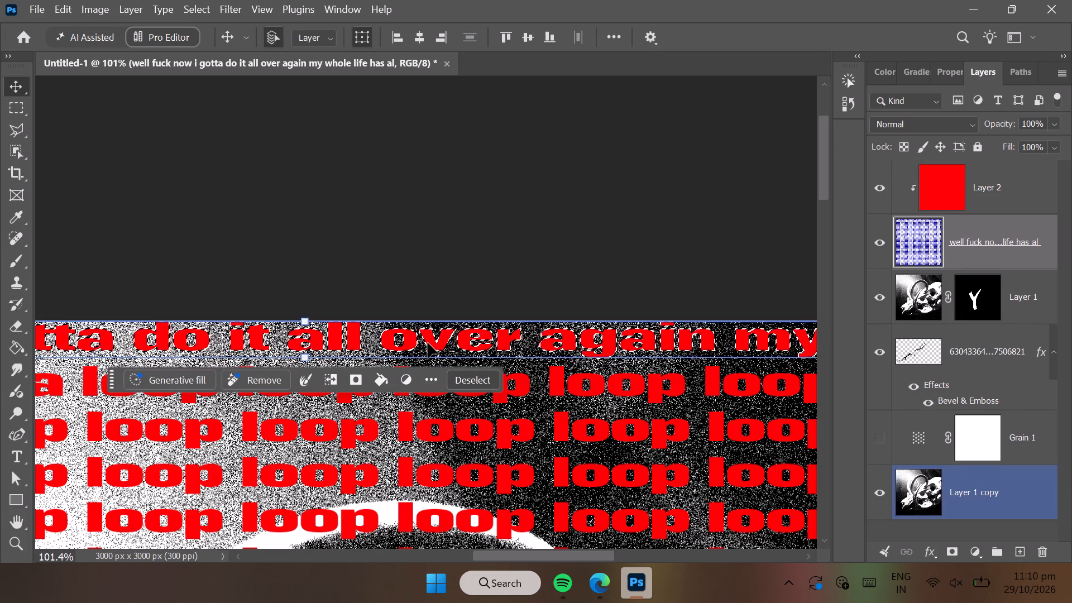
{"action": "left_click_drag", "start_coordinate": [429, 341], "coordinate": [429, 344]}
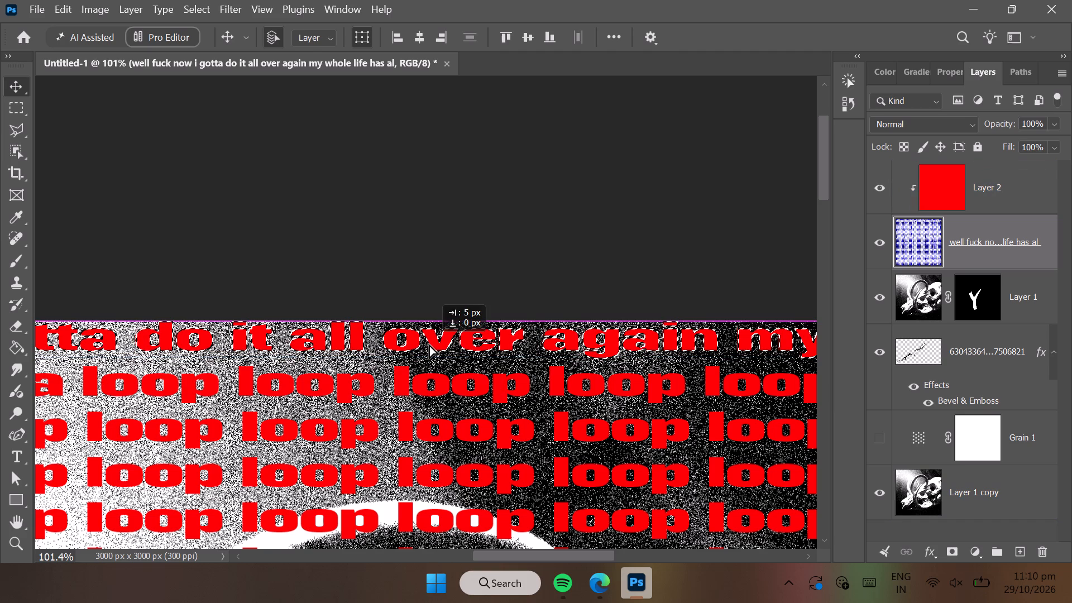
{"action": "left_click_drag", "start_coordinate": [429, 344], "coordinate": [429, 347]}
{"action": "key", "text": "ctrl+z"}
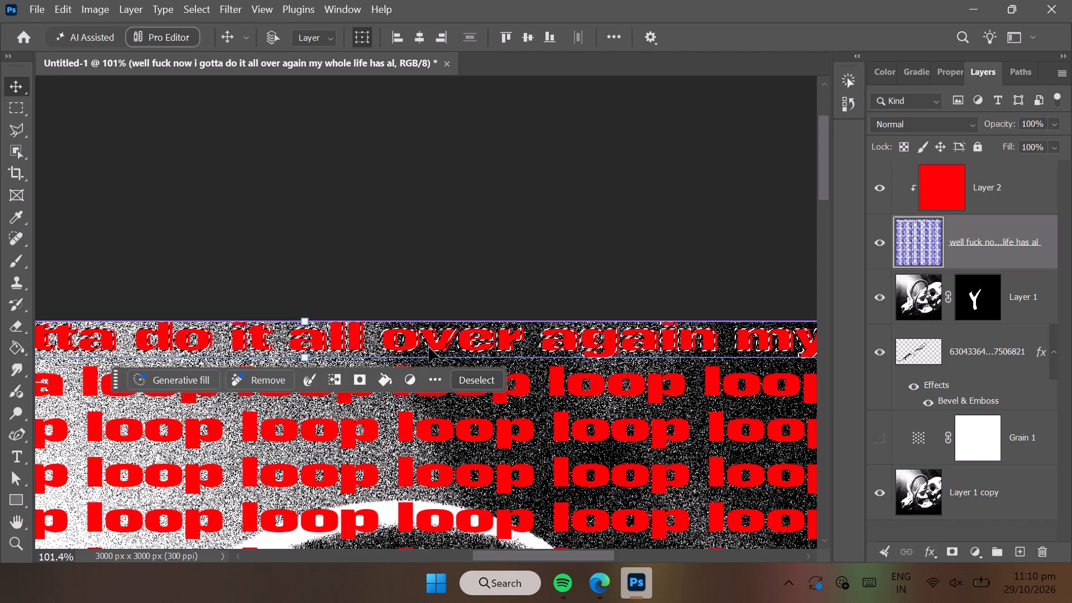
Move the selected first lyric line straight down a few pixels from the canvas's top edge, and deselect it.
{"action": "left_click", "coordinate": [8, 539]}
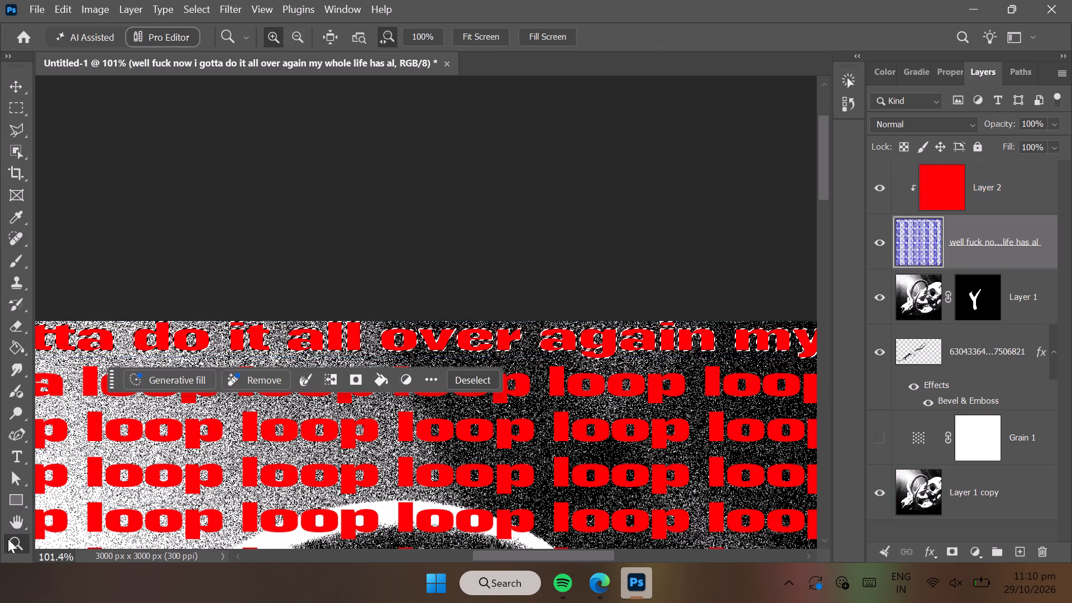
{"action": "left_click_drag", "start_coordinate": [361, 351], "coordinate": [408, 372]}
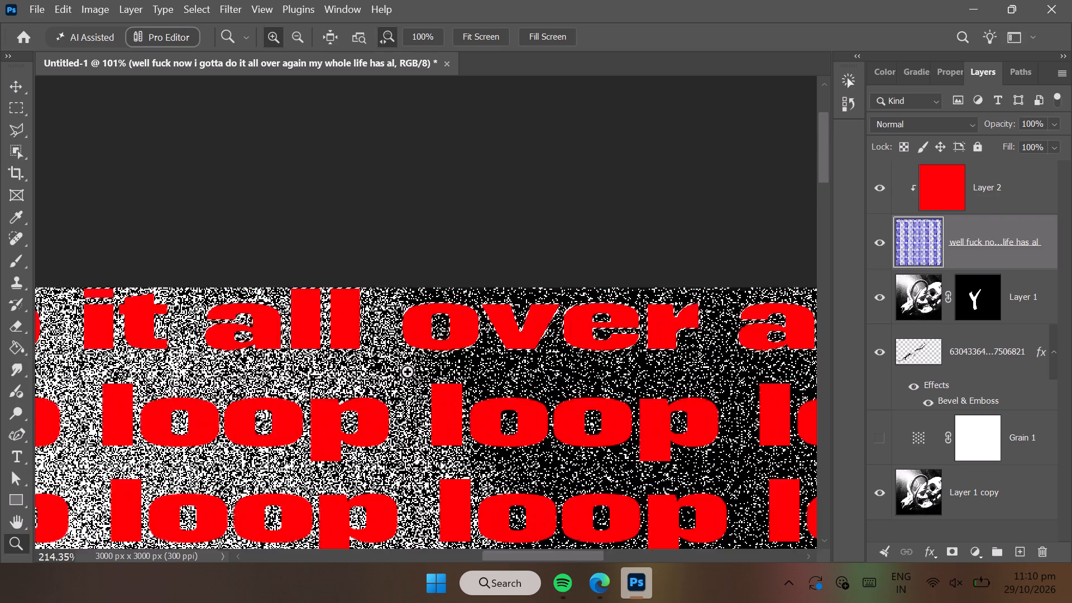
{"action": "left_click_drag", "start_coordinate": [408, 372], "coordinate": [435, 371]}
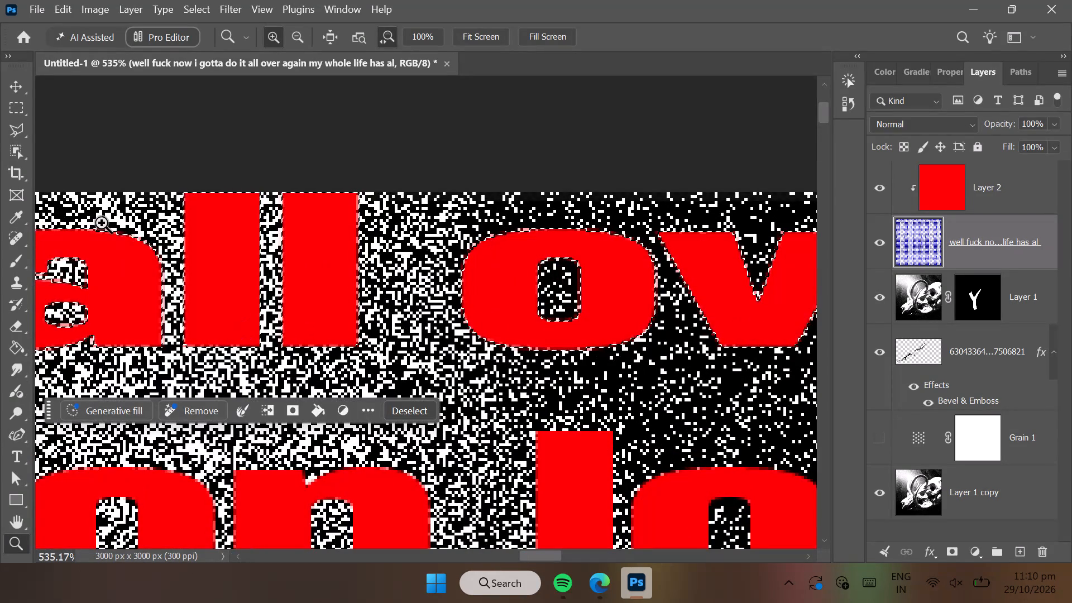
{"action": "left_click", "coordinate": [28, 83]}
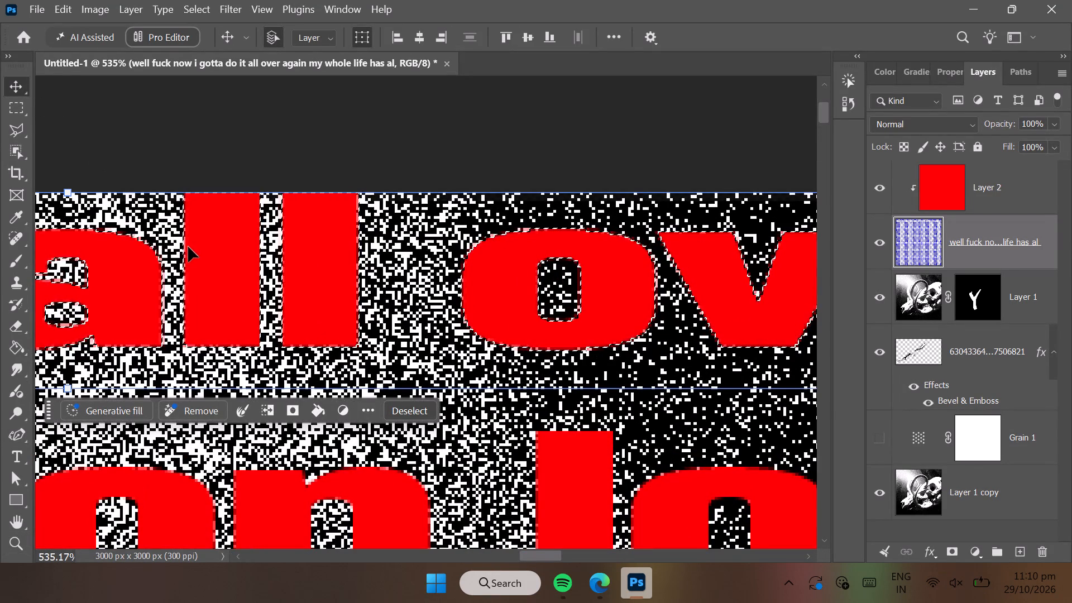
{"action": "left_click_drag", "start_coordinate": [226, 292], "coordinate": [227, 305]}
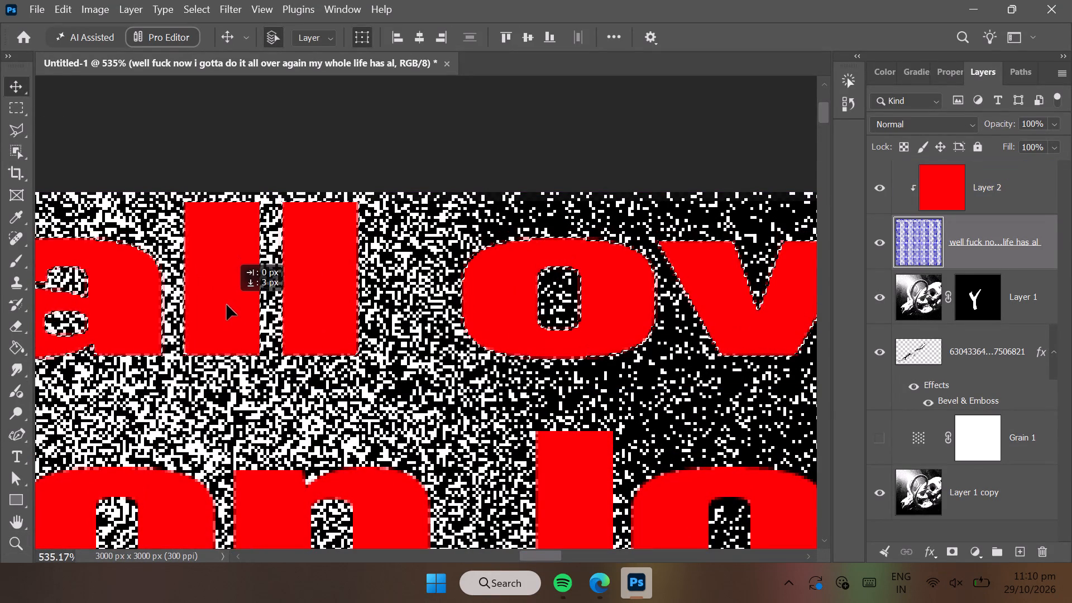
{"action": "left_click_drag", "start_coordinate": [227, 305], "coordinate": [224, 310]}
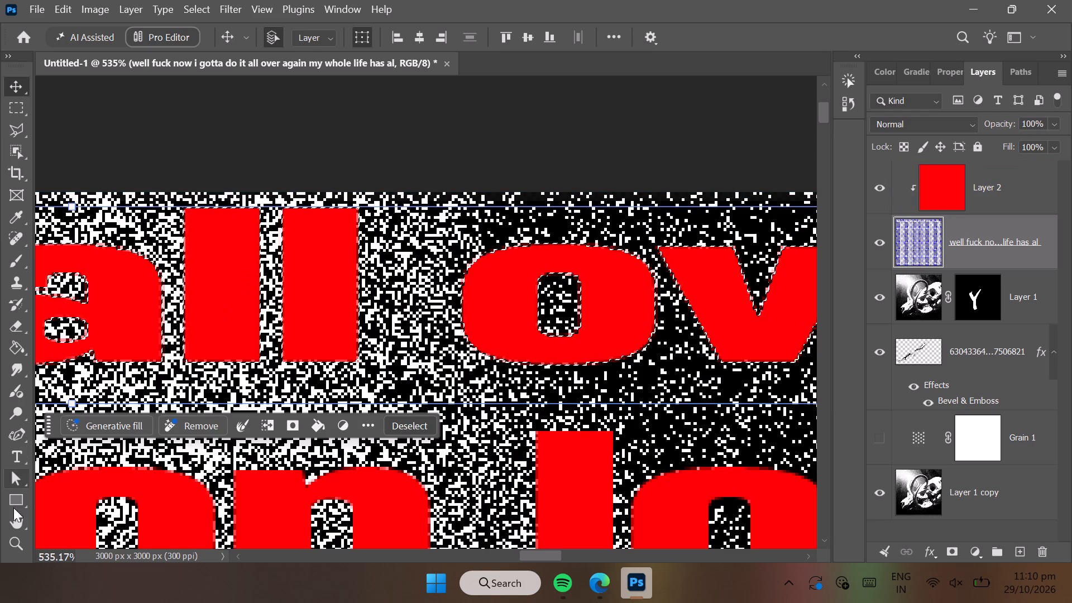
{"action": "left_click", "coordinate": [10, 541]}
{"action": "left_click_drag", "start_coordinate": [156, 399], "coordinate": [52, 424]}
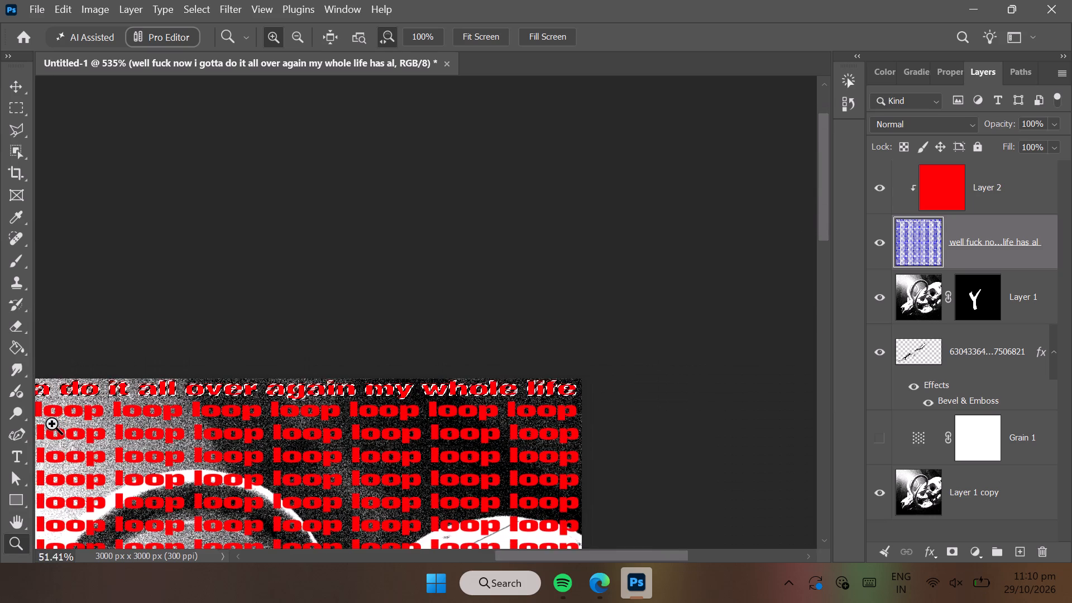
{"action": "left_click_drag", "start_coordinate": [52, 424], "coordinate": [41, 425]}
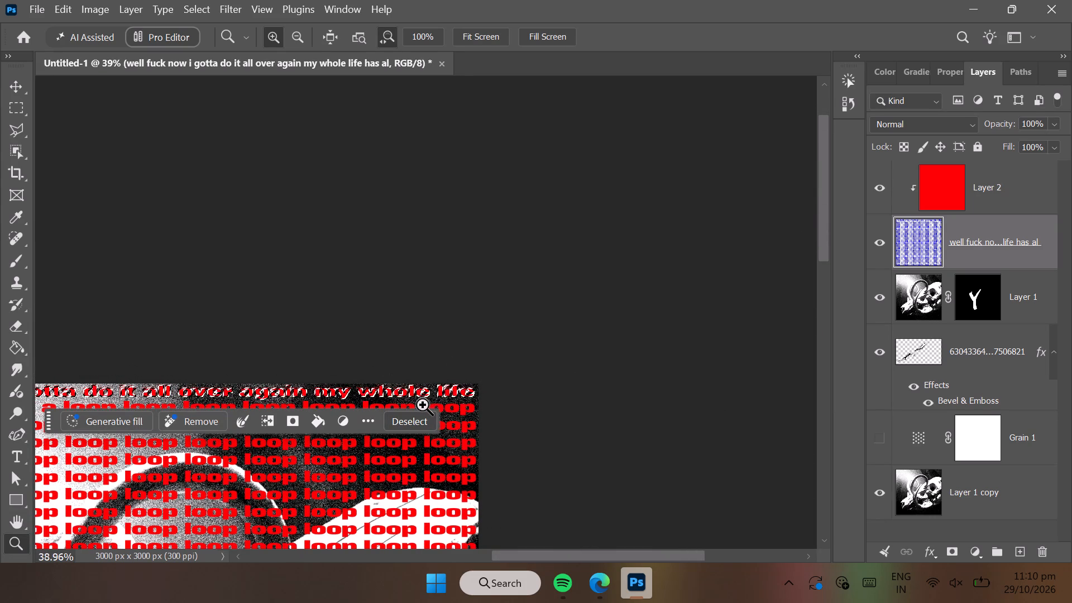
{"action": "left_click", "coordinate": [417, 418]}
Examine the lettering over the whole canvas, from the first lyric line to the lowest "loop" rows.
{"action": "scroll", "coordinate": [484, 371], "scroll_direction": "down", "scroll_amount": 2}
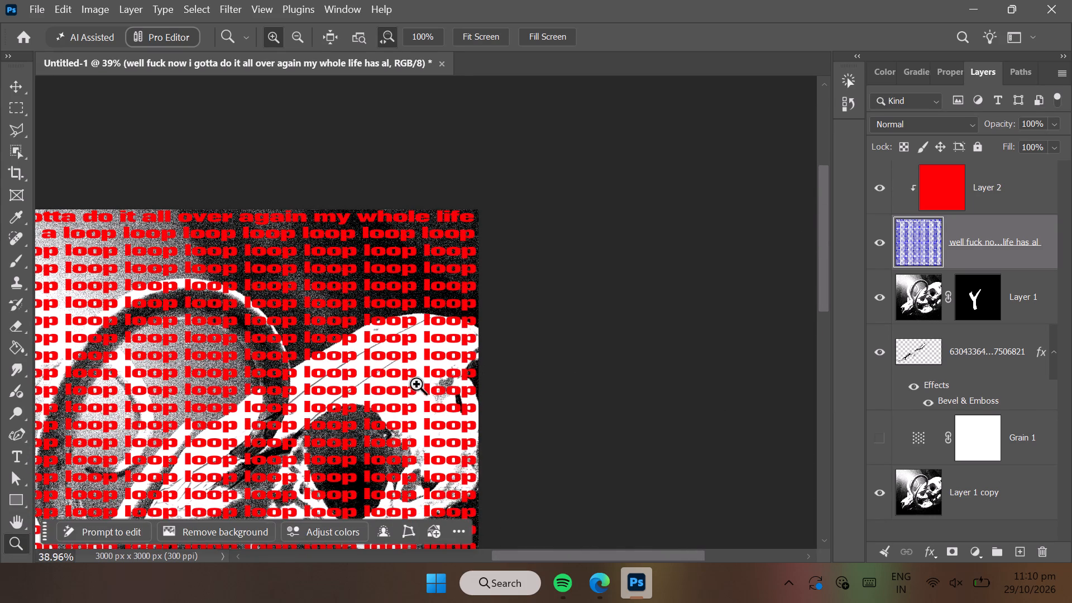
{"action": "scroll", "coordinate": [417, 384], "scroll_direction": "left", "scroll_amount": 1}
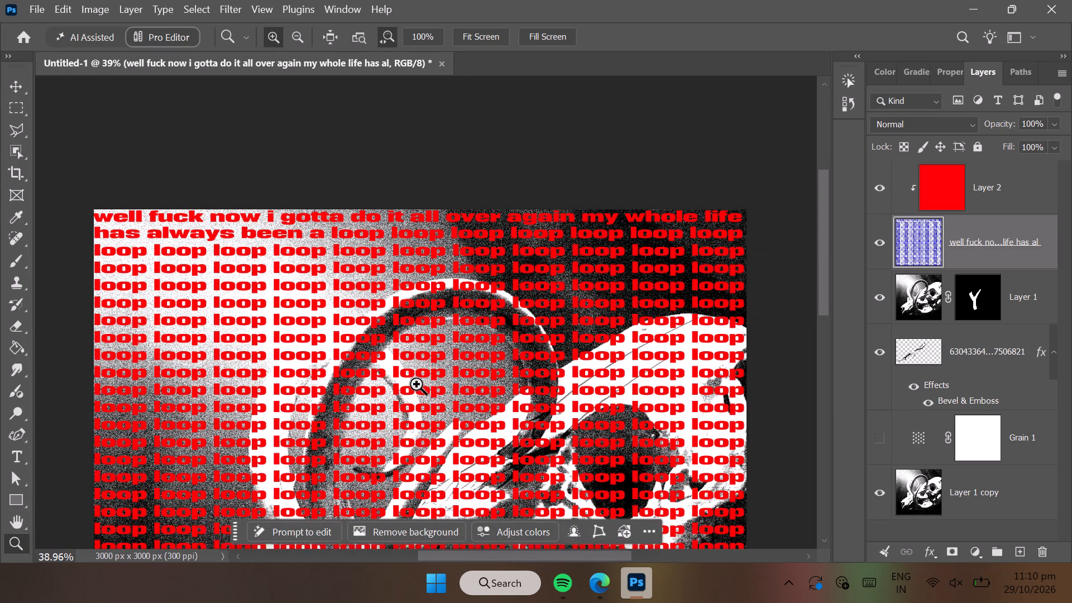
{"action": "scroll", "coordinate": [417, 384], "scroll_direction": "left", "scroll_amount": 1}
{"action": "scroll", "coordinate": [417, 384], "scroll_direction": "down", "scroll_amount": 3}
{"action": "scroll", "coordinate": [417, 384], "scroll_direction": "up", "scroll_amount": 1}
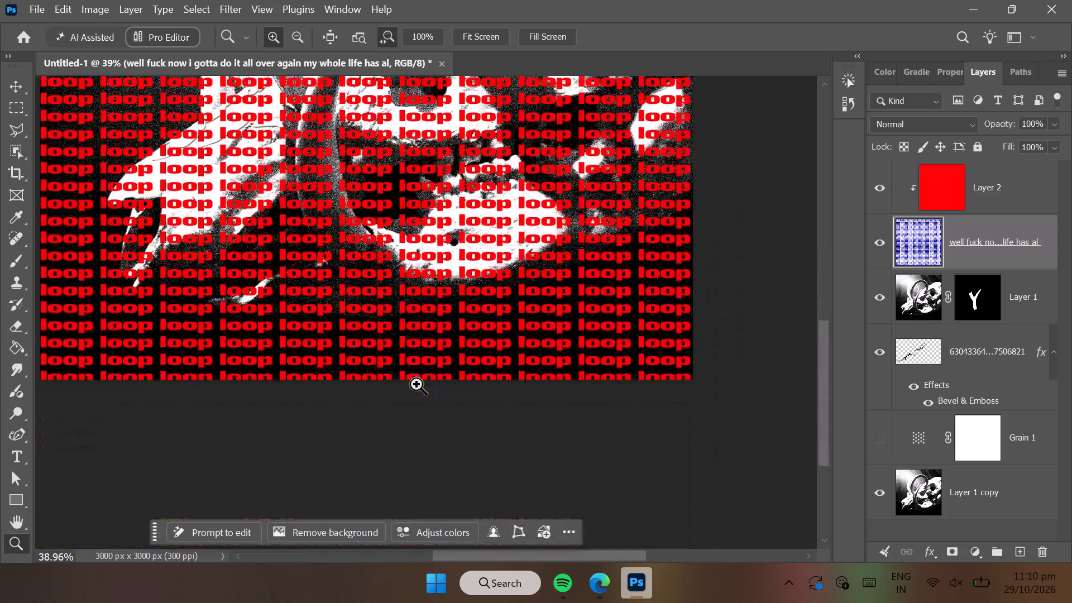
{"action": "scroll", "coordinate": [417, 384], "scroll_direction": "up", "scroll_amount": 1}
{"action": "scroll", "coordinate": [417, 384], "scroll_direction": "down", "scroll_amount": 3}
{"action": "scroll", "coordinate": [417, 384], "scroll_direction": "up", "scroll_amount": 1}
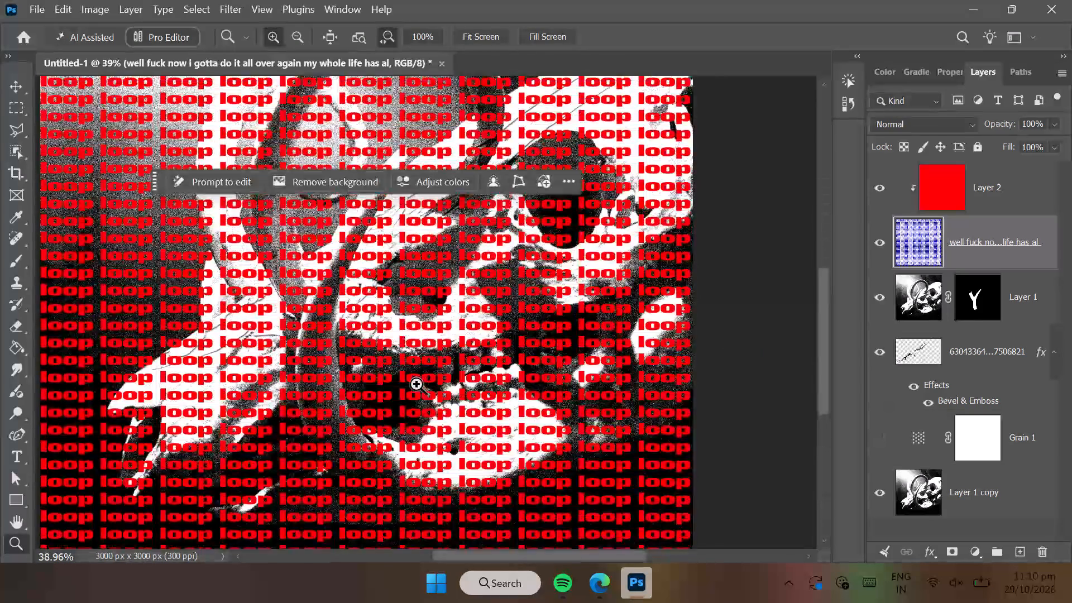
{"action": "scroll", "coordinate": [417, 384], "scroll_direction": "up", "scroll_amount": 2}
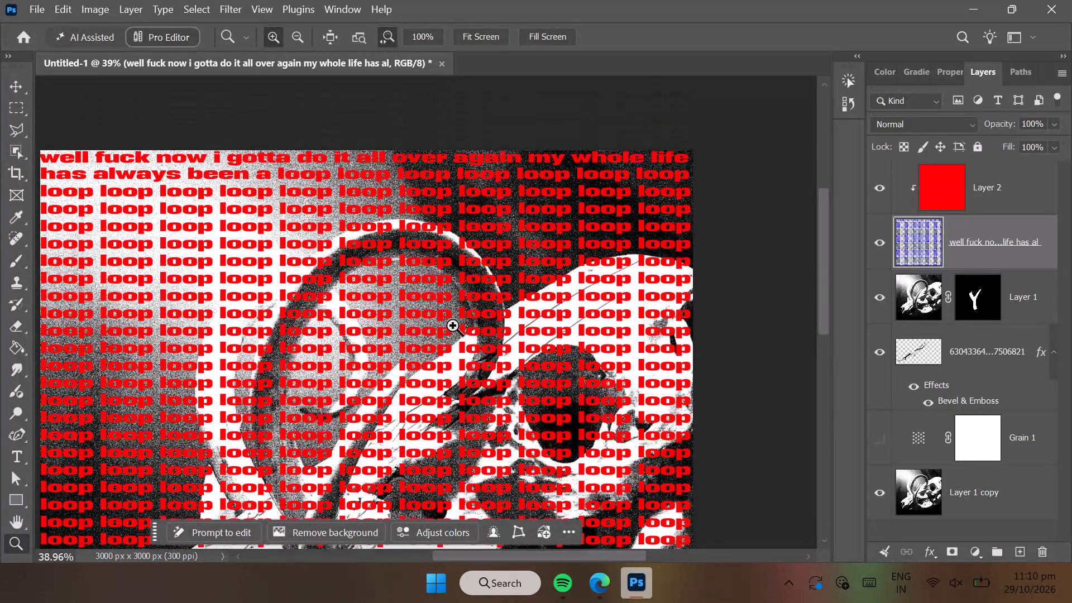
Merge the clipped red Layer 2 down into the lyric lettering layer.
{"action": "right_click", "coordinate": [922, 198]}
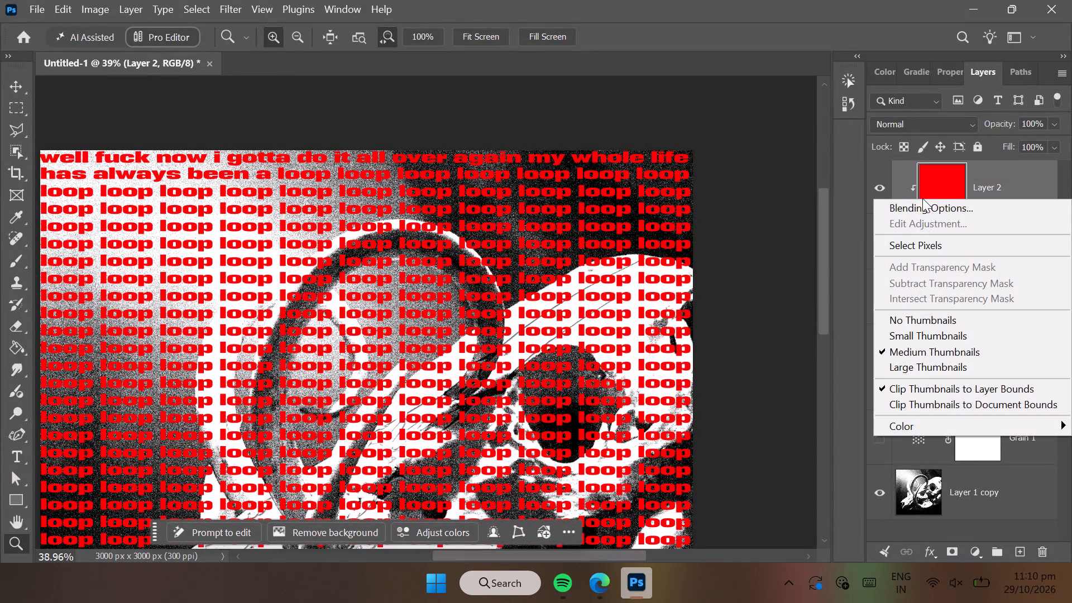
{"action": "right_click", "coordinate": [1004, 188]}
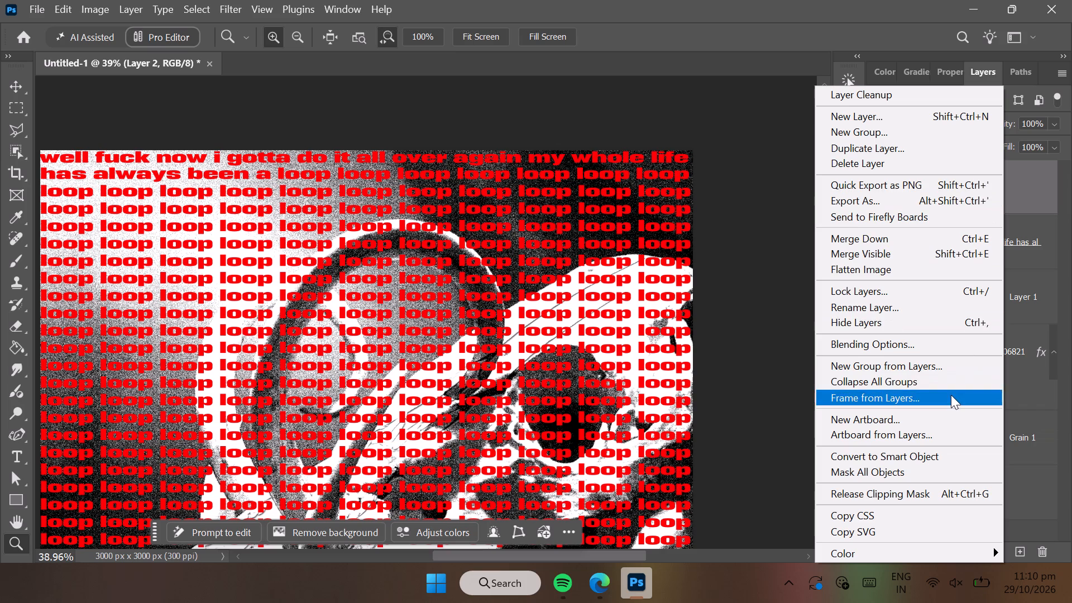
{"action": "left_click", "coordinate": [913, 241]}
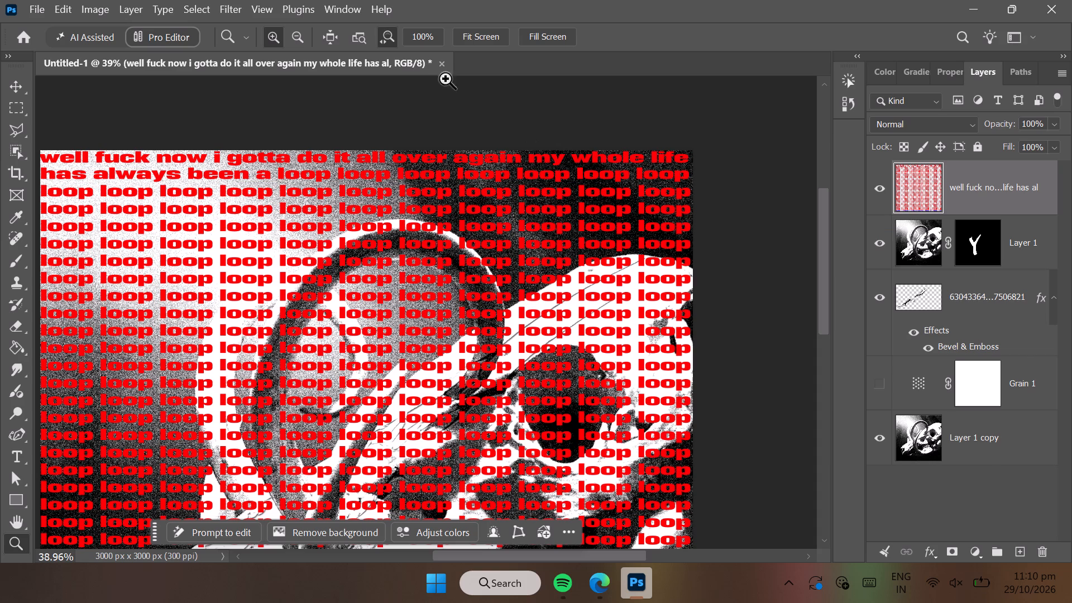
Apply a Gaussian Blur with a 3.5-pixel radius to the merged red lettering layer.
{"action": "left_click", "coordinate": [236, 7]}
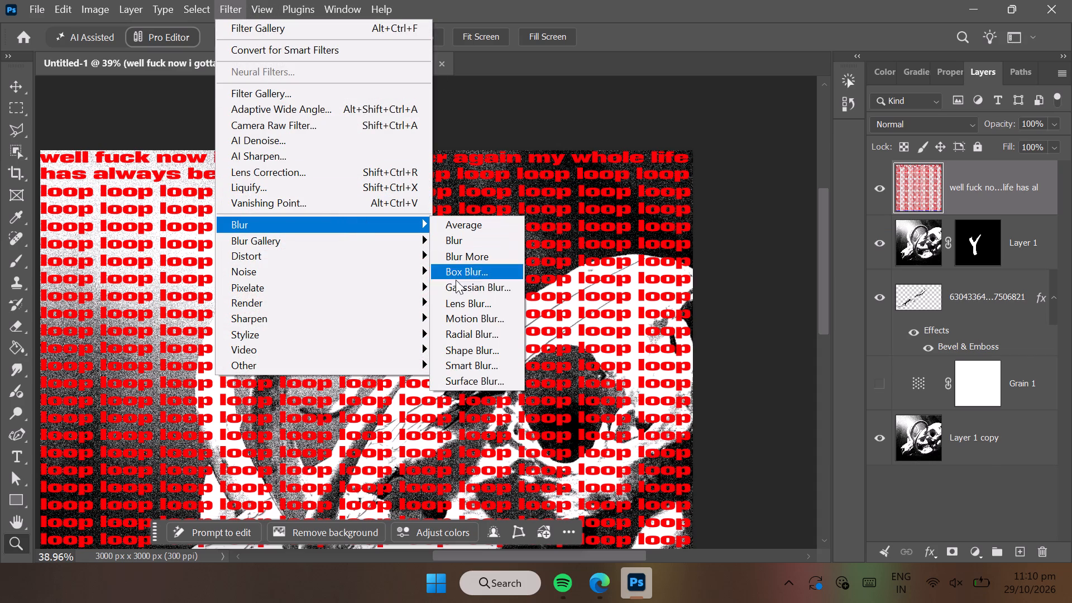
{"action": "left_click", "coordinate": [453, 286]}
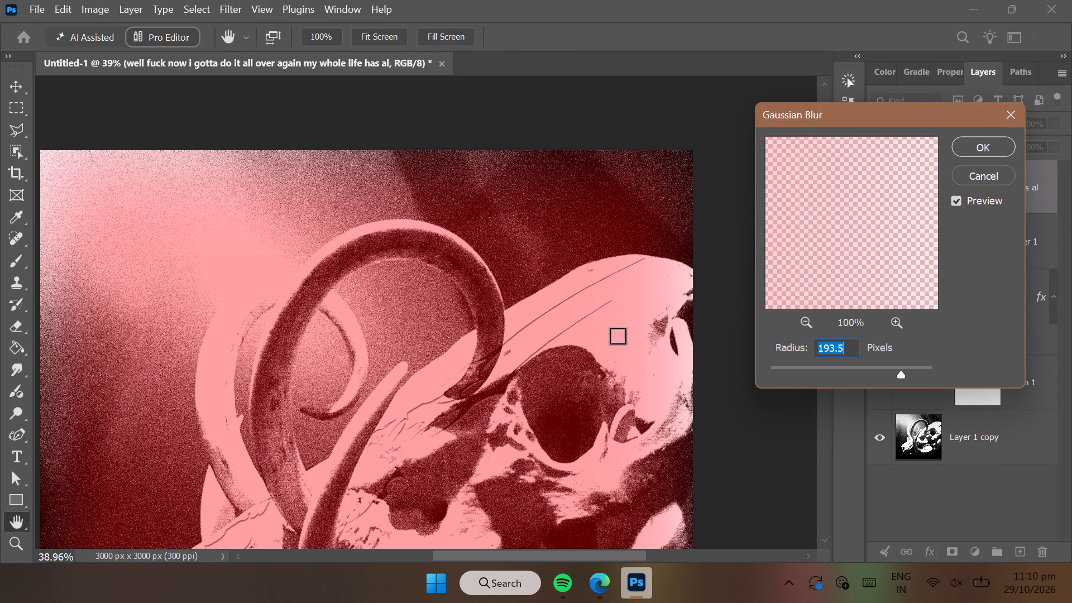
{"action": "left_click", "coordinate": [805, 365]}
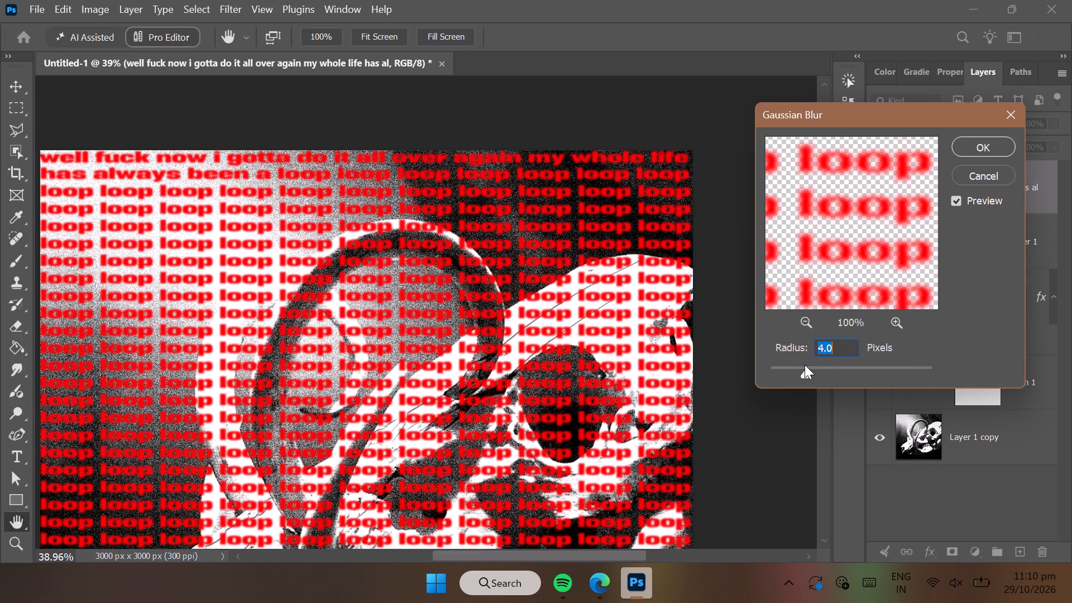
{"action": "left_click_drag", "start_coordinate": [804, 368], "coordinate": [803, 368]}
{"action": "left_click_drag", "start_coordinate": [803, 368], "coordinate": [810, 368]}
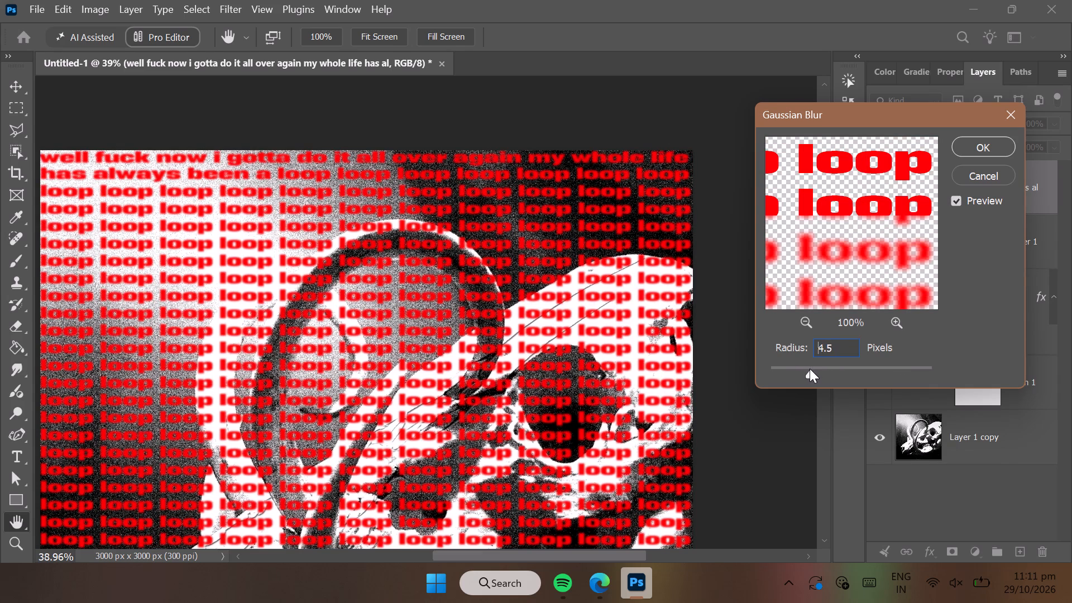
{"action": "left_click_drag", "start_coordinate": [810, 368], "coordinate": [813, 367]}
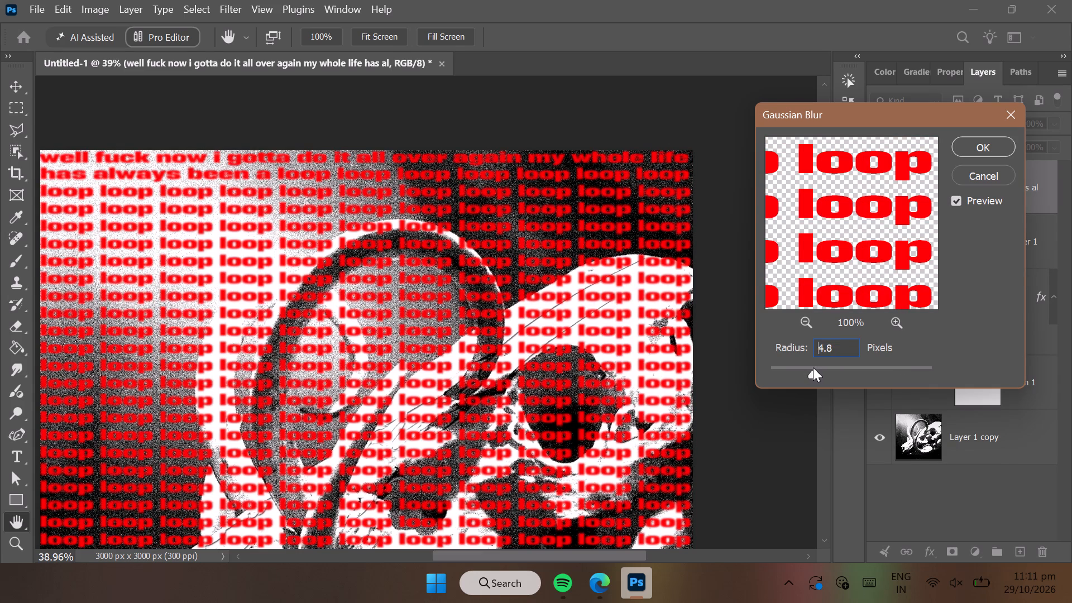
{"action": "left_click_drag", "start_coordinate": [813, 367], "coordinate": [814, 367]}
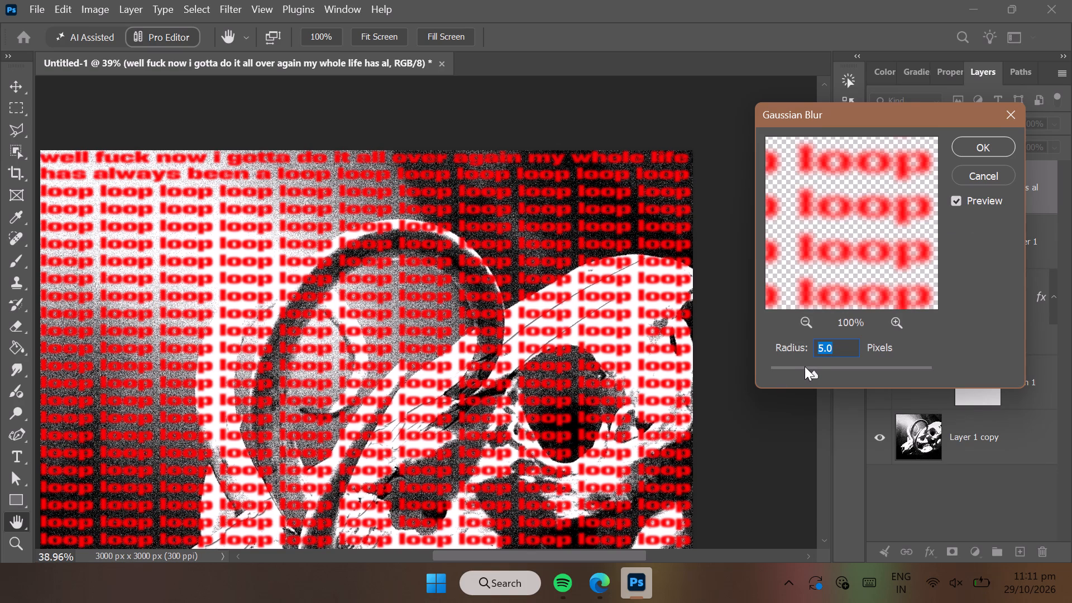
{"action": "left_click", "coordinate": [803, 367]}
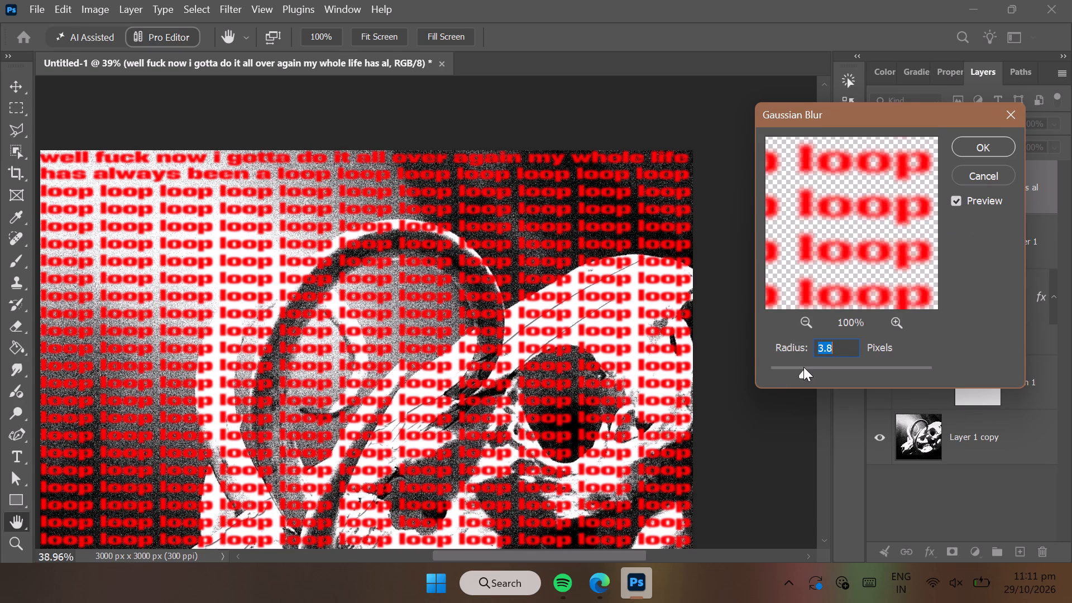
{"action": "left_click", "coordinate": [803, 367]}
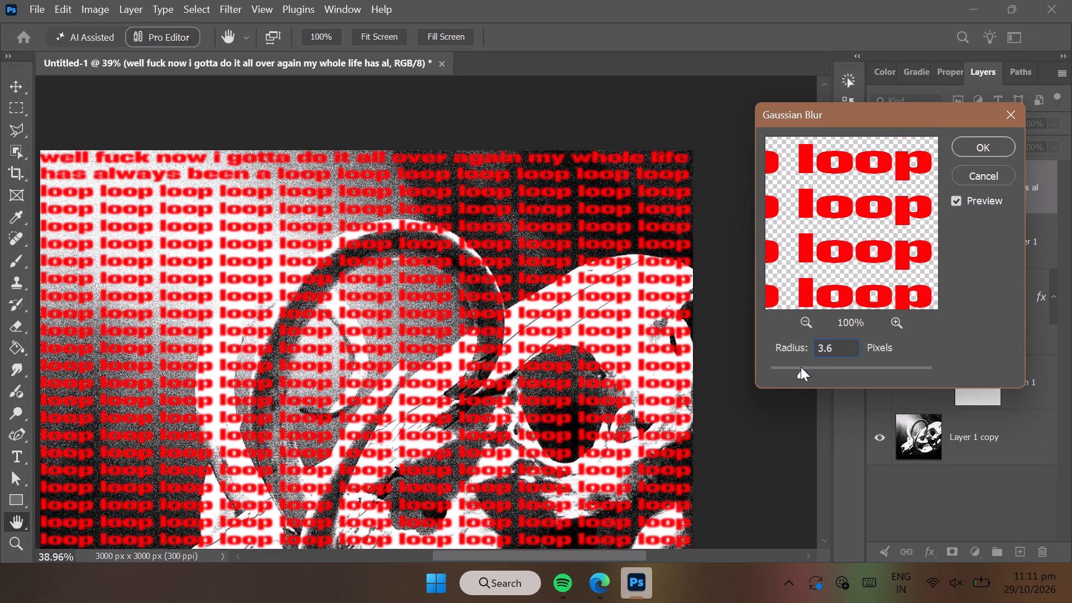
{"action": "left_click", "coordinate": [977, 152]}
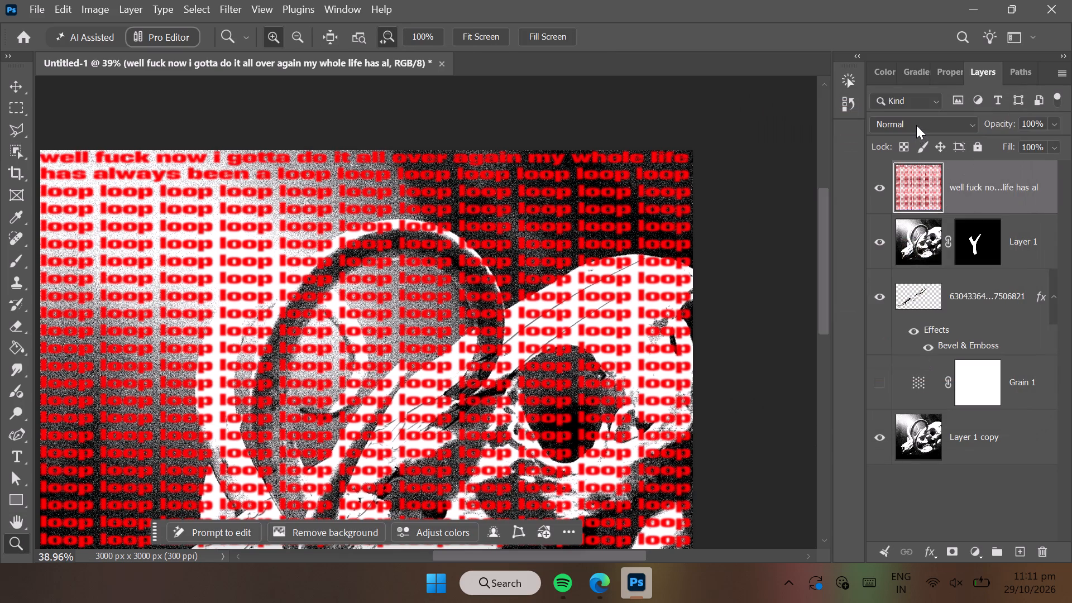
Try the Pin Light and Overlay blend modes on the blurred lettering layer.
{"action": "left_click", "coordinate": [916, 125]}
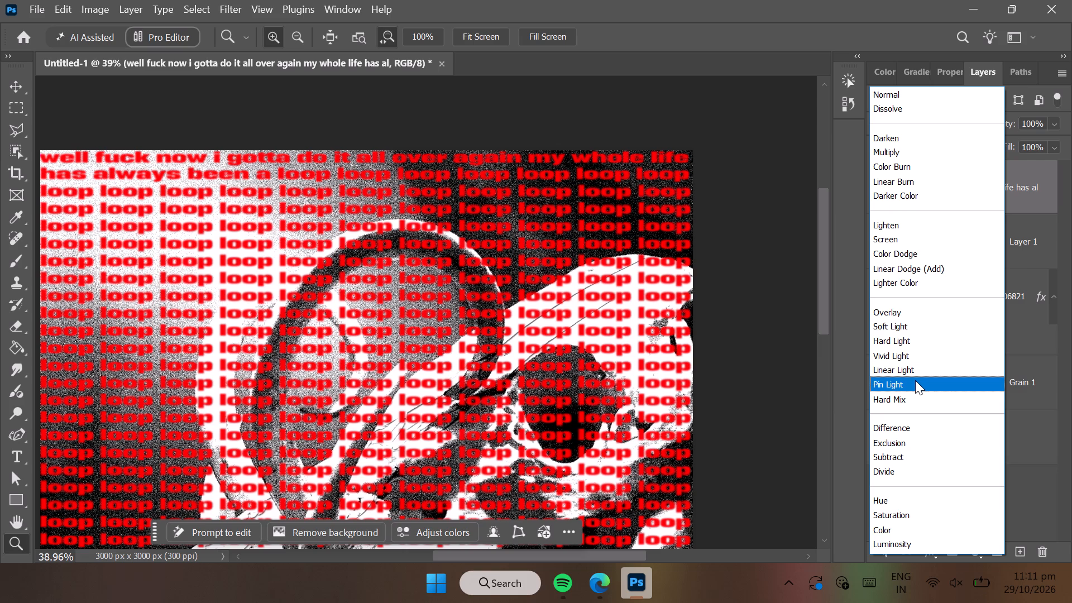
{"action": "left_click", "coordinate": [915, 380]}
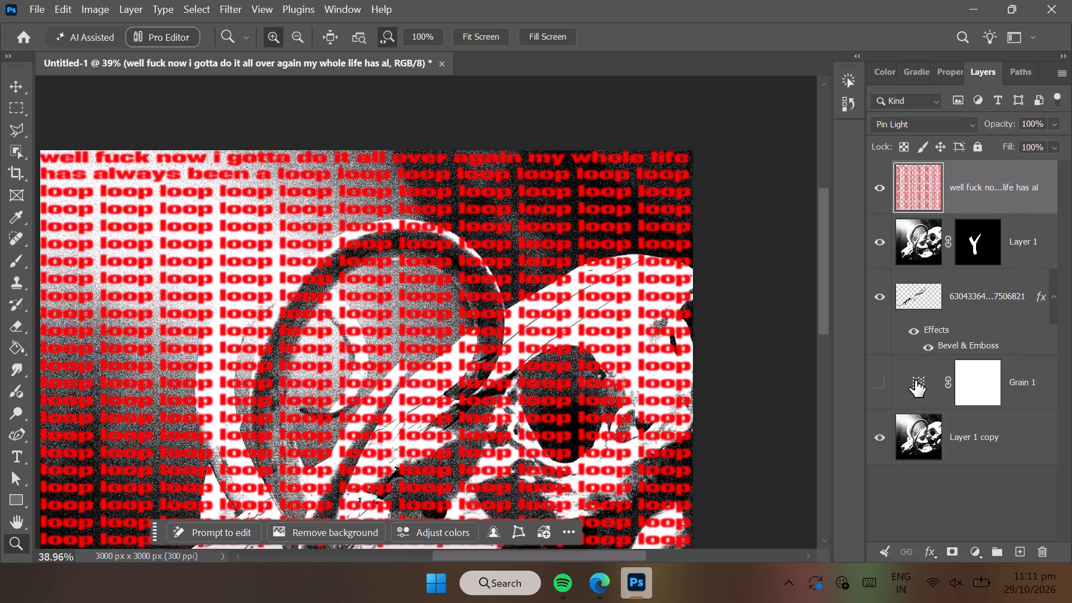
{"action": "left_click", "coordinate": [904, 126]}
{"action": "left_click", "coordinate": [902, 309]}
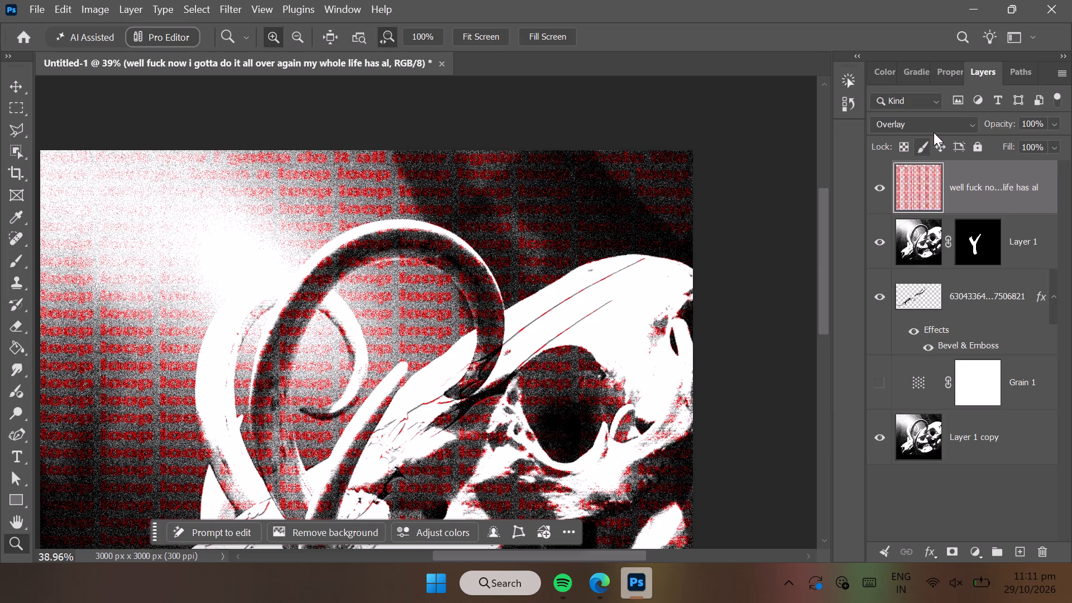
Set the lettering layer's blend mode to Hard Light.
{"action": "left_click", "coordinate": [937, 121]}
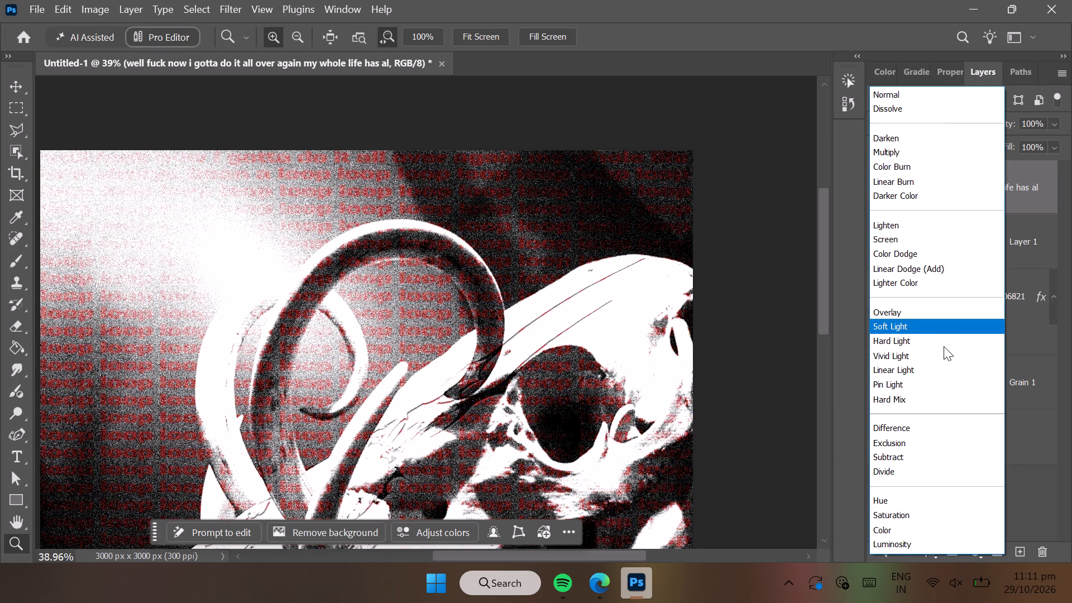
{"action": "left_click", "coordinate": [944, 346]}
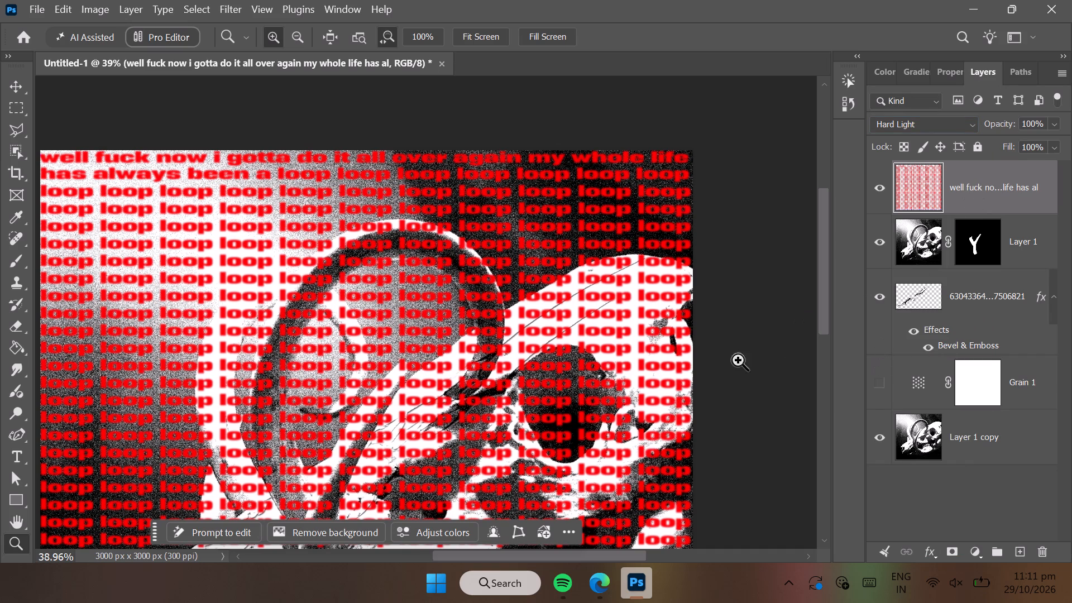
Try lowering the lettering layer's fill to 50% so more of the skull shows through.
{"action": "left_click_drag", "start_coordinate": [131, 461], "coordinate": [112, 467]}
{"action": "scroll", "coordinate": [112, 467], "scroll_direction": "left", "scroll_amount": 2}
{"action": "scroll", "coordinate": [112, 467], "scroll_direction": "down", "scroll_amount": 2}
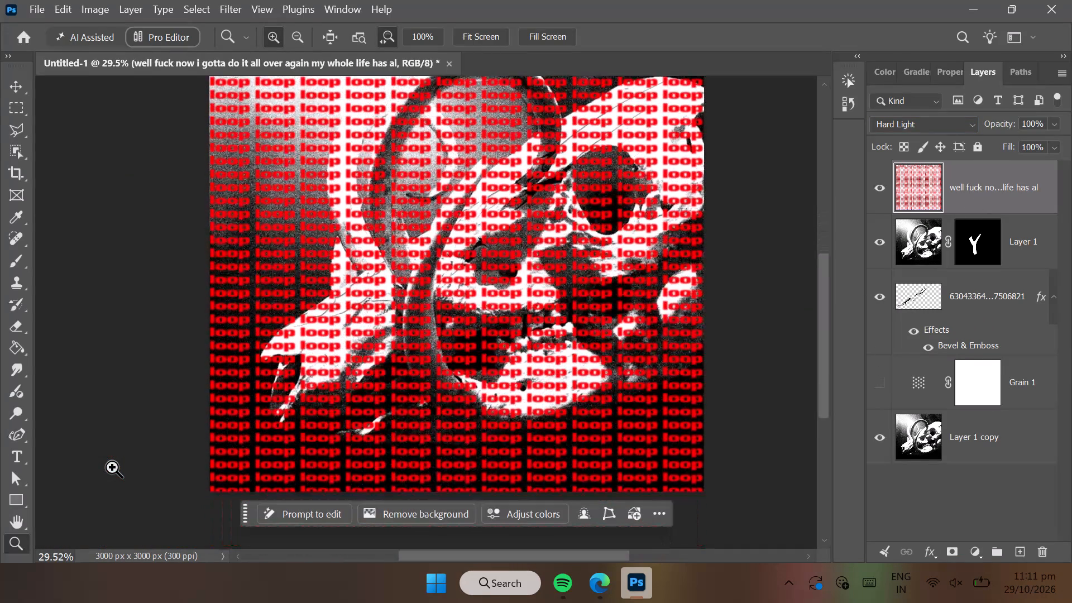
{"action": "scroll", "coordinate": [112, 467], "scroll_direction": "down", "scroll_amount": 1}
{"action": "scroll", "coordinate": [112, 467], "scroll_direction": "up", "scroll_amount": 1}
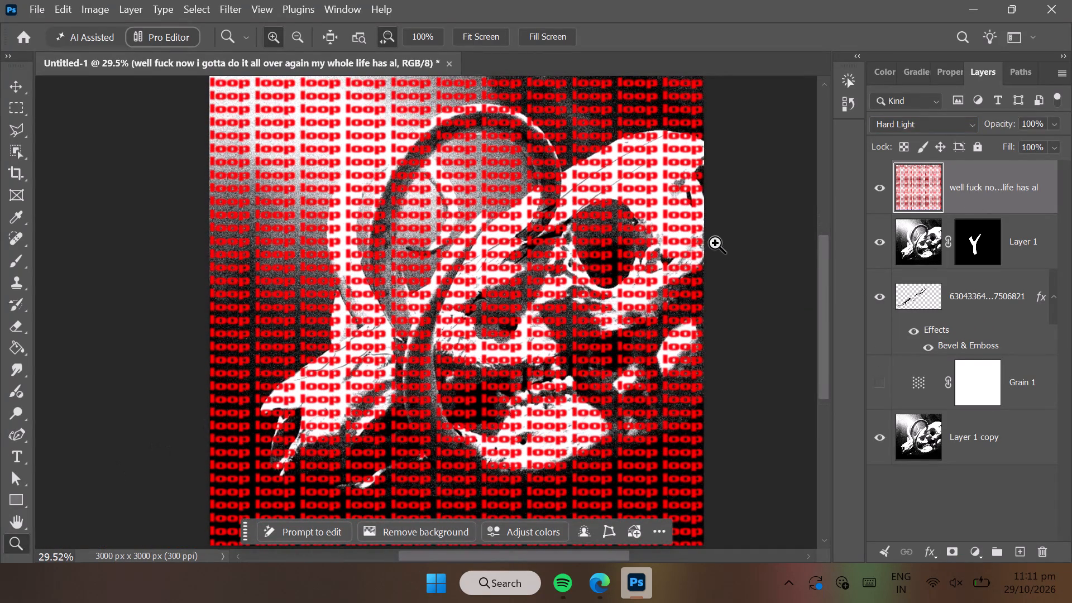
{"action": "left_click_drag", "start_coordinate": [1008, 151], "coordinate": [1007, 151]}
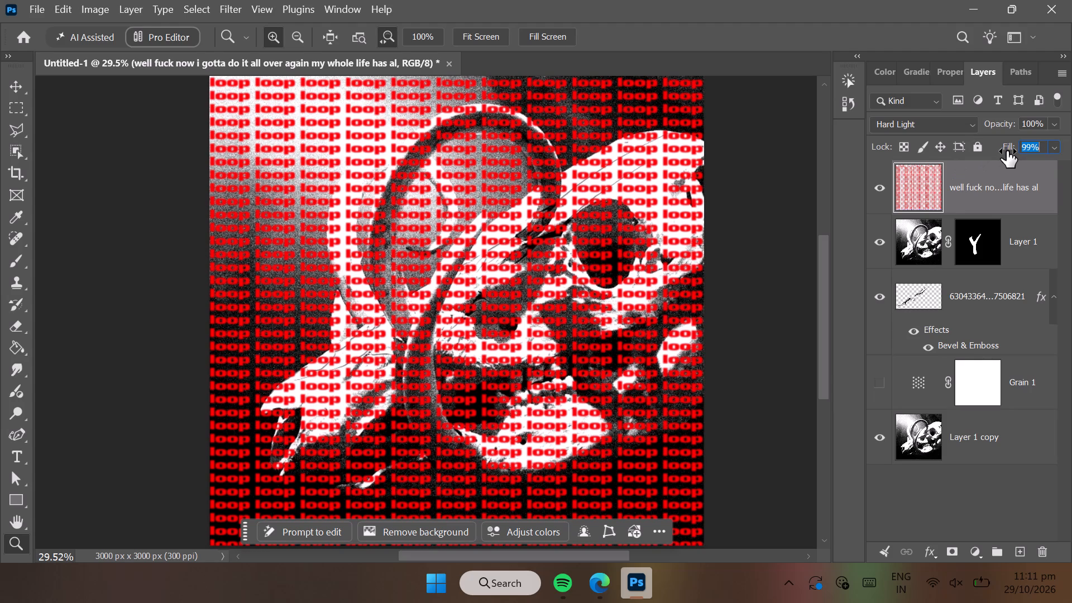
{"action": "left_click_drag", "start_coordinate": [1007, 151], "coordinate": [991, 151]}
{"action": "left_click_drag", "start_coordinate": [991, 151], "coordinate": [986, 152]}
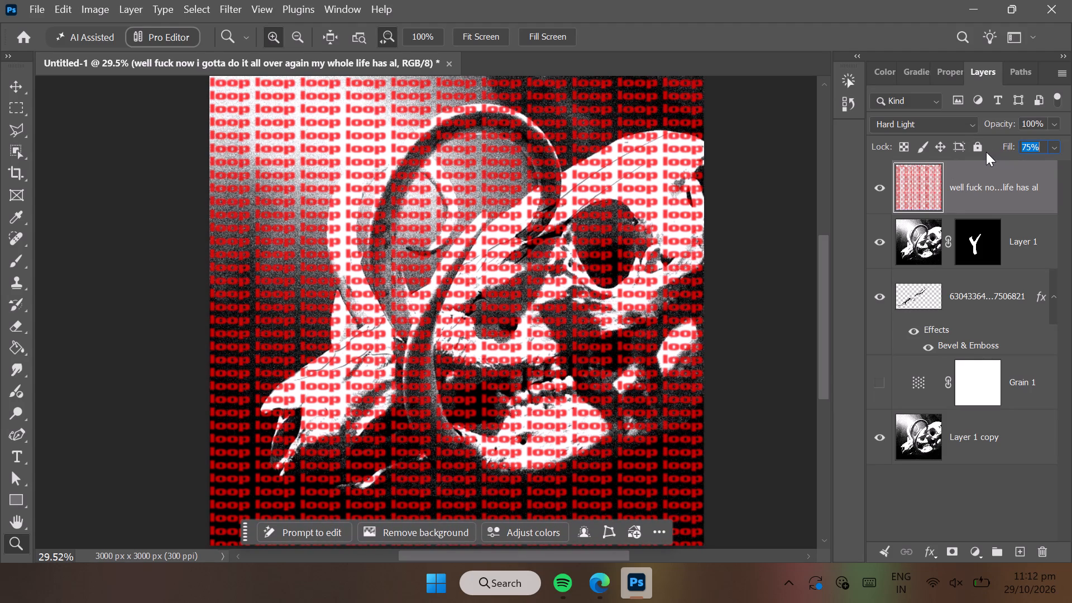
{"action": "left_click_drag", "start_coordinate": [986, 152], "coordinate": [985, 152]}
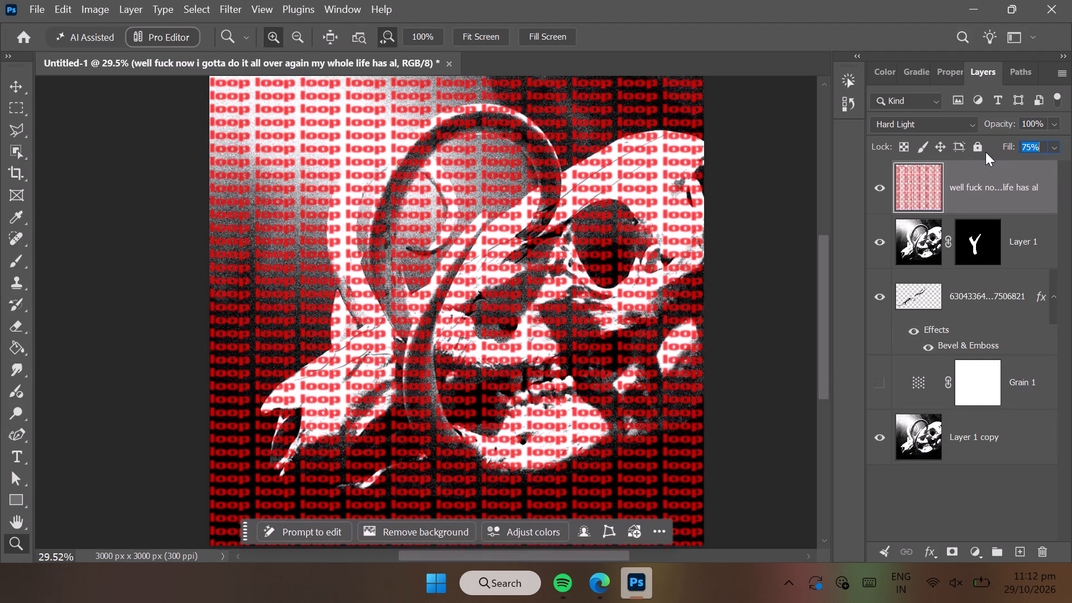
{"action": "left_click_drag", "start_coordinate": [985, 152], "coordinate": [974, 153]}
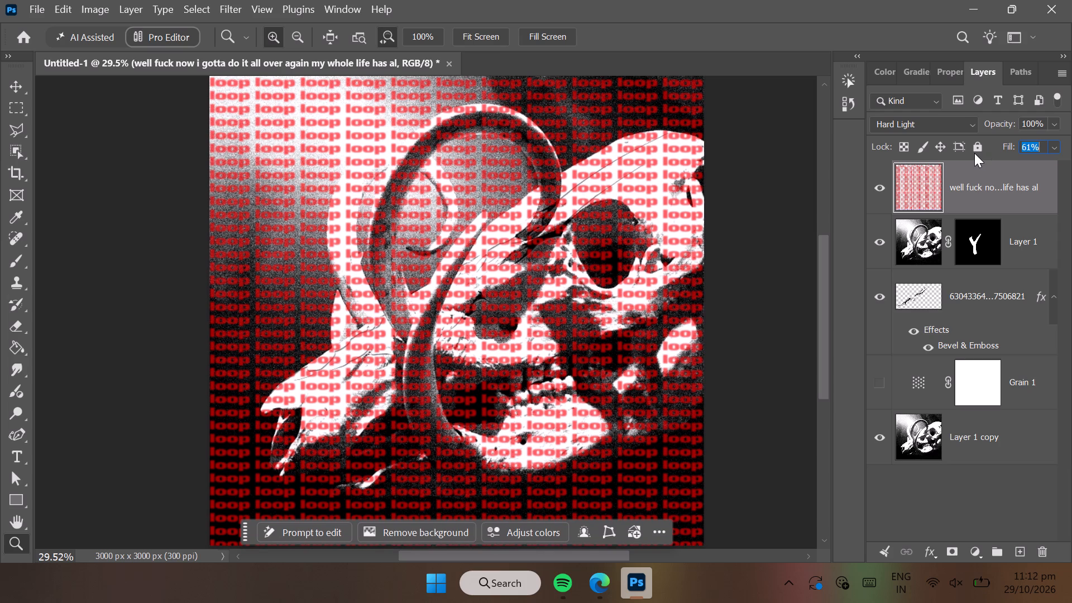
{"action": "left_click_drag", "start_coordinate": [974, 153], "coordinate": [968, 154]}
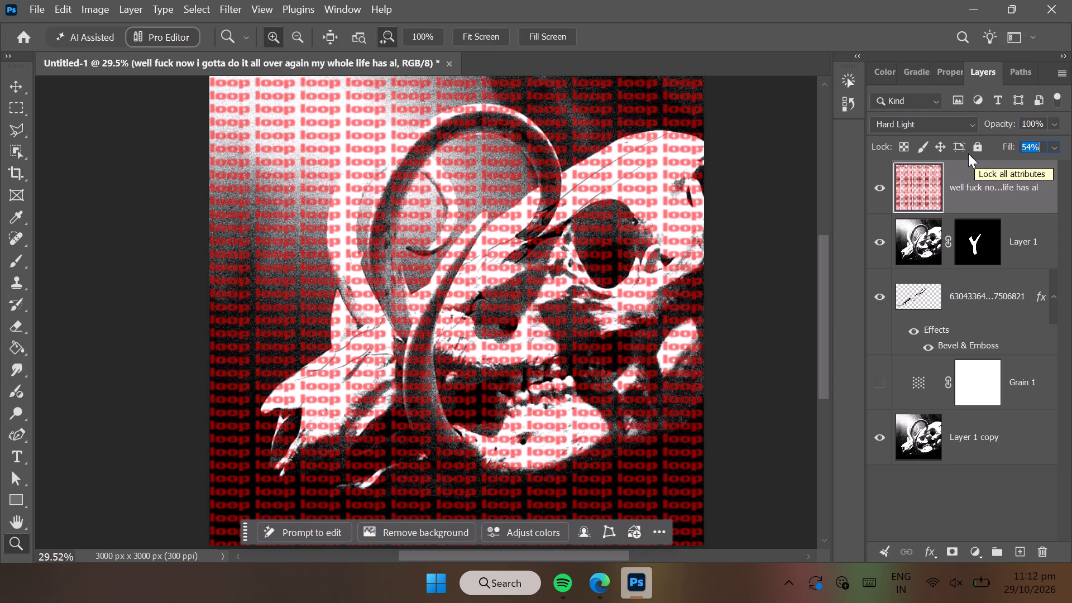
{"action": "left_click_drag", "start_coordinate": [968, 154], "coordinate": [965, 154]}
Set the lettering layer's fill to 65% and review the lettering over the skull.
{"action": "scroll", "coordinate": [784, 216], "scroll_direction": "up", "scroll_amount": 1}
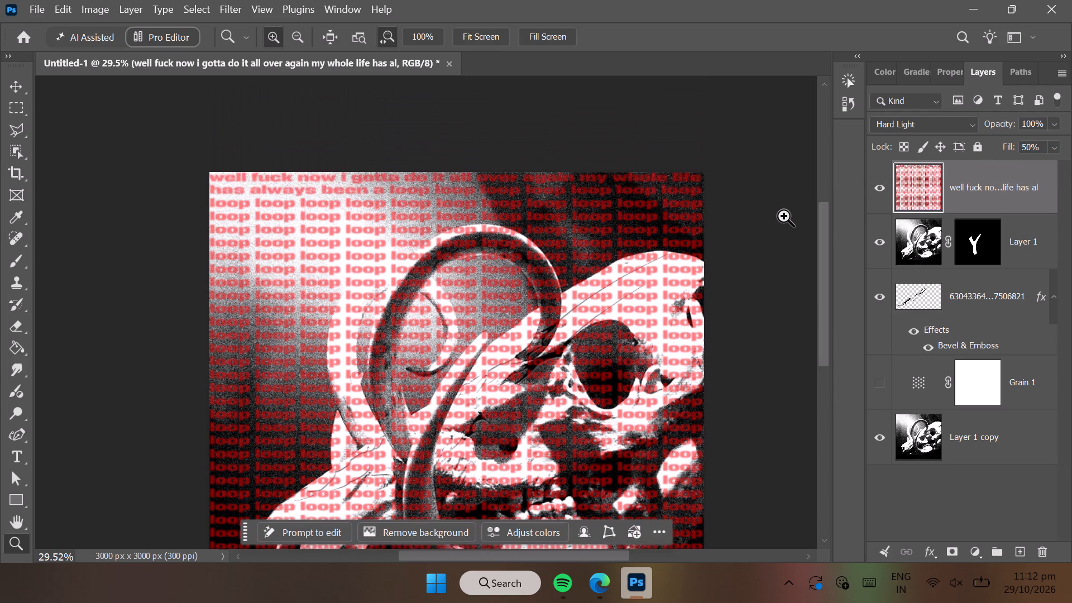
{"action": "scroll", "coordinate": [784, 216], "scroll_direction": "up", "scroll_amount": 2}
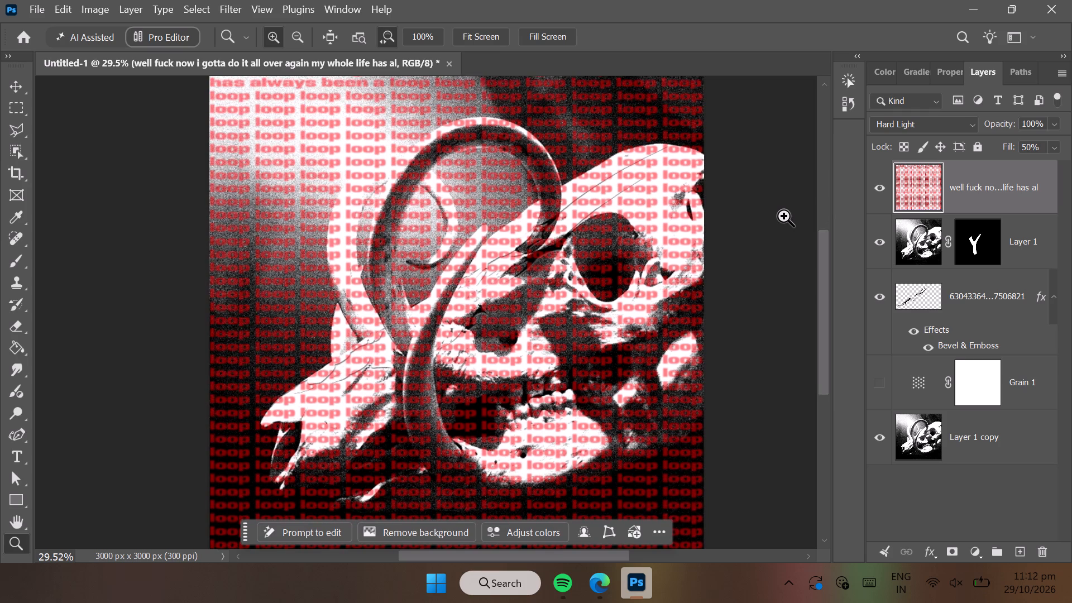
{"action": "scroll", "coordinate": [784, 216], "scroll_direction": "up", "scroll_amount": 1}
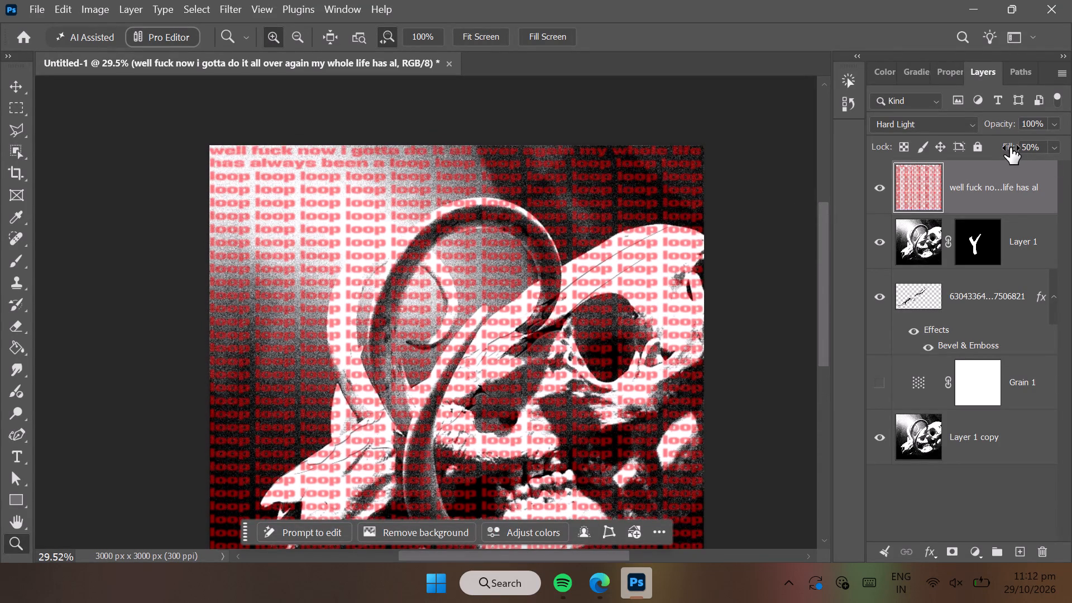
{"action": "left_click_drag", "start_coordinate": [1010, 147], "coordinate": [1024, 150]}
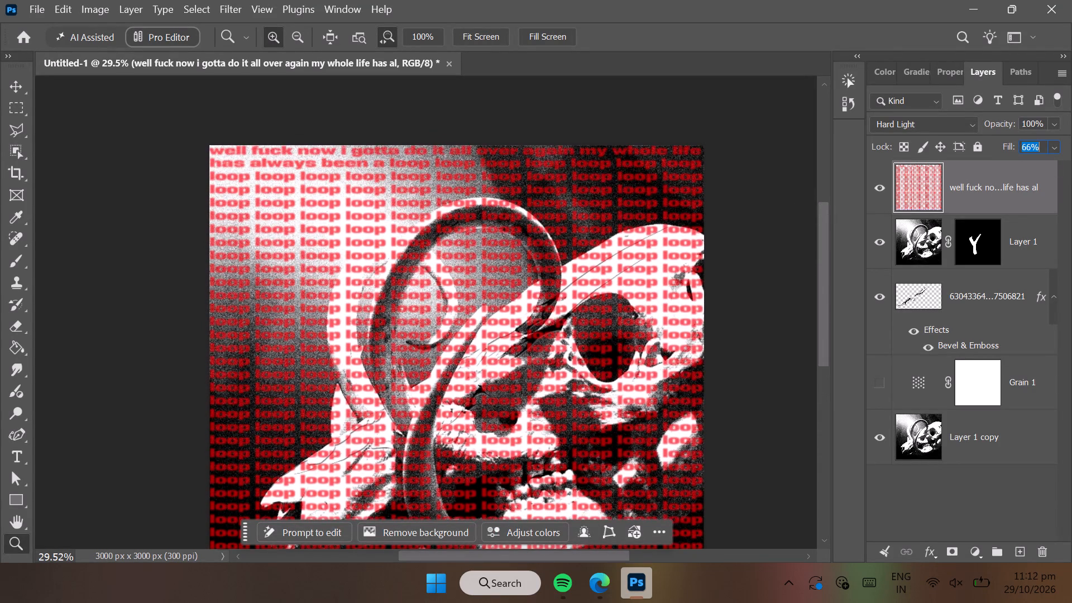
{"action": "left_click_drag", "start_coordinate": [1024, 150], "coordinate": [1021, 150]}
{"action": "left_click_drag", "start_coordinate": [1021, 150], "coordinate": [1023, 149]}
{"action": "left_click", "coordinate": [844, 353]}
{"action": "scroll", "coordinate": [489, 223], "scroll_direction": "up", "scroll_amount": 1}
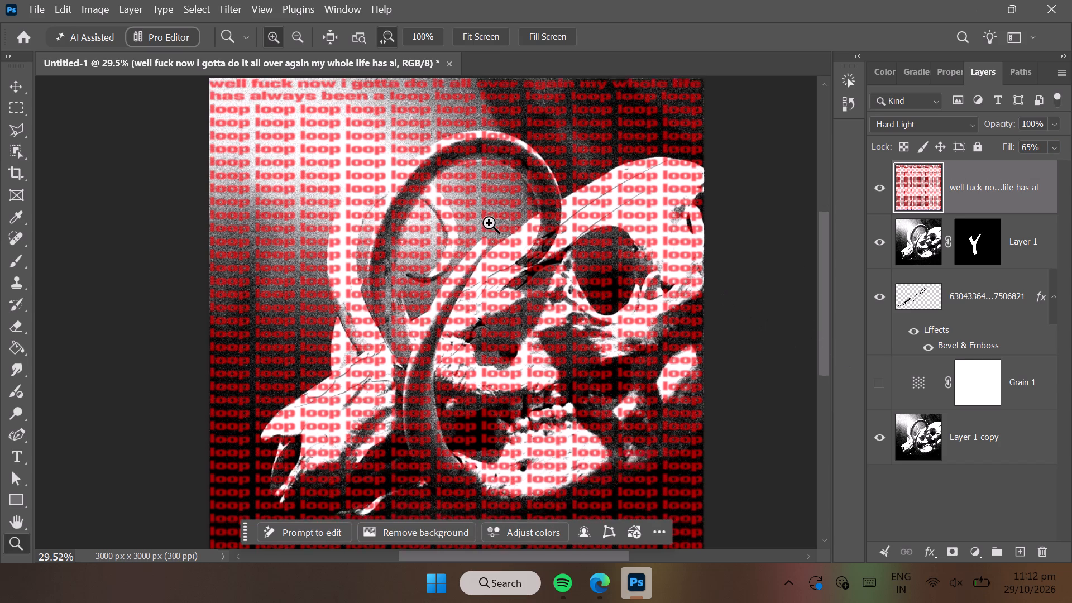
{"action": "scroll", "coordinate": [489, 223], "scroll_direction": "up", "scroll_amount": 1}
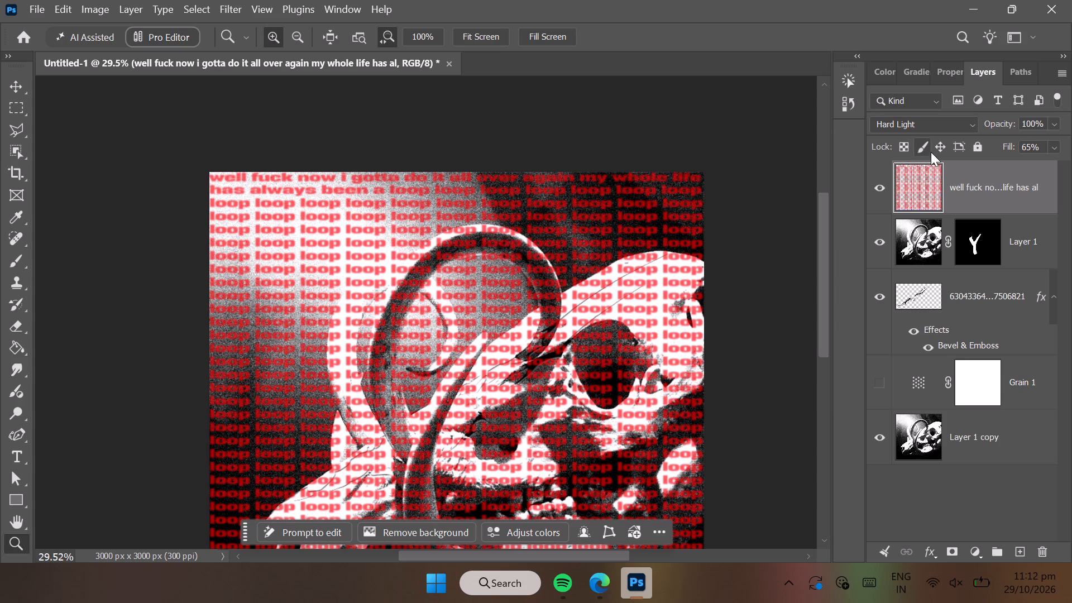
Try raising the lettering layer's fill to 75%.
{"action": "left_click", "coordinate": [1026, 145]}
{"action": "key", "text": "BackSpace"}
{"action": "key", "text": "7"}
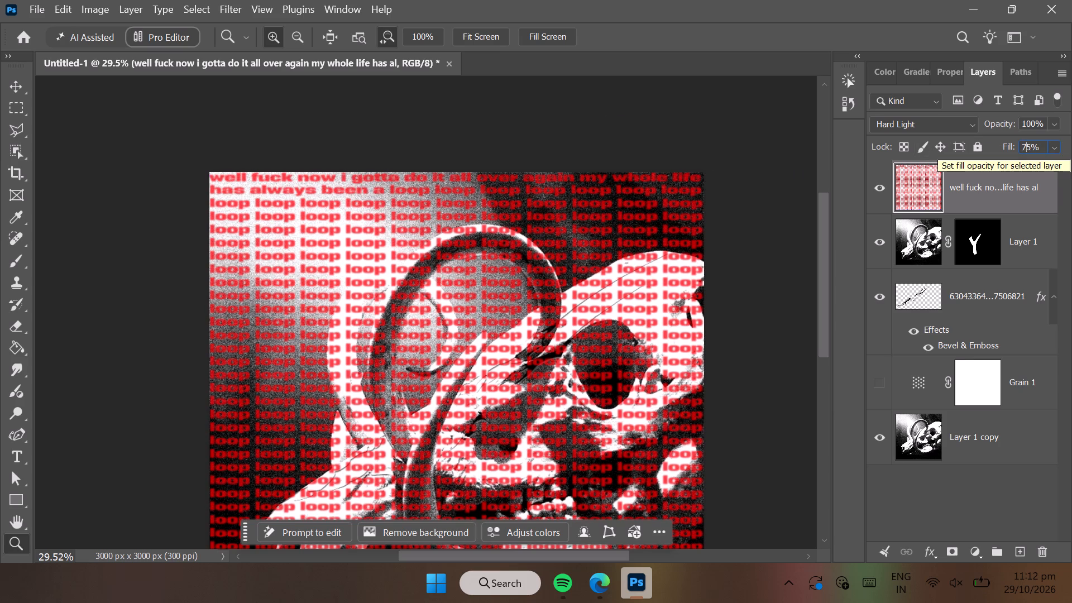
Set the lettering layer's fill to 85% and deselect the layer.
{"action": "left_click", "coordinate": [1026, 149]}
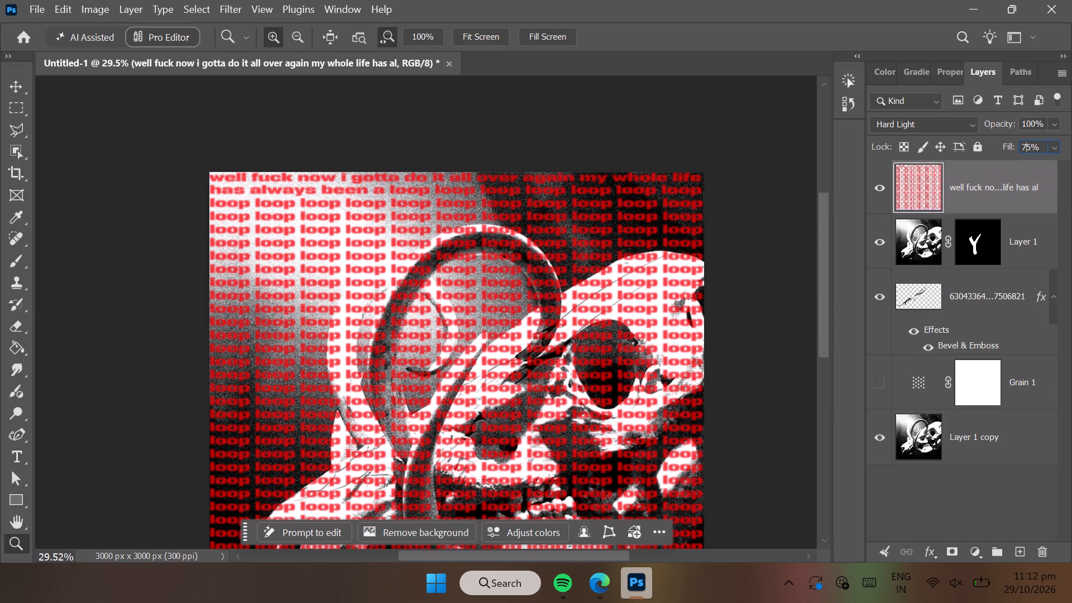
{"action": "key", "text": "BackSpace"}
{"action": "key", "text": "8"}
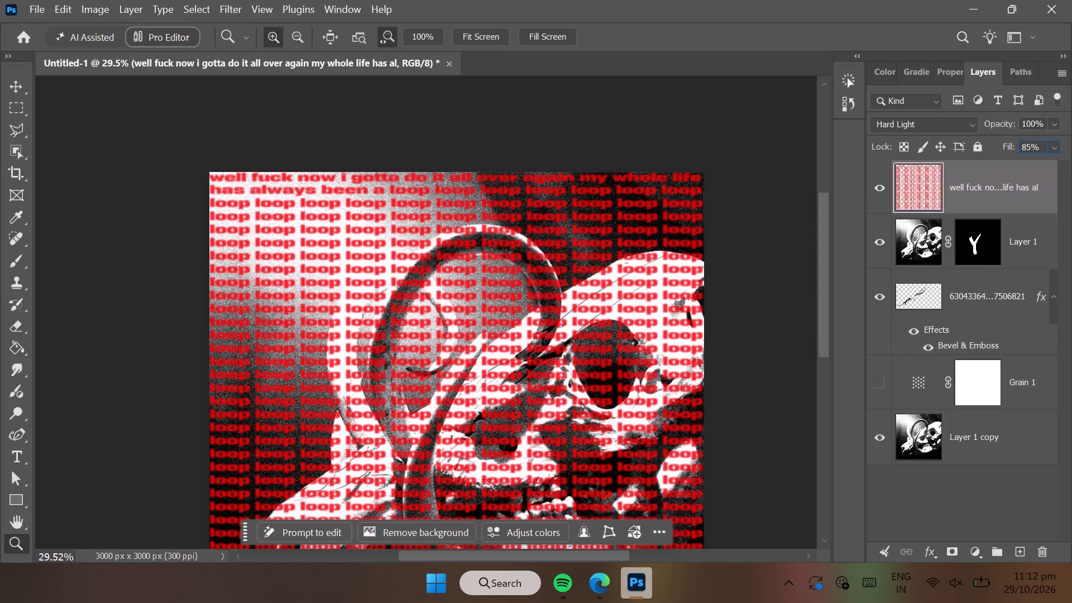
{"action": "left_click", "coordinate": [896, 512]}
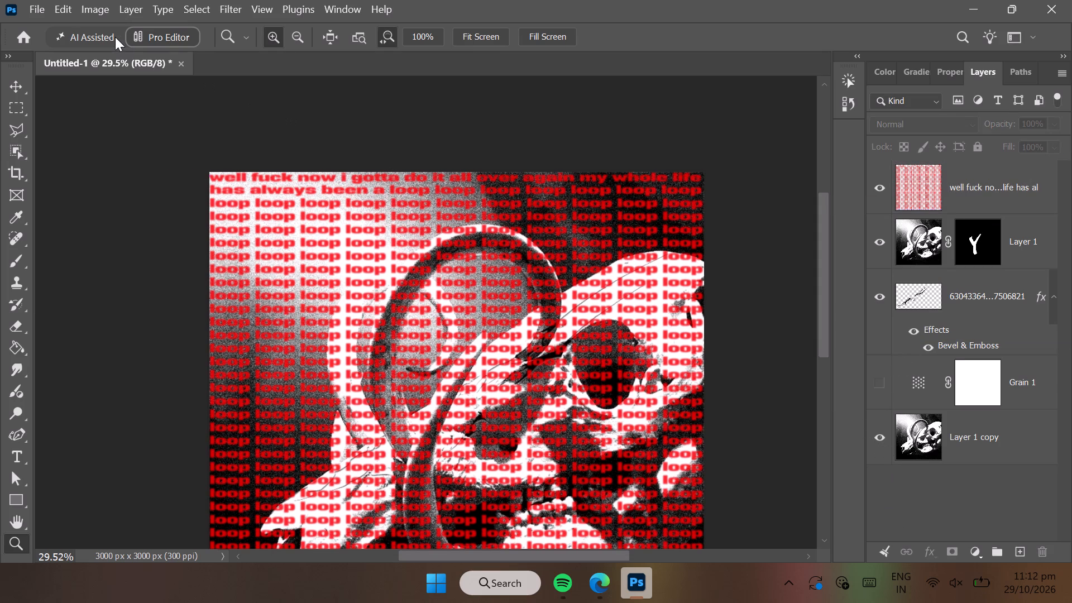
Start saving the document in Photoshop format and choose the psd folder on the Desktop as its location.
{"action": "left_click", "coordinate": [41, 5]}
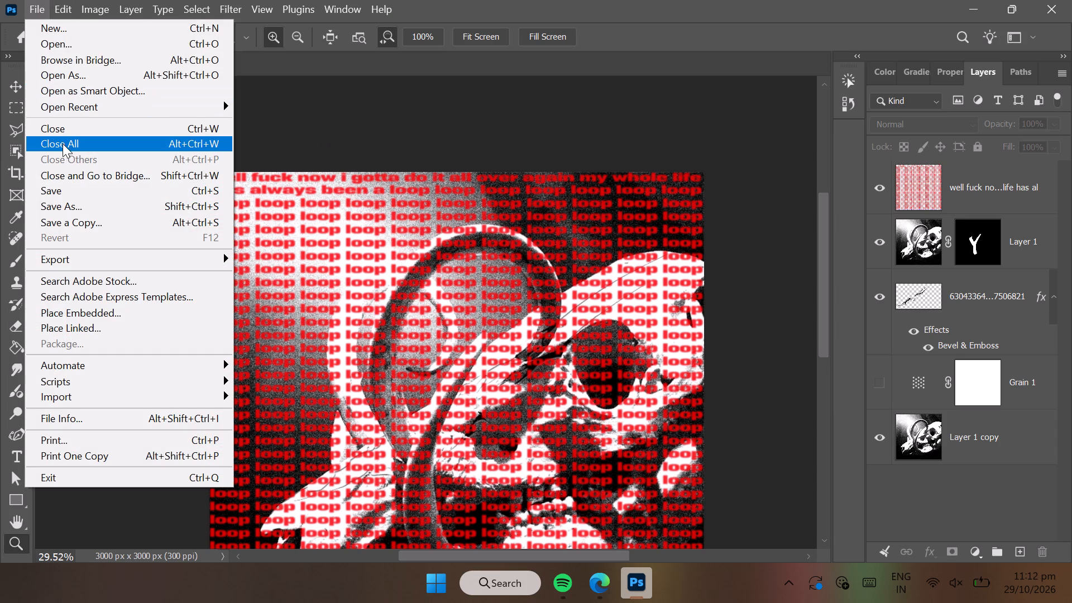
{"action": "left_click", "coordinate": [69, 186]}
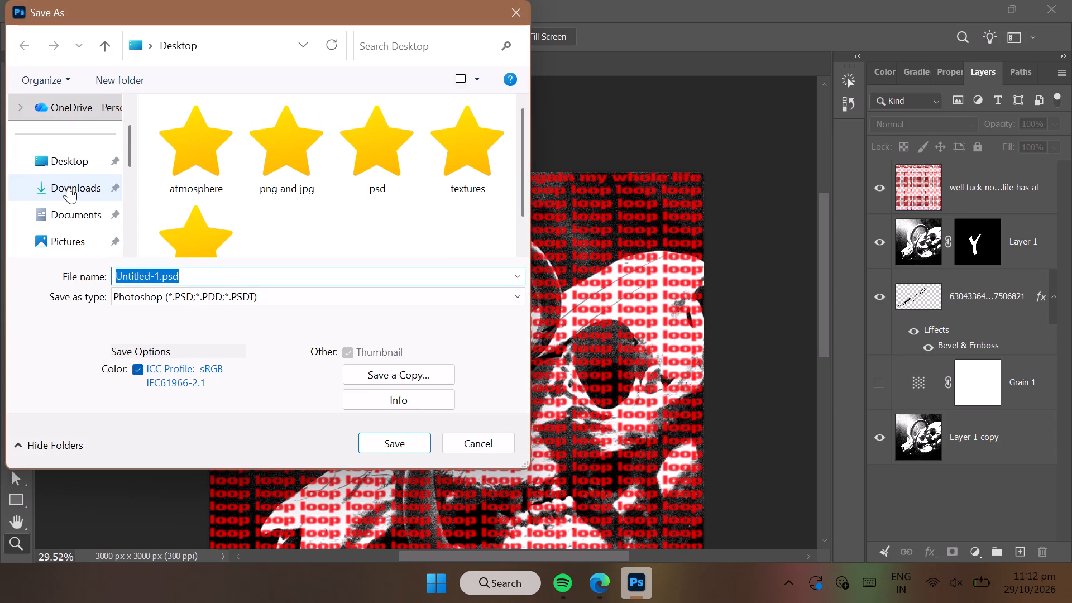
{"action": "left_click", "coordinate": [79, 167]}
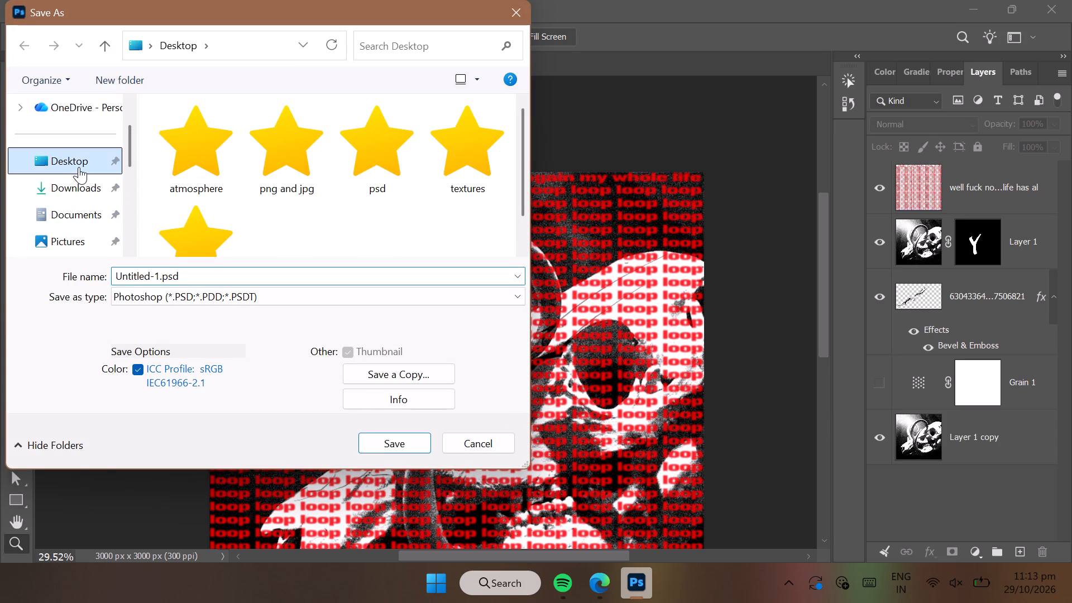
{"action": "double_click", "coordinate": [372, 166]}
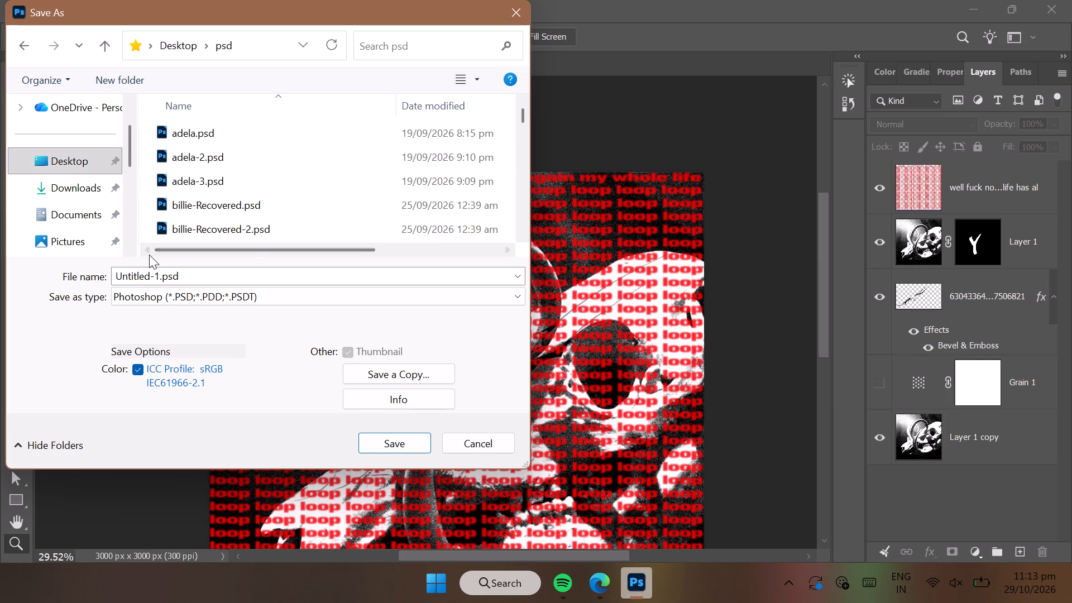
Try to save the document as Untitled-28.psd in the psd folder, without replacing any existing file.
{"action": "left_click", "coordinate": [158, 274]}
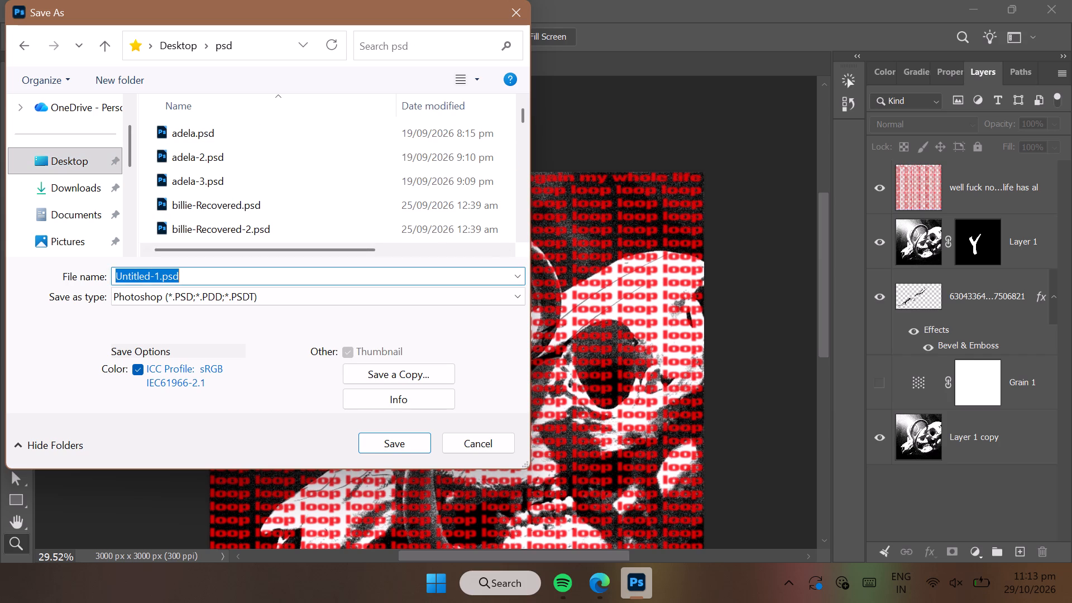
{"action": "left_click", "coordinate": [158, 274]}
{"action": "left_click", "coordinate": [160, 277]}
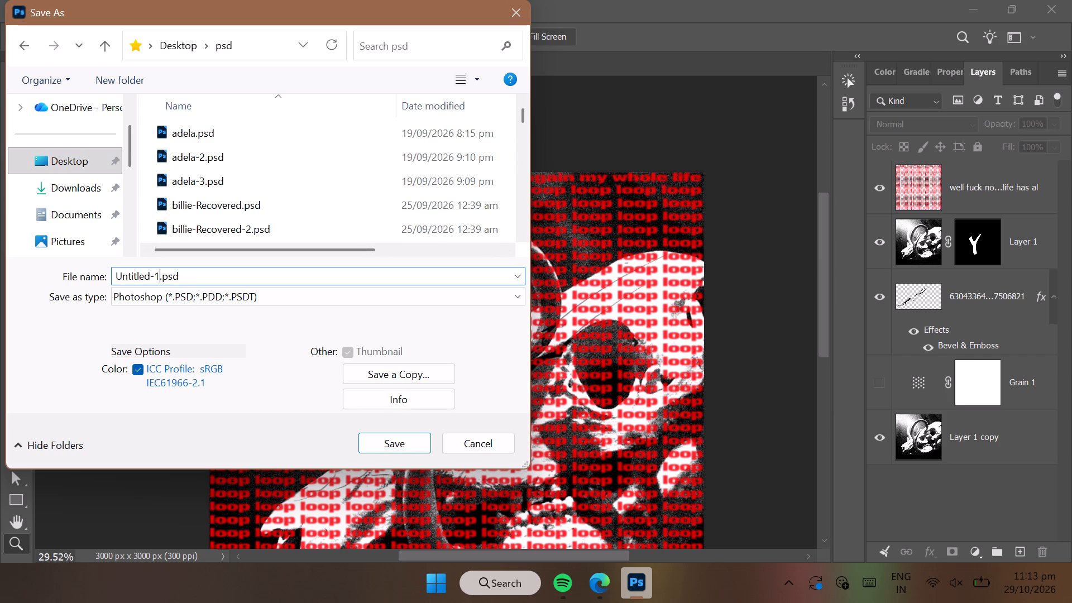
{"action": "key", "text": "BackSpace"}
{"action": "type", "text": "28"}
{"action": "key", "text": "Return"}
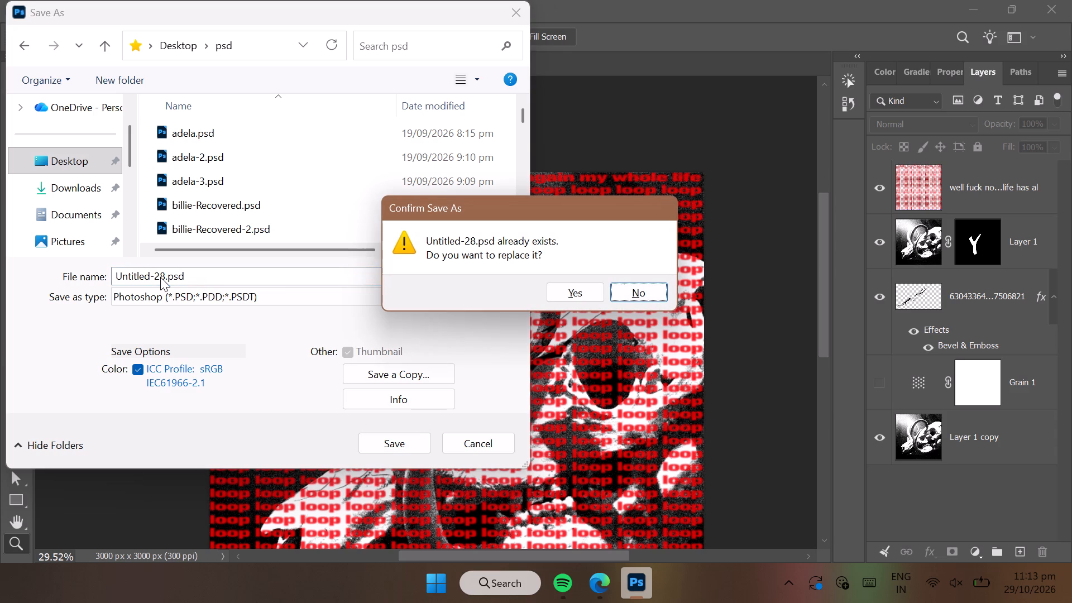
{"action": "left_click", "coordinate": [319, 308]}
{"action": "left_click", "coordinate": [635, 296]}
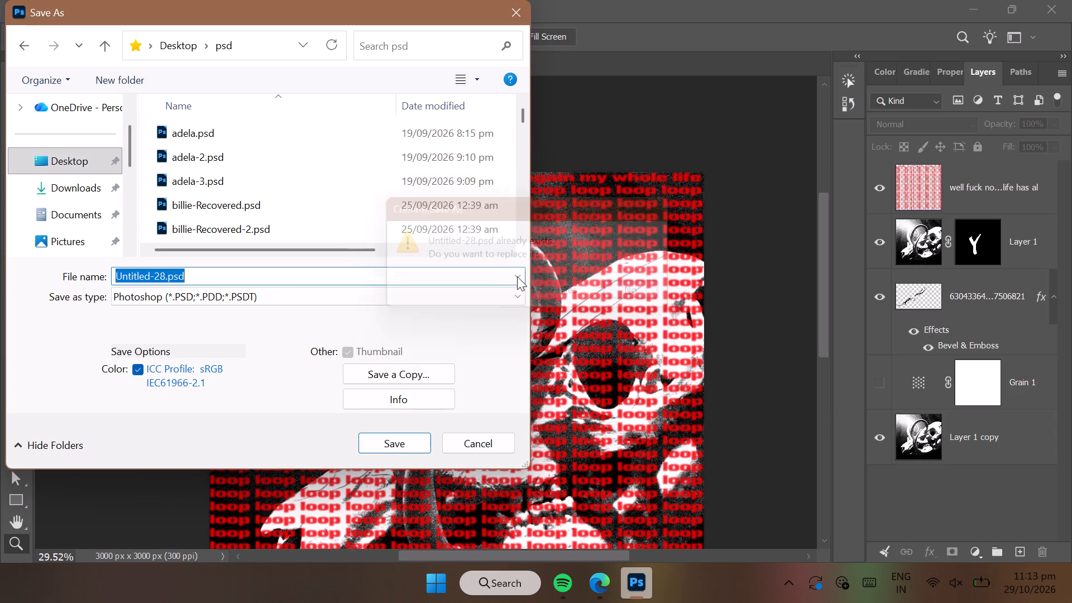
Save the document under the name Untitled-29 in the psd folder as a Photoshop file.
{"action": "left_click", "coordinate": [163, 279]}
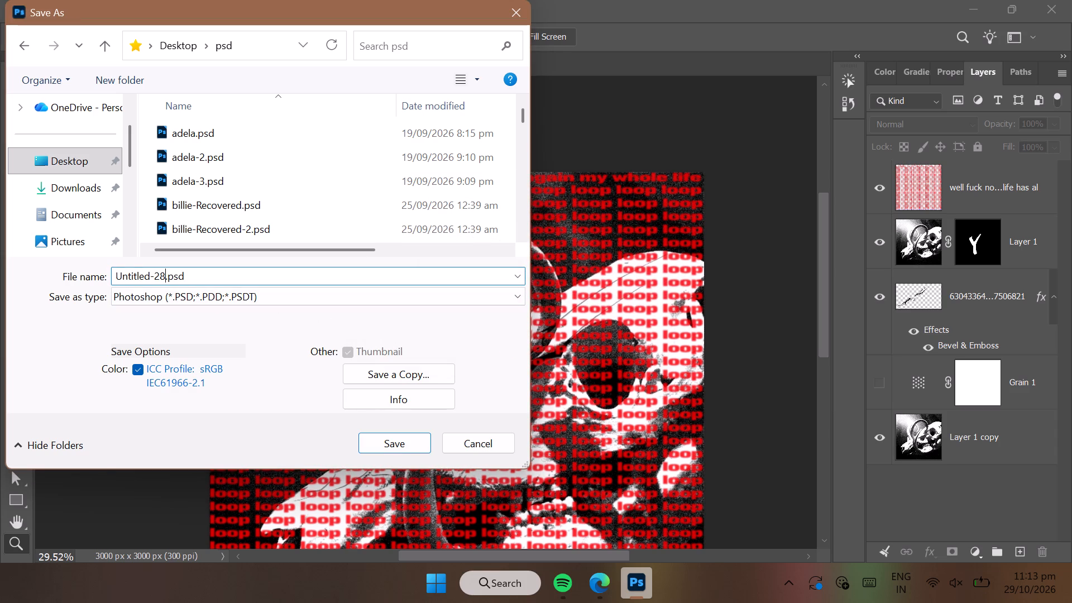
{"action": "left_click", "coordinate": [163, 279]}
{"action": "key", "text": "BackSpace"}
{"action": "key", "text": "9"}
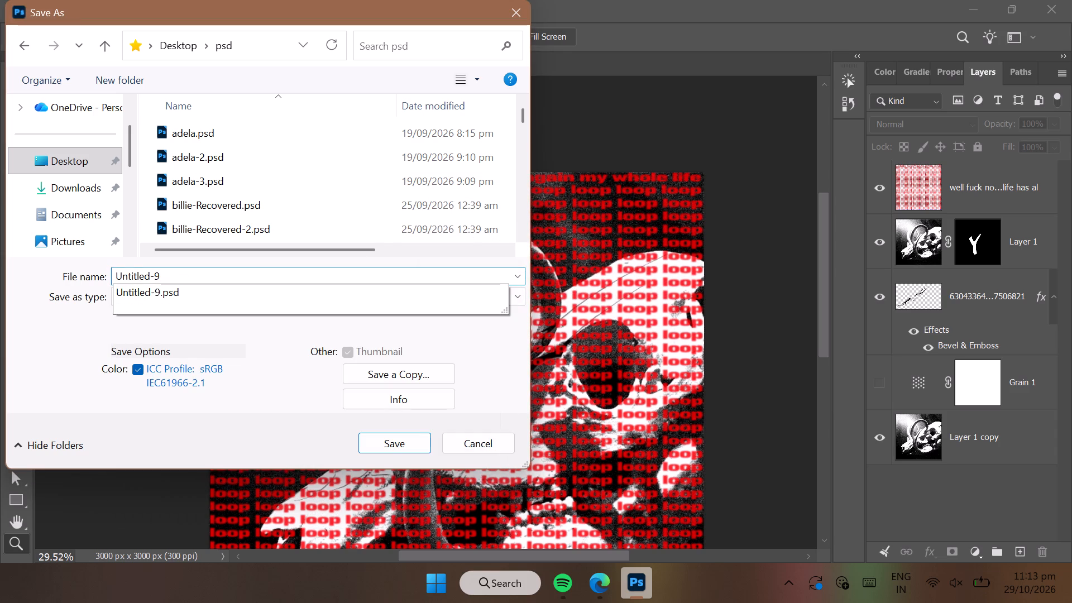
{"action": "key", "text": "BackSpace"}
{"action": "type", "text": "29"}
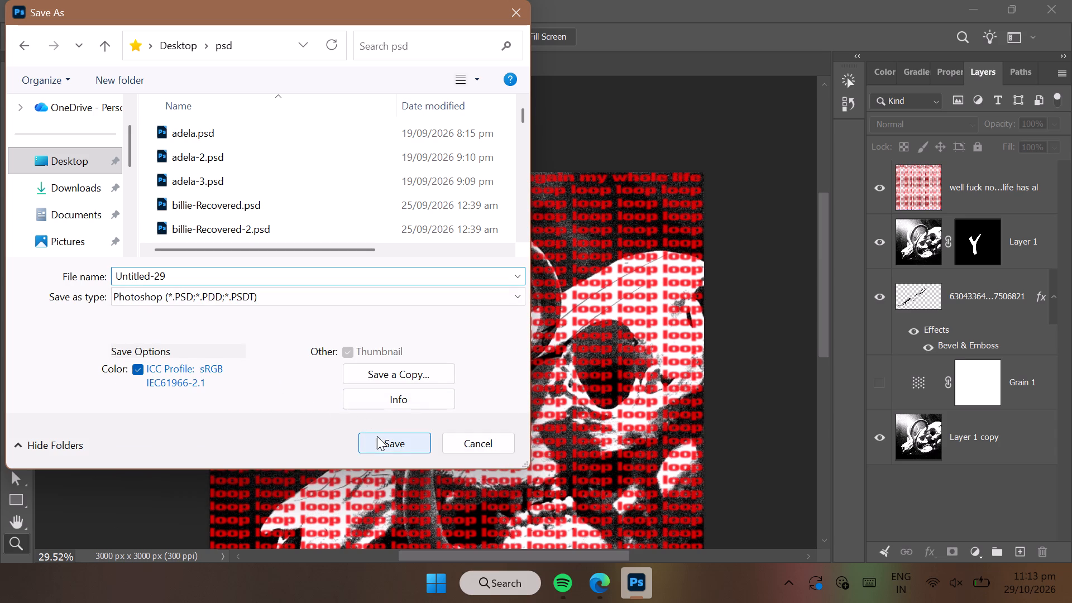
{"action": "left_click", "coordinate": [379, 437]}
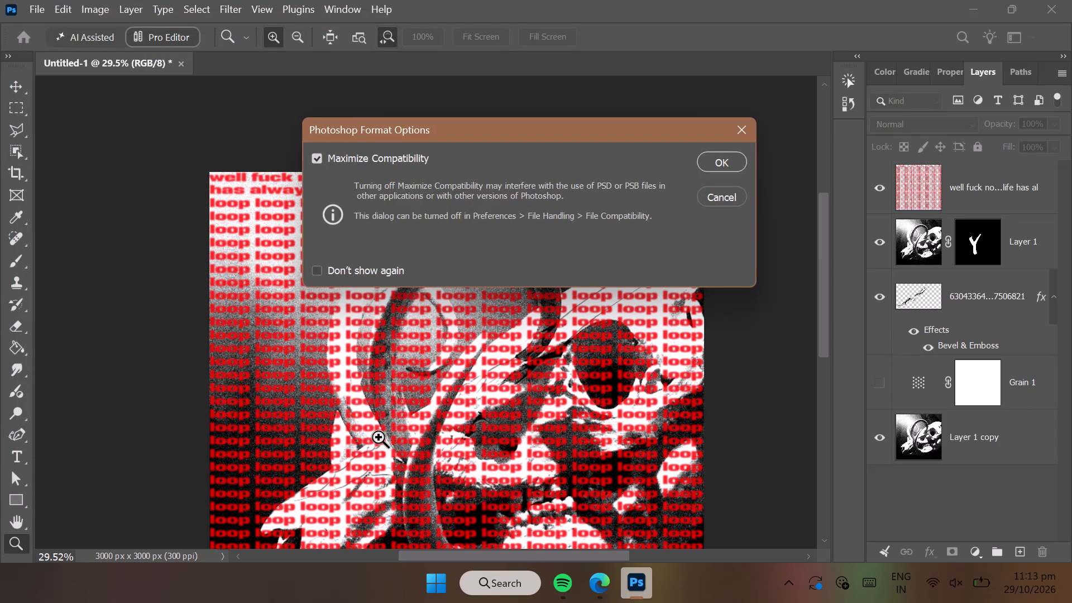
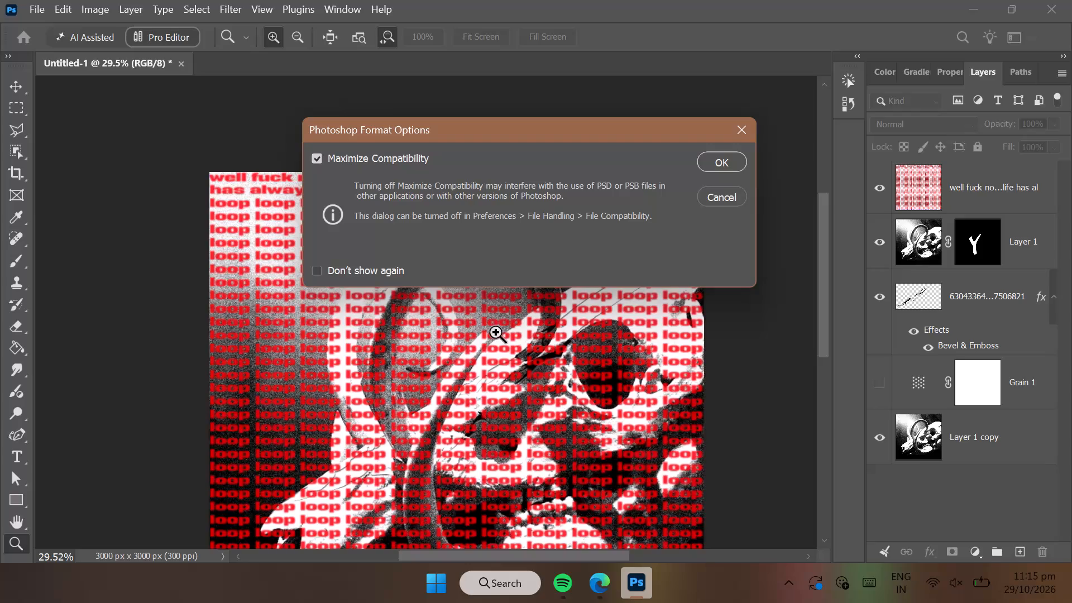
Finish saving Untitled-29.psd with Maximize Compatibility enabled.
{"action": "left_click", "coordinate": [719, 161]}
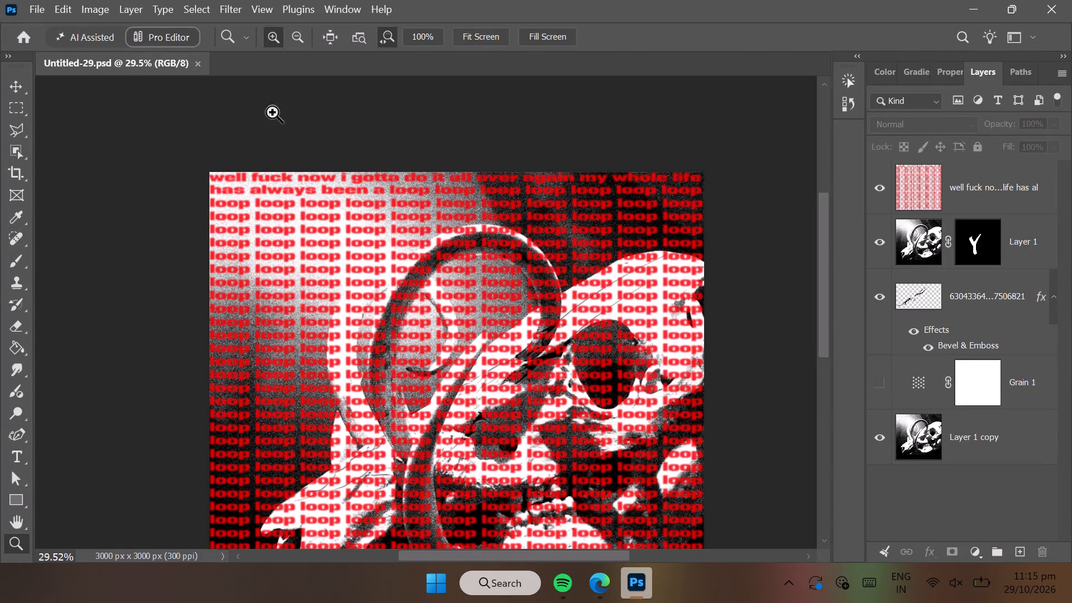
Save a copy of the artwork to the Desktop in PNG format as Untitled-29 copy.png.
{"action": "left_click", "coordinate": [36, 8]}
{"action": "left_click", "coordinate": [88, 218]}
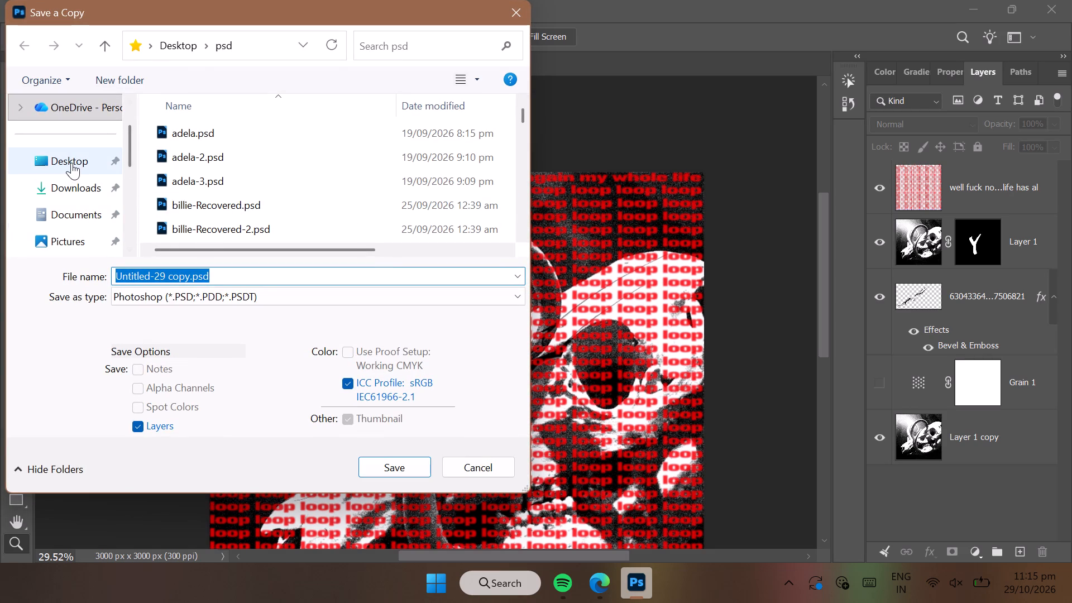
{"action": "left_click", "coordinate": [71, 162]}
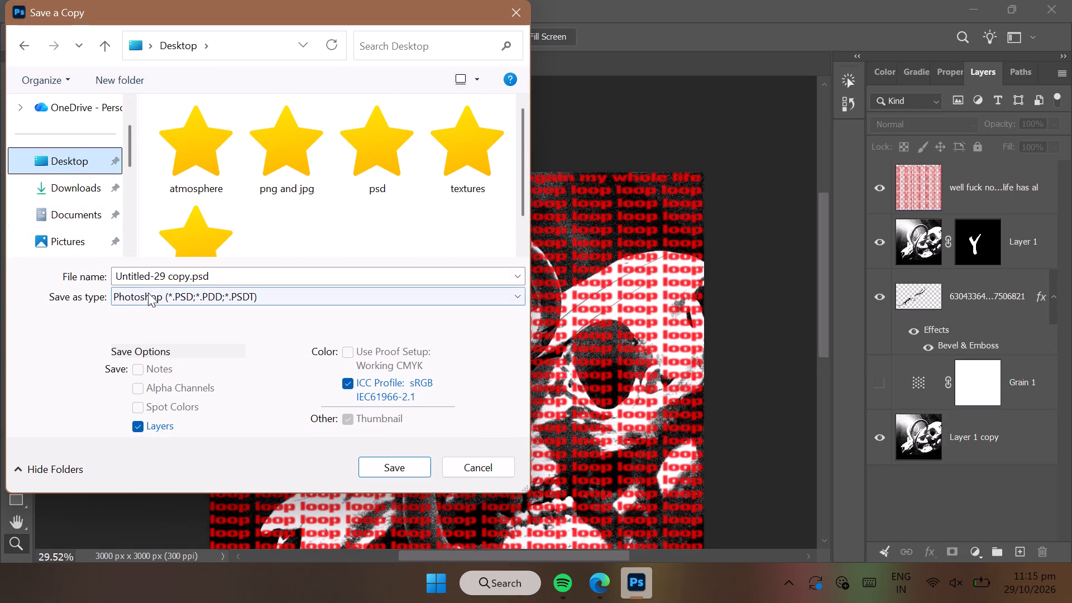
{"action": "left_click", "coordinate": [148, 294]}
{"action": "left_click", "coordinate": [150, 250]}
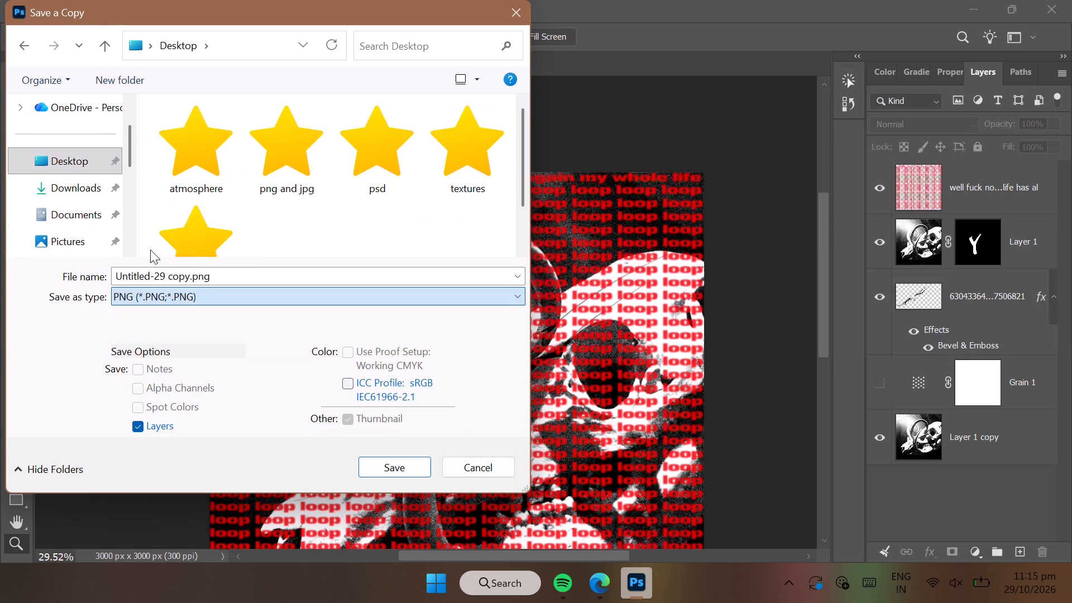
{"action": "left_click", "coordinate": [386, 467]}
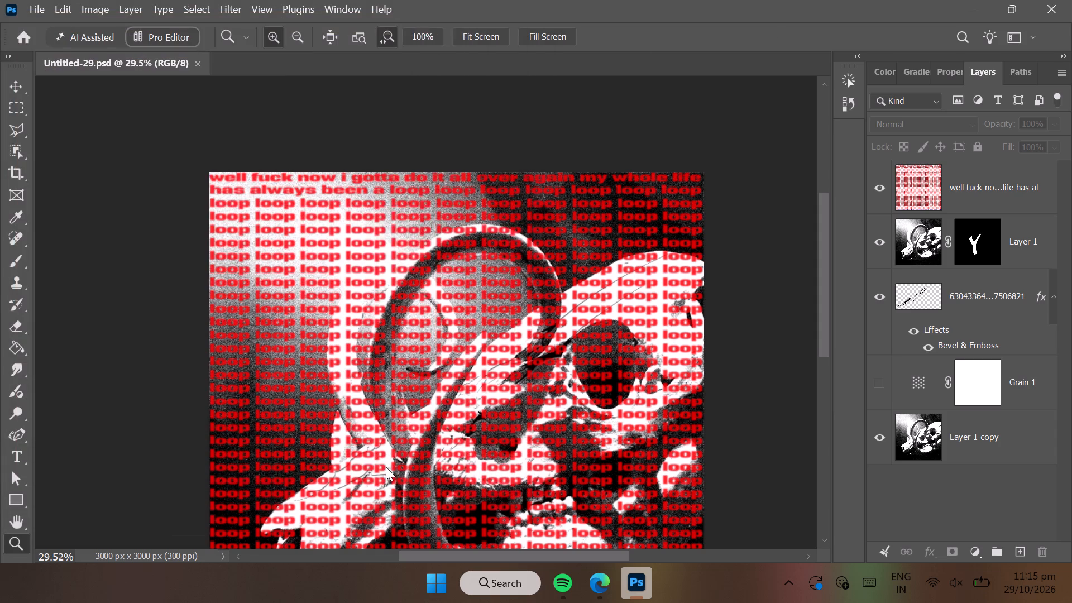
{"action": "left_click", "coordinate": [618, 173]}
Close Photoshop, the Edge browser window and Spotify, leaving only the desktop.
{"action": "left_click", "coordinate": [1066, 0]}
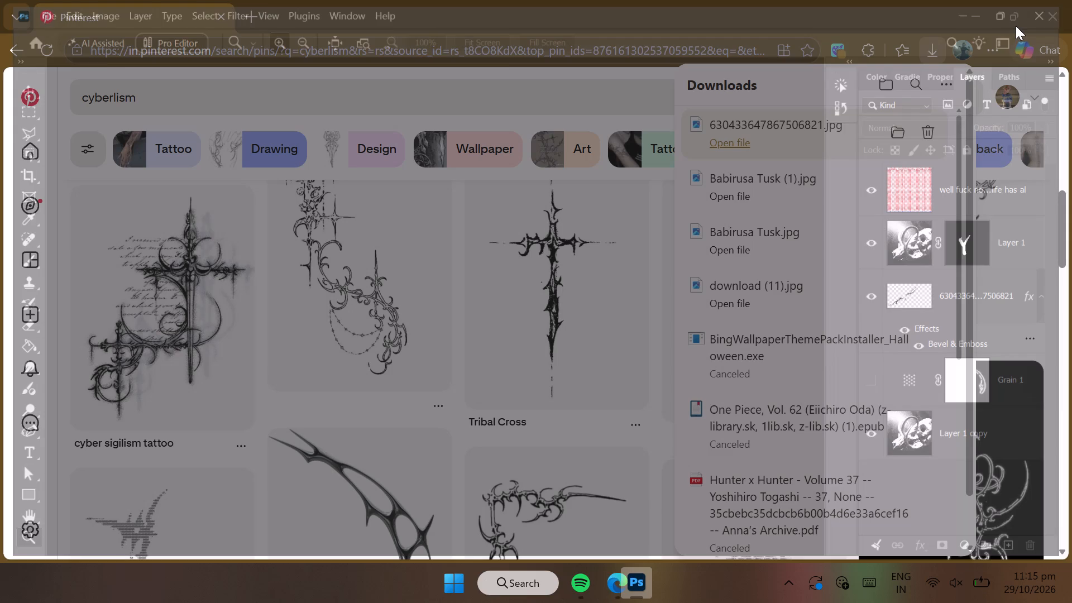
{"action": "left_click", "coordinate": [1060, 8]}
{"action": "left_click", "coordinate": [1060, 8]}
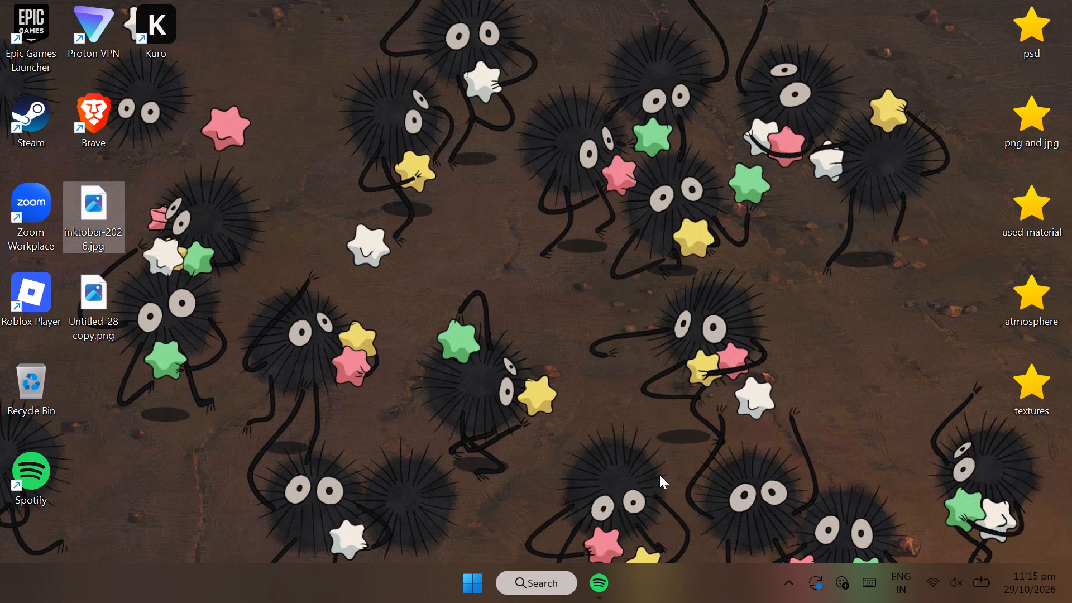
{"action": "left_click", "coordinate": [605, 580]}
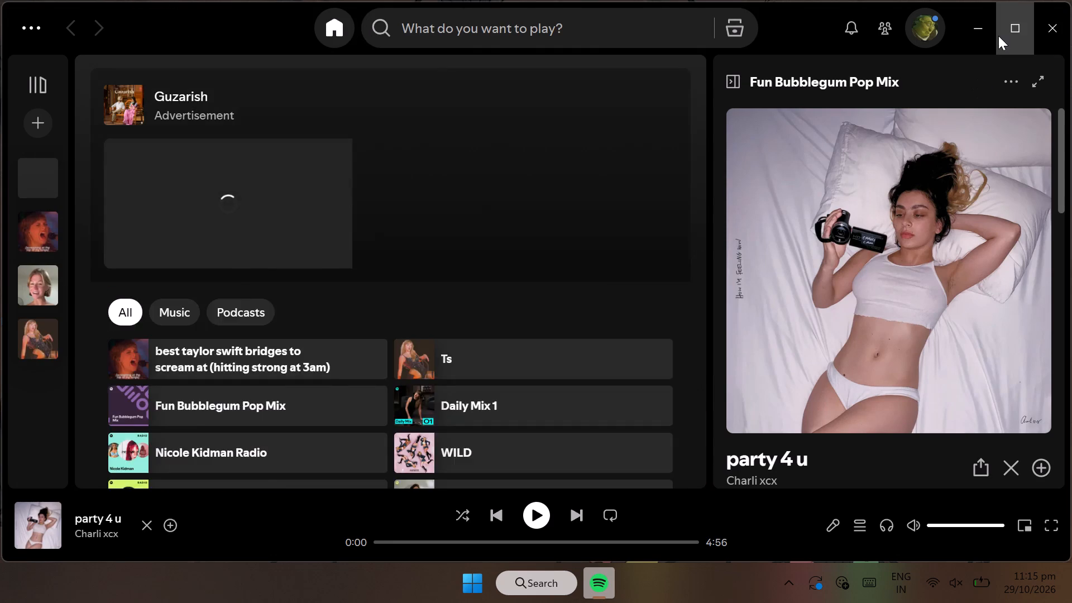
{"action": "left_click", "coordinate": [1054, 24]}
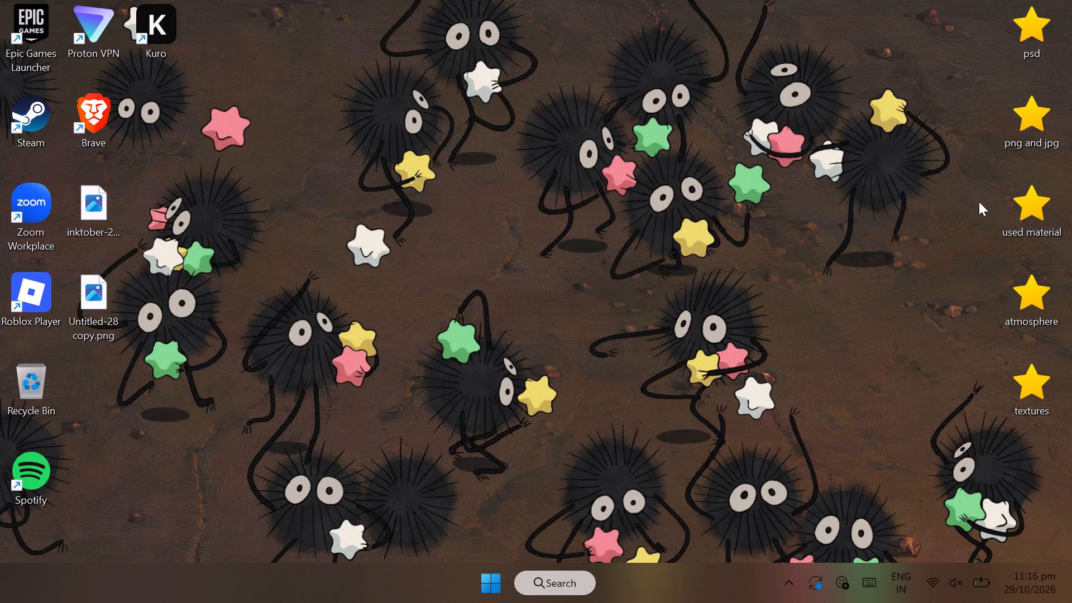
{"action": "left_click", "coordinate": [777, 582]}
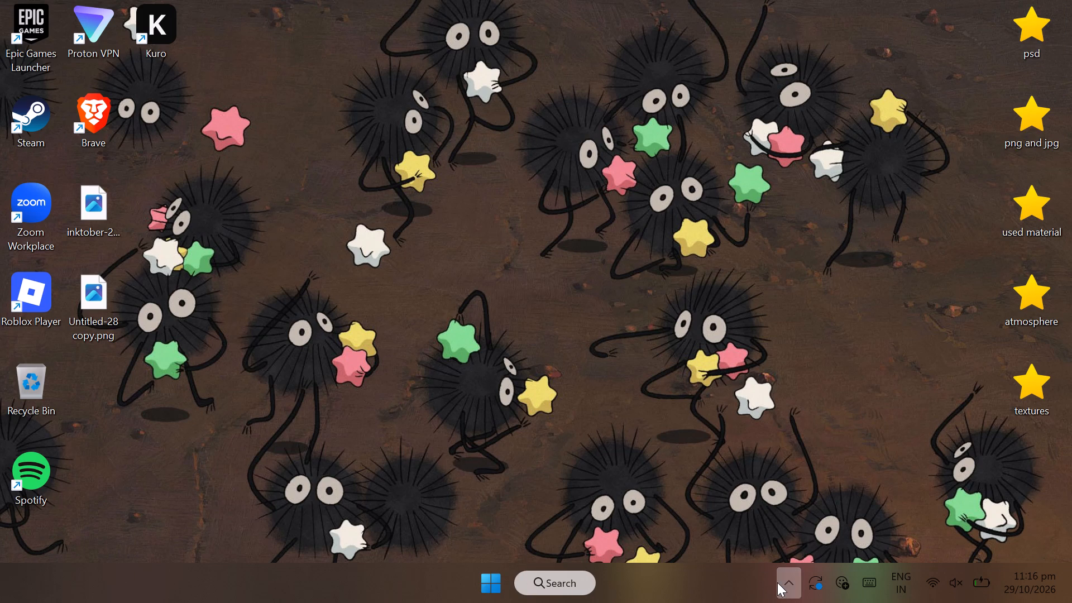